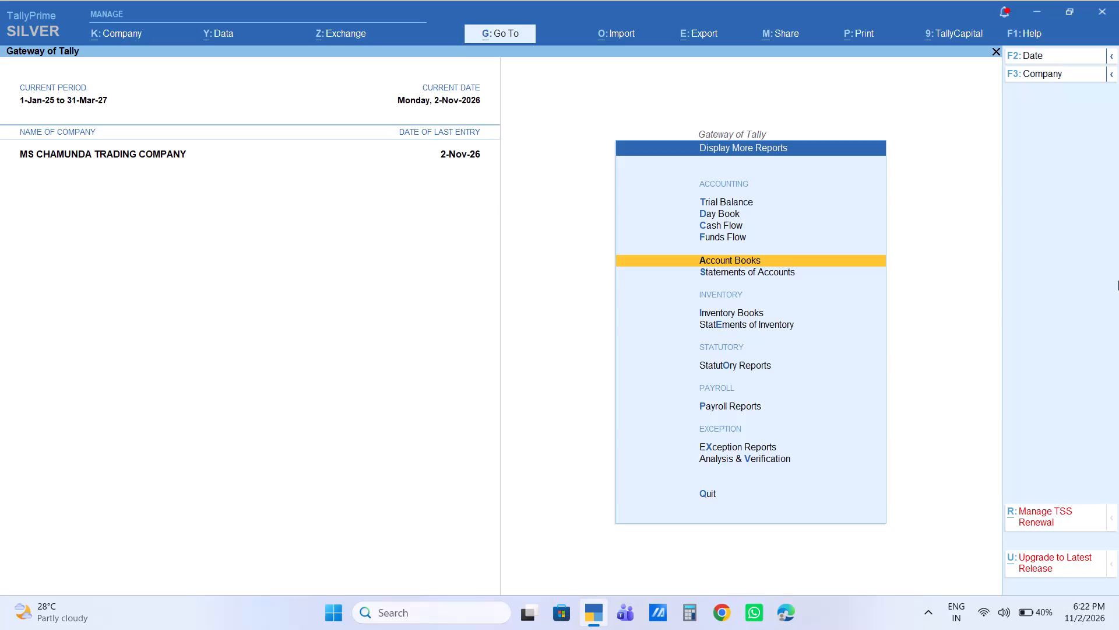
Leave the reports menu and open a new sales voucher for MS CHAMUNDA TRADING COMPANY.
key("Escape")
key("Escape")
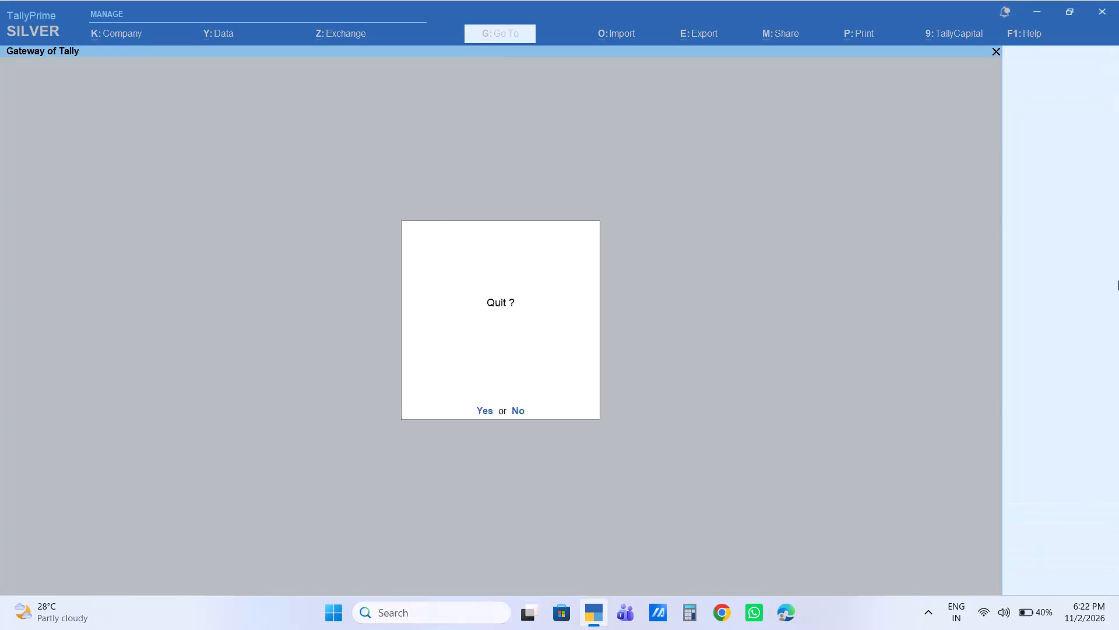
key("Escape")
key("Down")
key("Down")
key("Down")
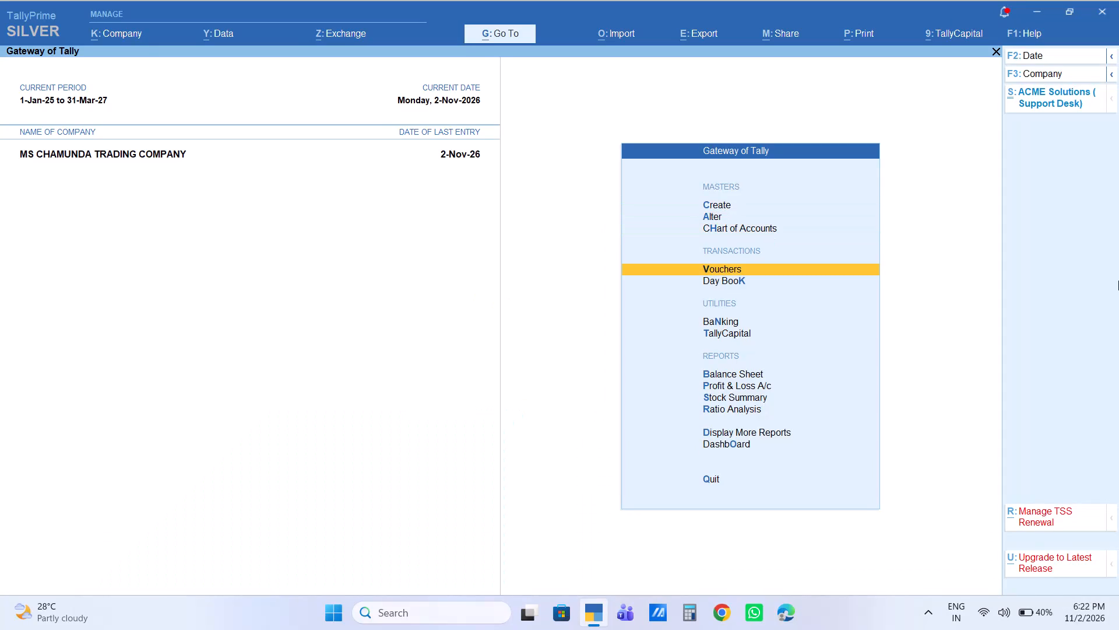
key("Return")
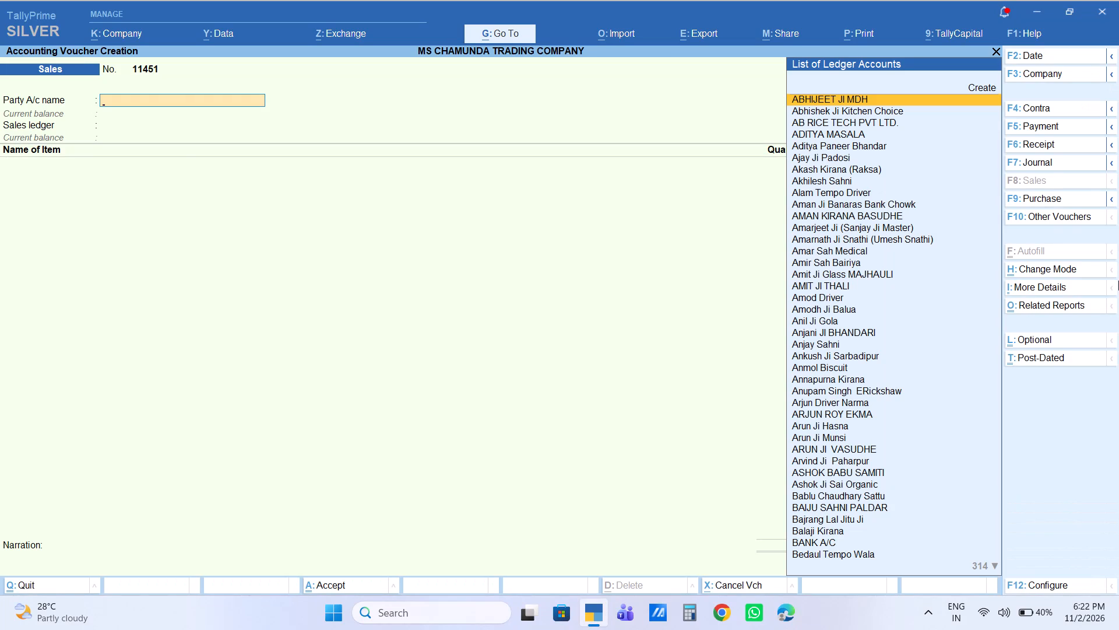
Set the party account to Cash, select the saved buyer from Marwan in the party details, and use the SALES ledger.
type("cas")
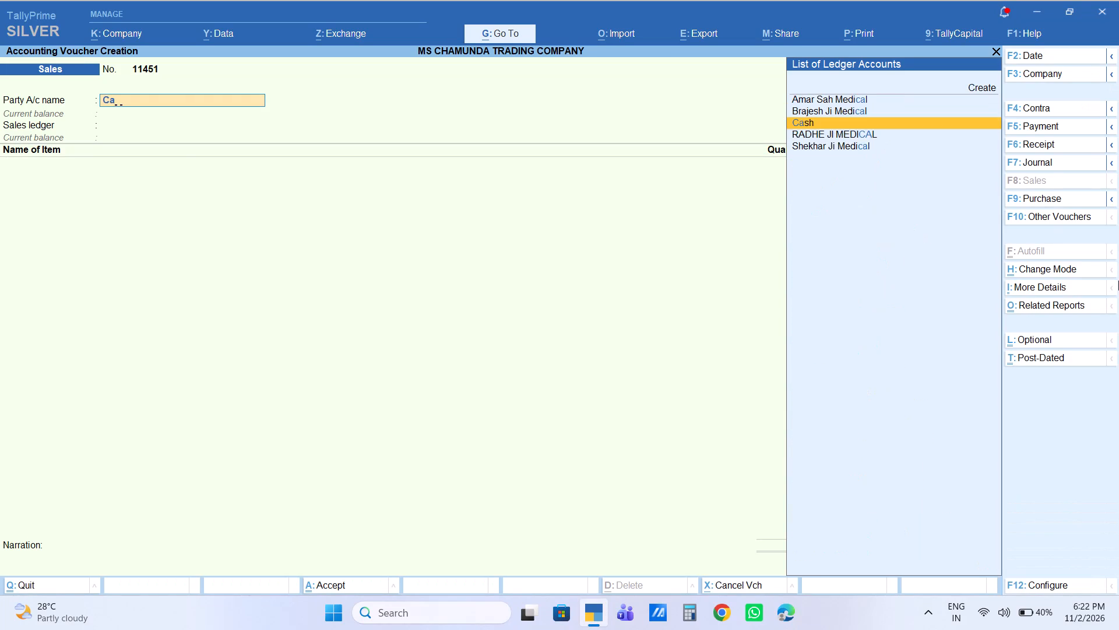
key("Return")
type("rajaj")
key("Return")
key("Return")
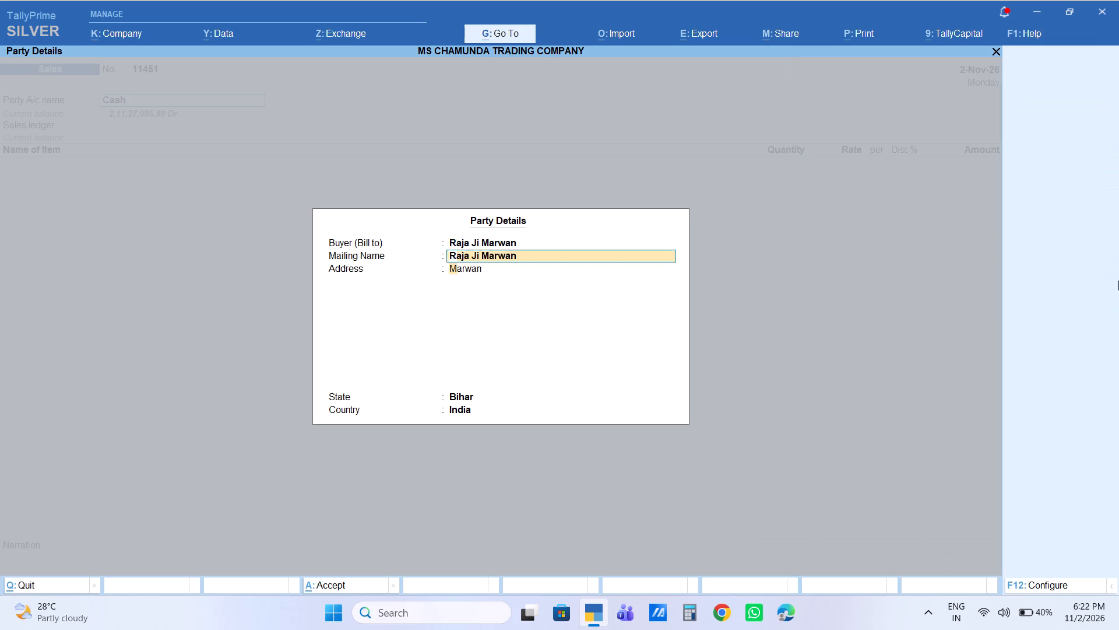
key("Return")
key("Return")
key("Return")
key("Return")
key("BackSpace")
key("Return")
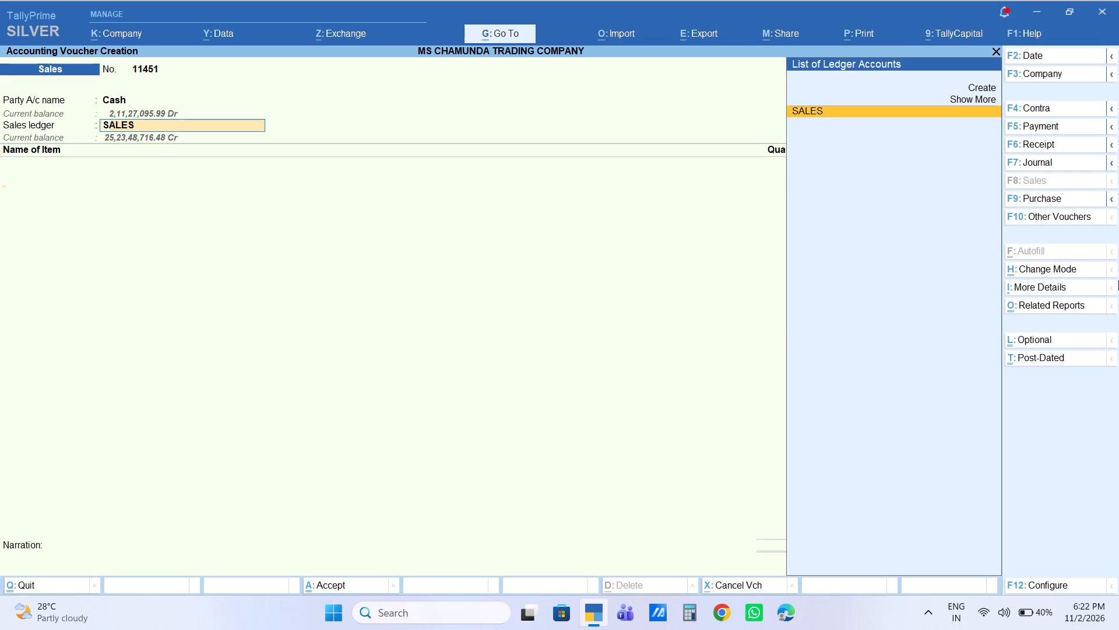
Add the item CHINI SF 50kg with a quantity of 5 bags at the rate of 3,300.
type("sf")
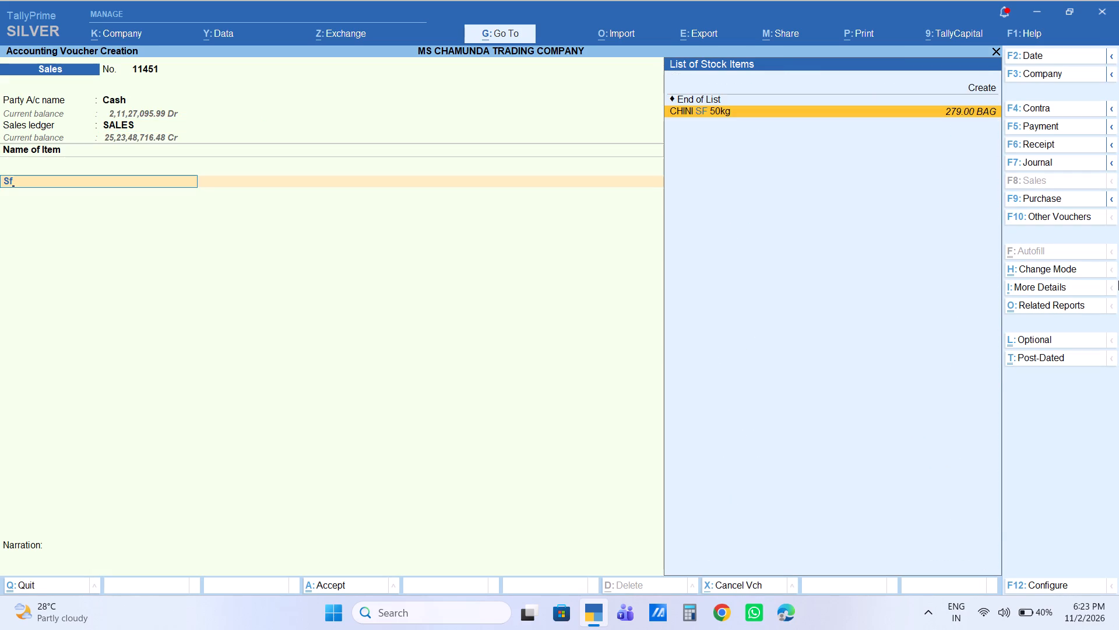
key("Return")
key("5")
key("Return")
key("Return")
key("Return")
key("Return")
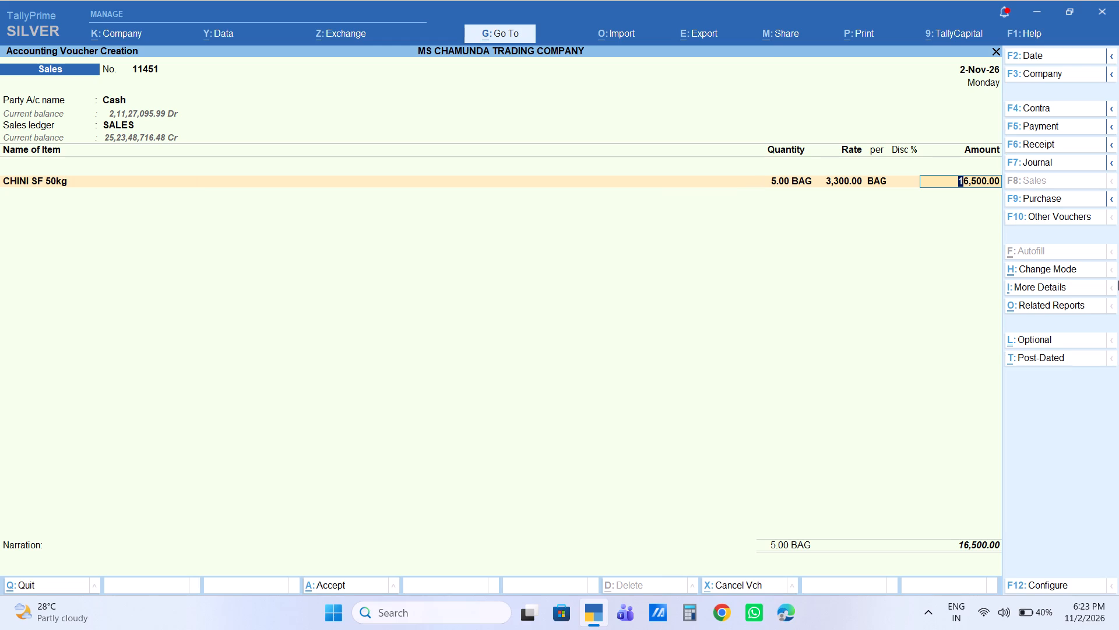
key("Return")
Add the item GOOD LITE 1KG with a quantity of 20 bags at the rate of 200.
type("goo")
key("Down")
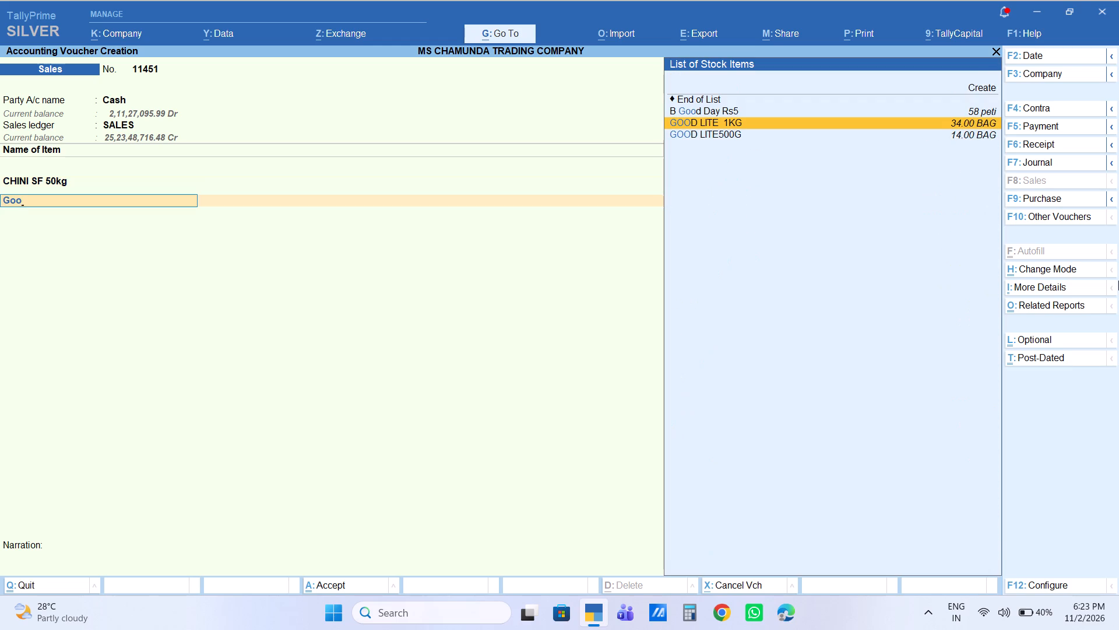
key("Return")
type("20")
key("Return")
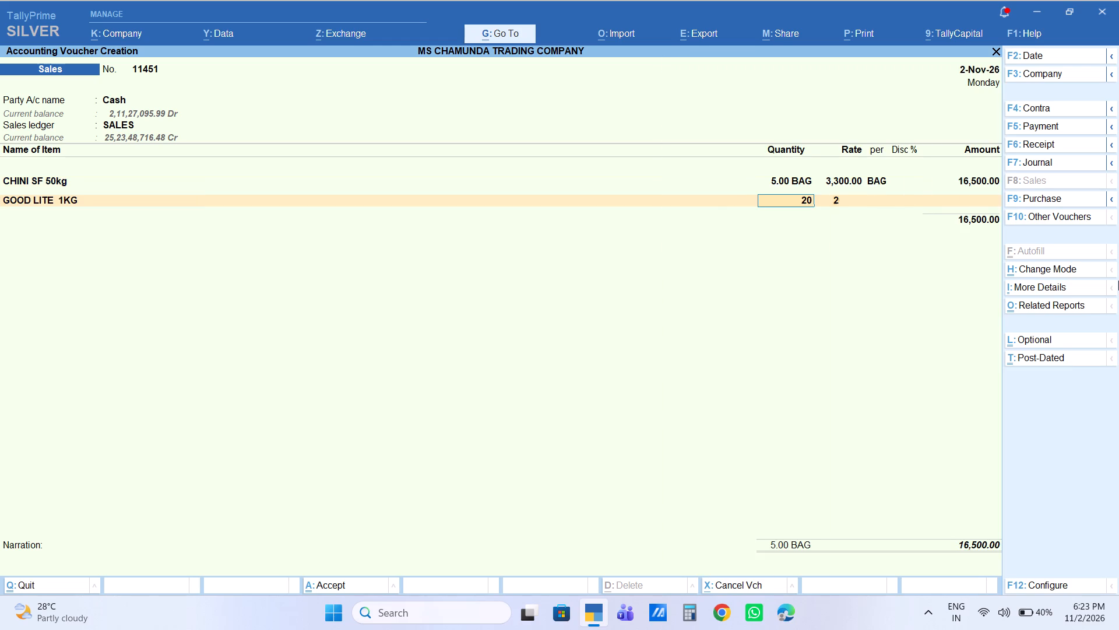
key("Return")
key("Return")
key("Return")
key("Return")
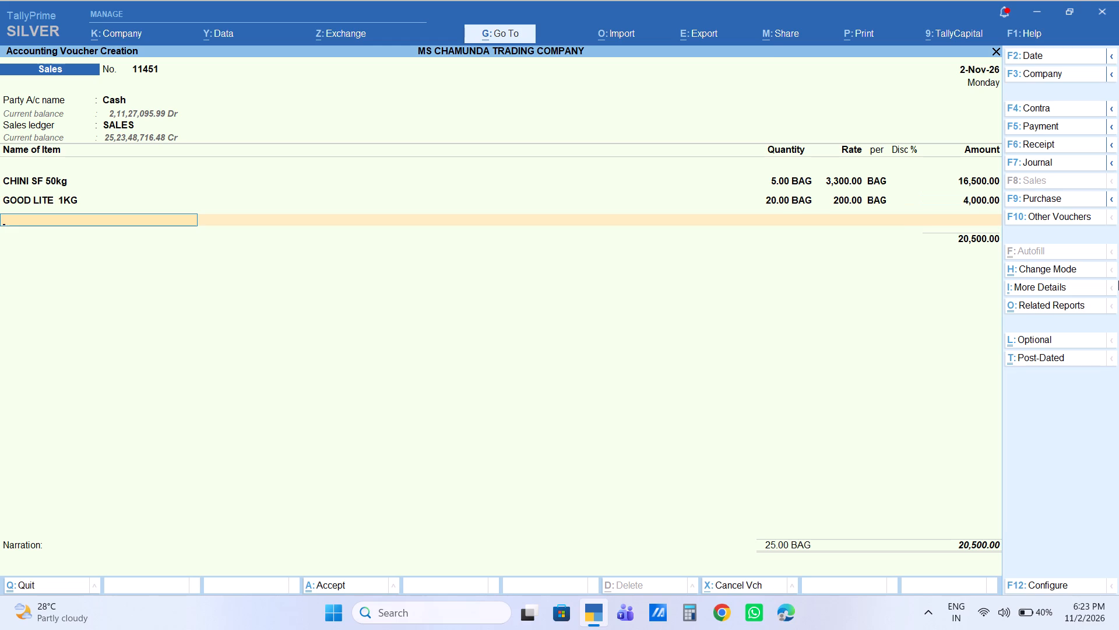
Replace the GOOD LITE 1KG item with GOOD LITE500G and set its rate to 205 per bag.
key("BackSpace")
key("BackSpace")
key("BackSpace")
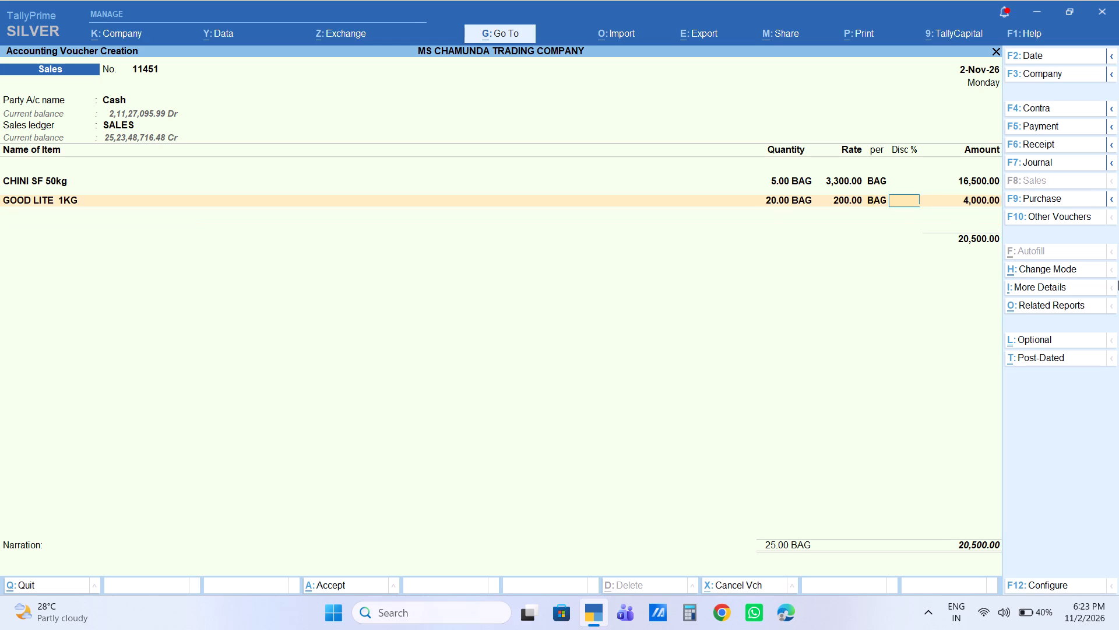
key("BackSpace")
key("BackSpace")
key("BackSpace")
type("goo")
key("Down")
key("Down")
key("Down")
key("Return")
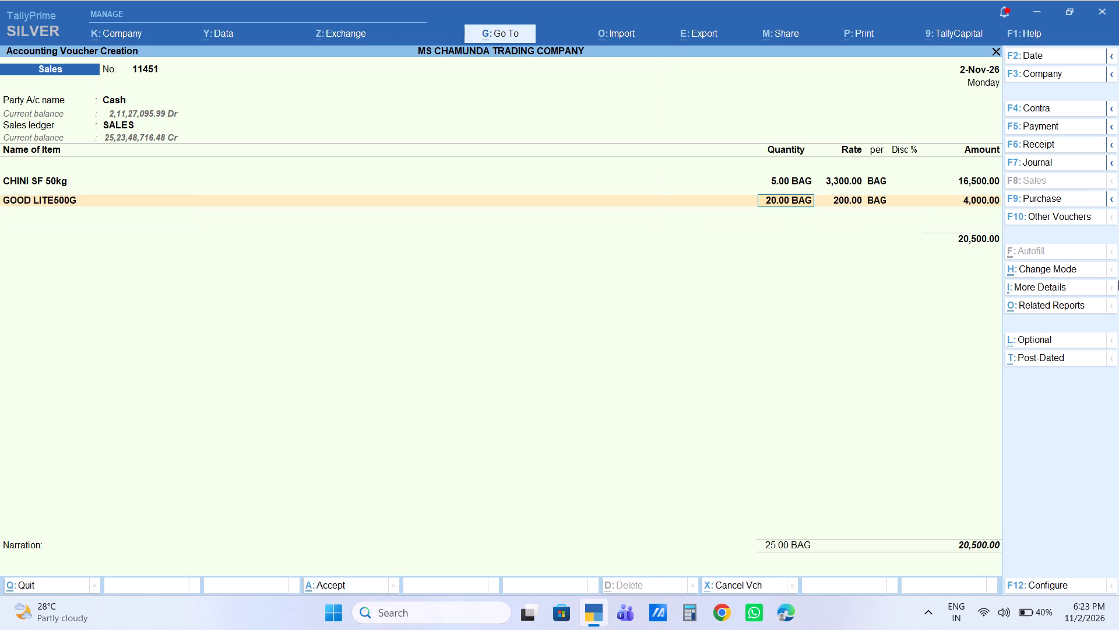
key("Return")
type("205")
key("Return")
key("Return")
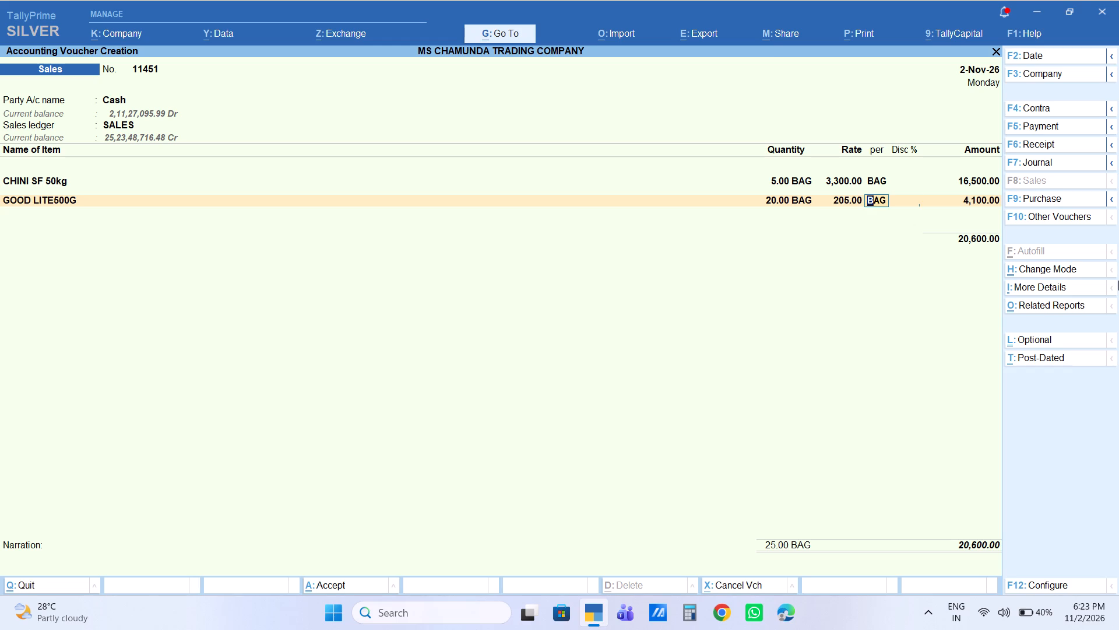
key("Return")
key("Return")
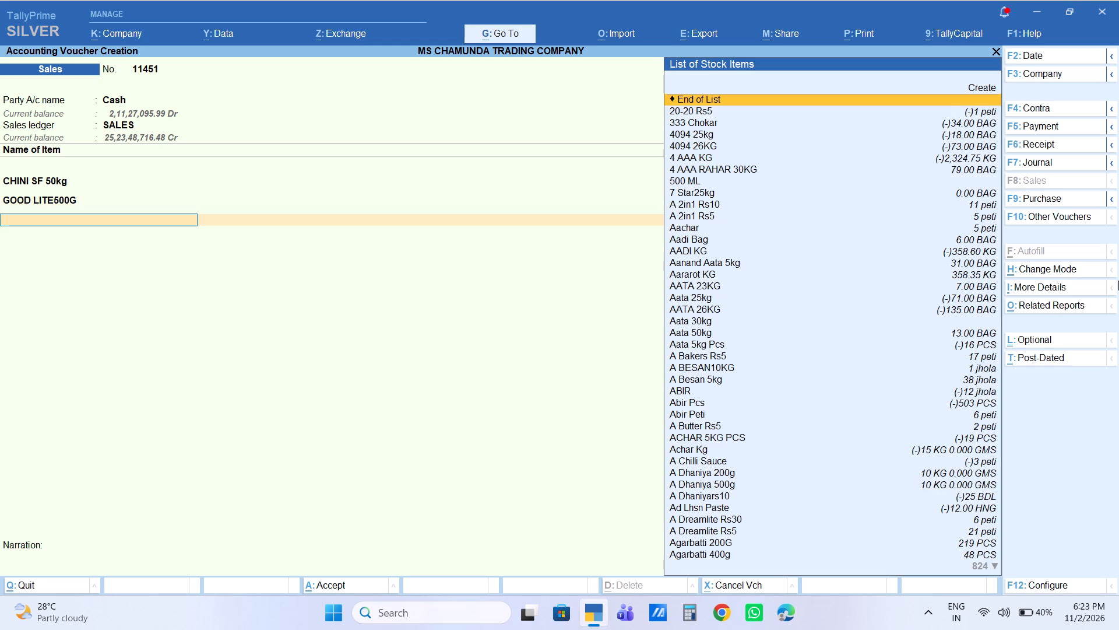
Add the item PARIVAR PAPAD PETI with a quantity of 2 peti at the rate of 2,200.
type("pat")
key("BackSpace")
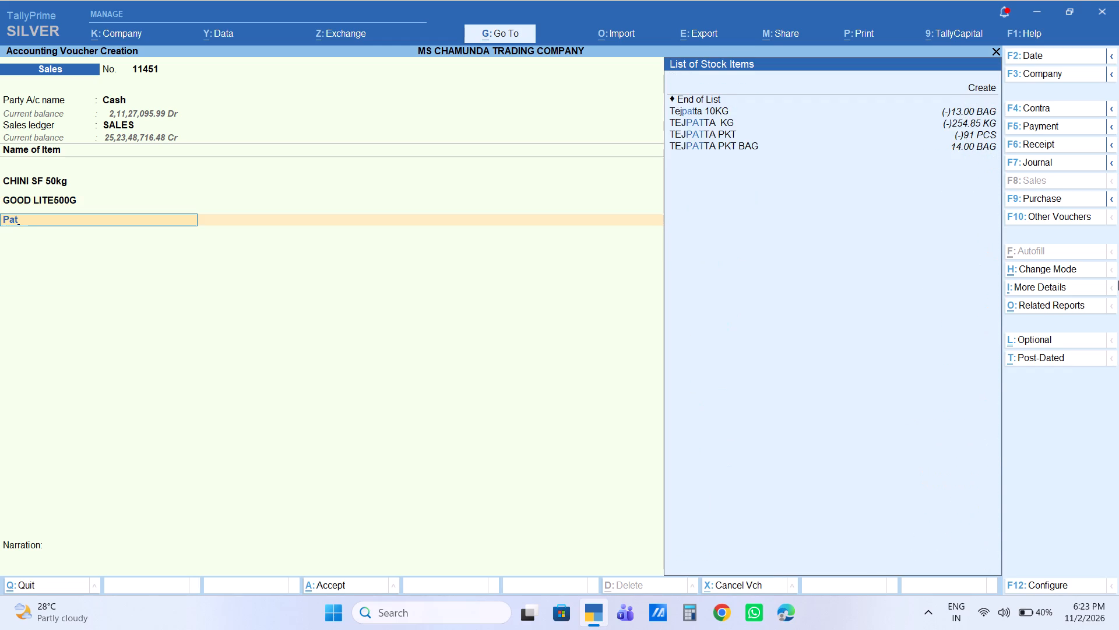
type("rivar")
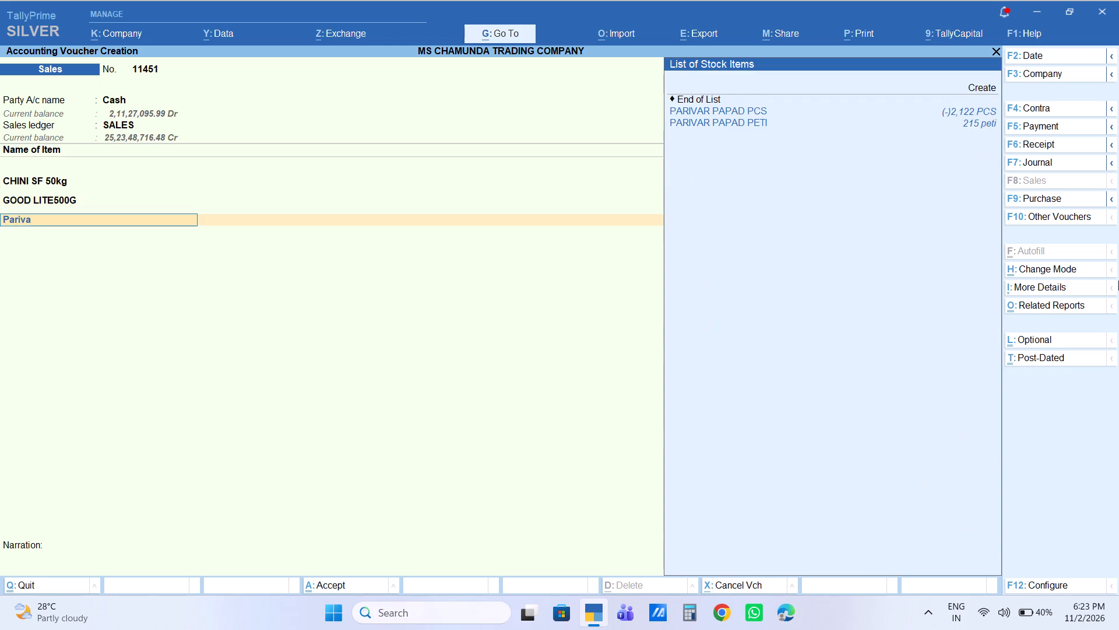
key("Down")
key("Down")
key("Down")
key("Return")
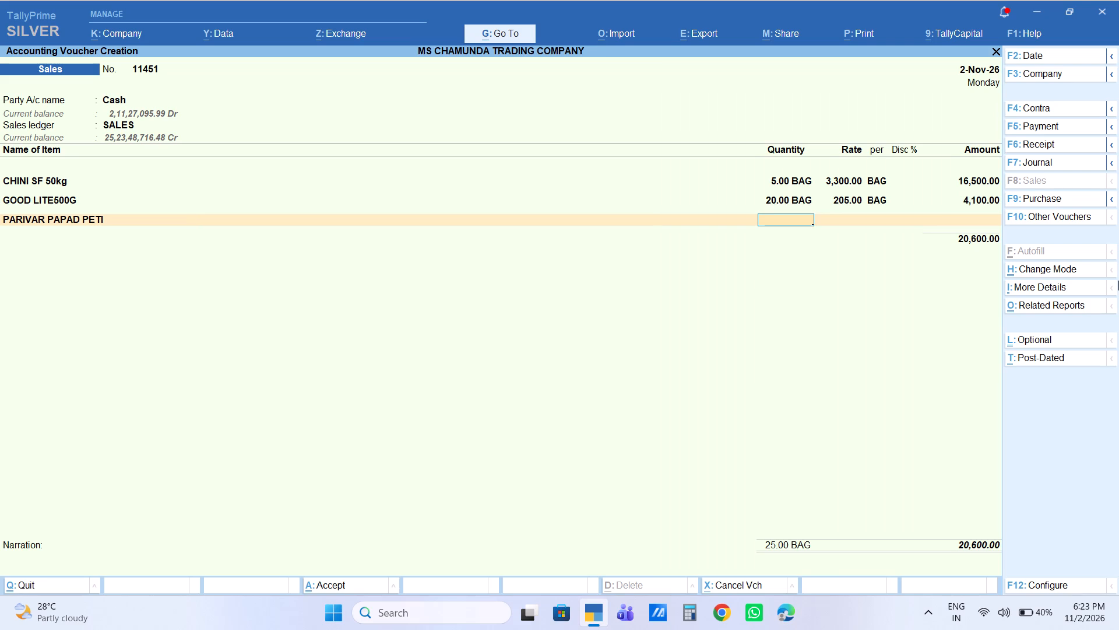
key("2")
key("Return")
key("Return")
key("Return")
key("Return")
key("Return")
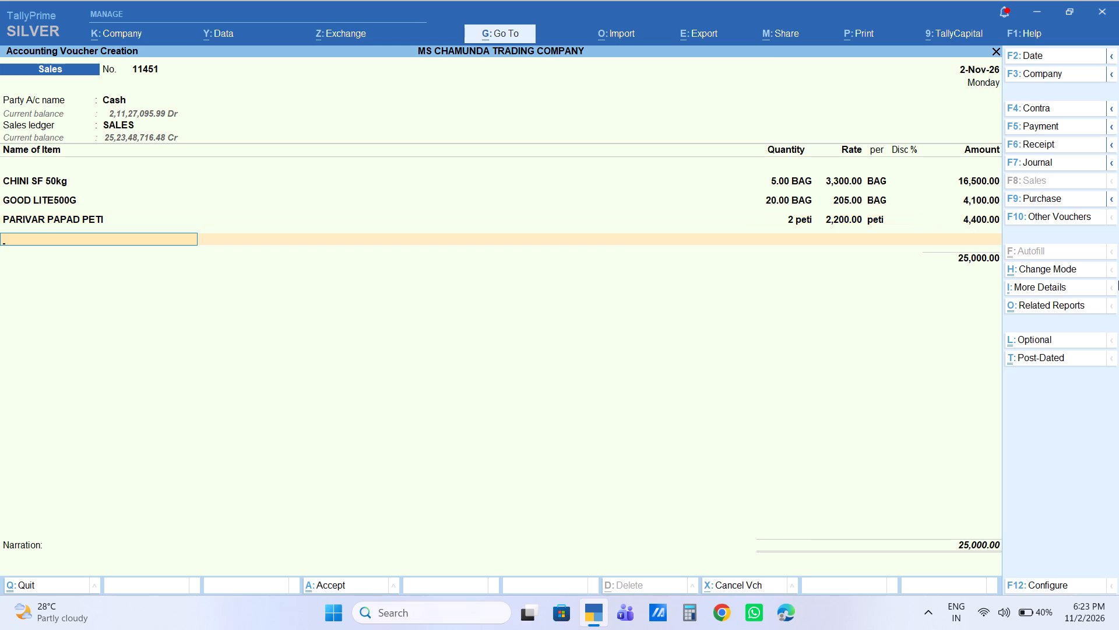
Add the item Frylo Peti with a quantity of 2 peti at the rate of 1,400.
type("fry")
key("Down")
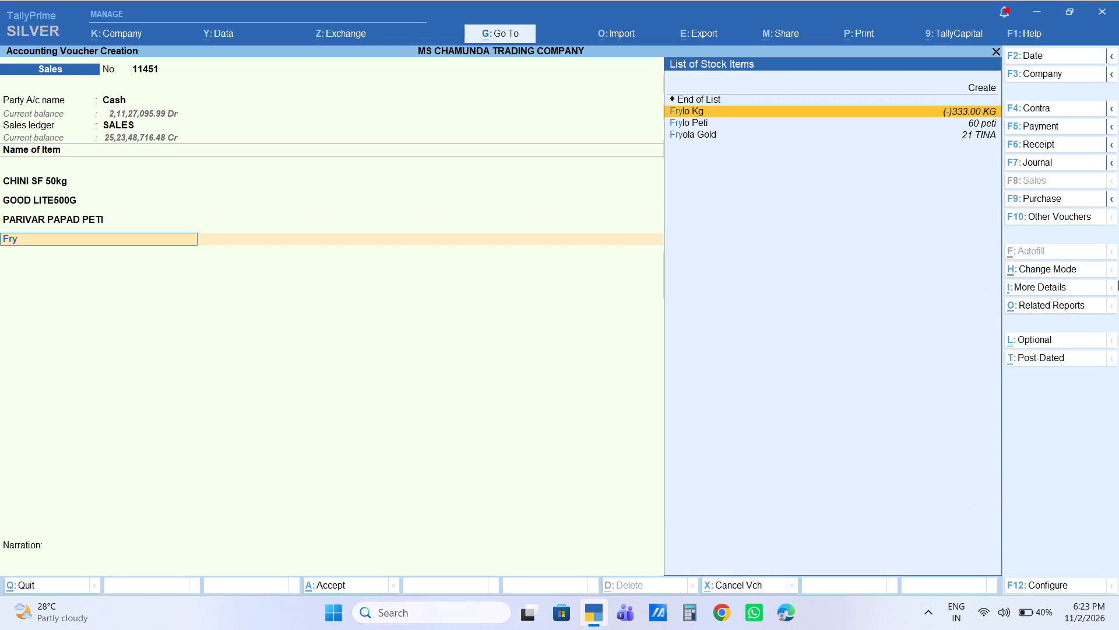
key("Down")
key("Return")
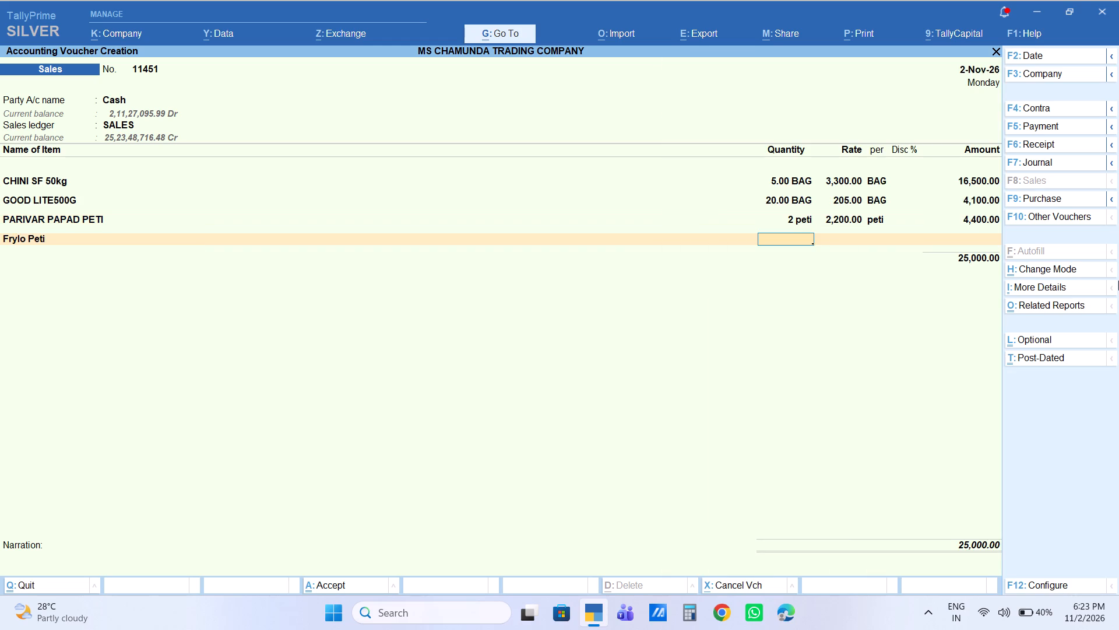
key("2")
key("Return")
key("Return")
key("Return")
key("Return")
key("Return")
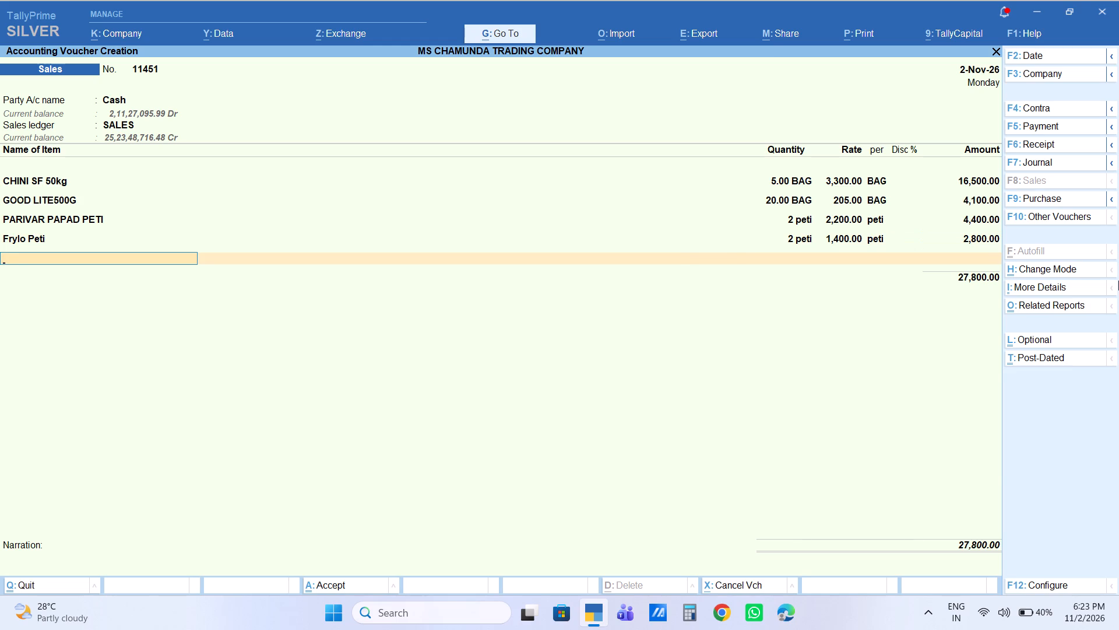
Add the item BHINDI BAG with a quantity of 1 bag at the rate of 800.
type("bhindi")
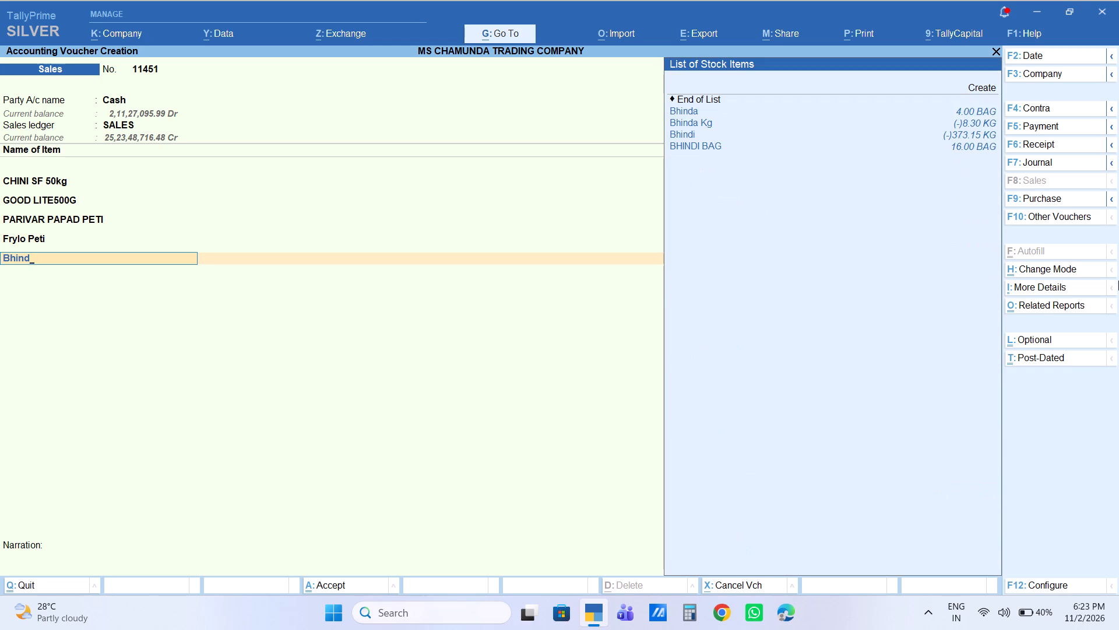
key("Down")
key("Down")
key("Down")
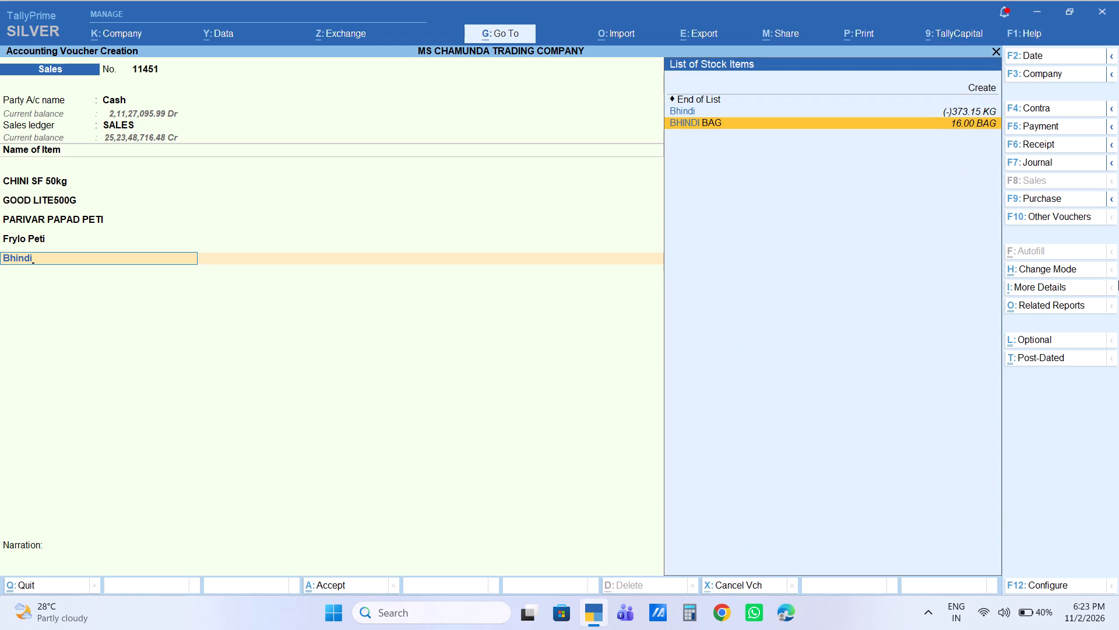
key("Return")
key("1")
key("Return")
key("Return")
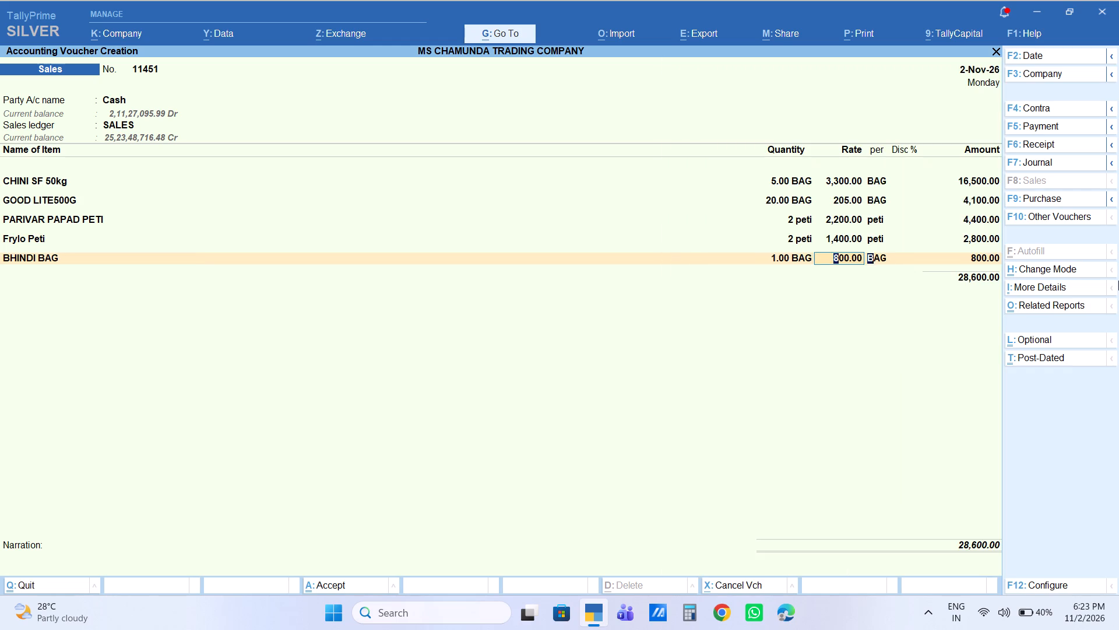
key("Return")
key("Return")
key("Return")
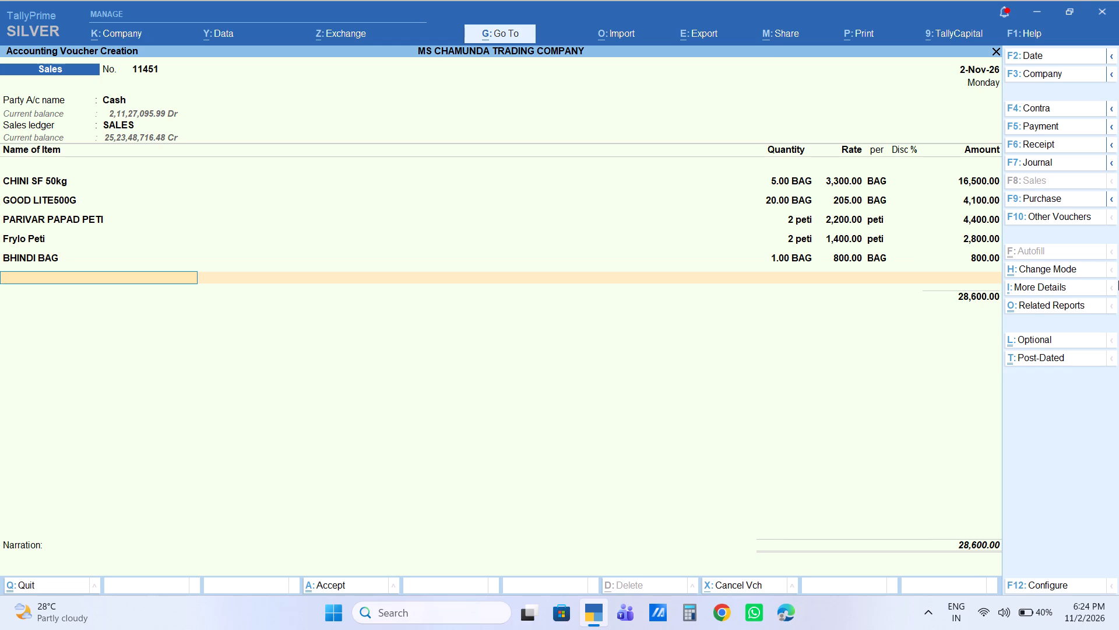
Add the item Machli Chips Bag with a quantity of 1 bag and set its amount to 980.
type("machli")
key("Down")
key("Down")
key("Down")
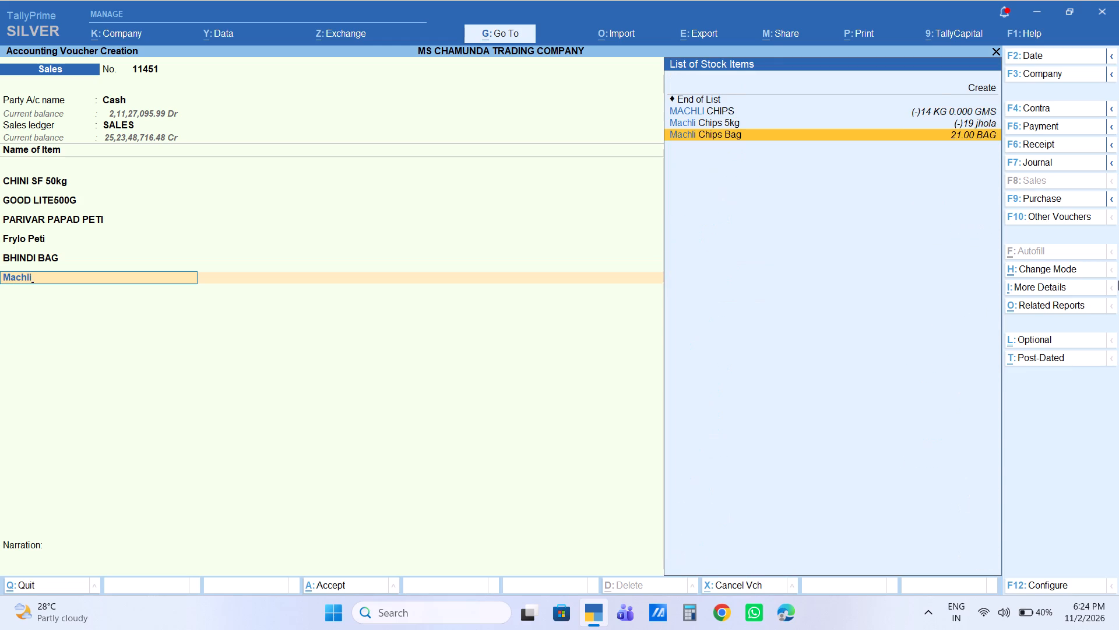
key("Return")
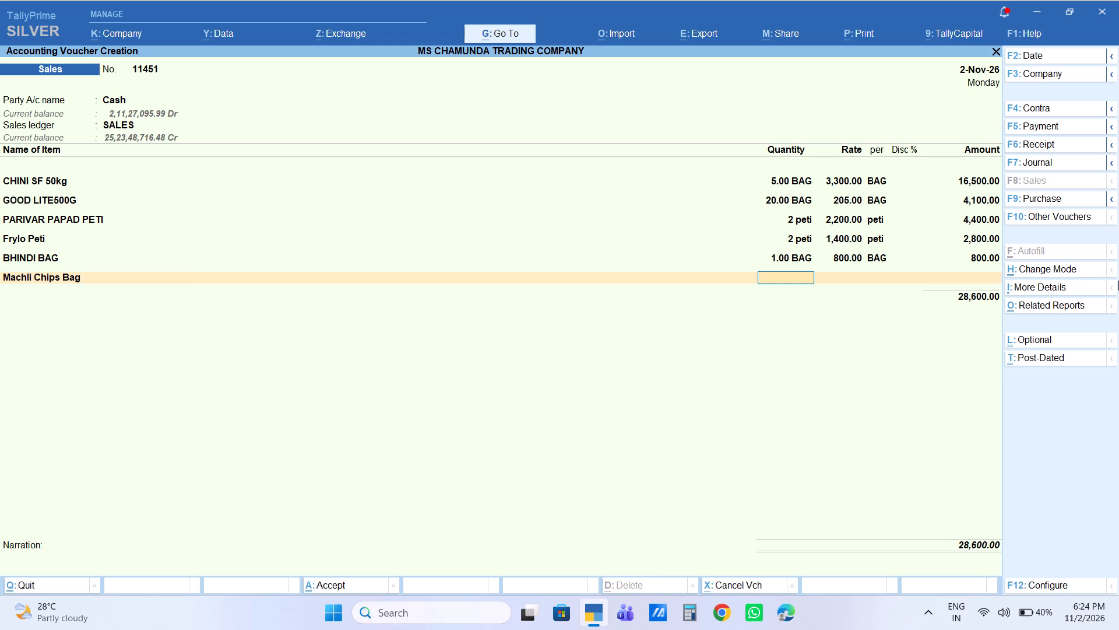
key("1")
key("Return")
key("Return")
key("Return")
key("Return")
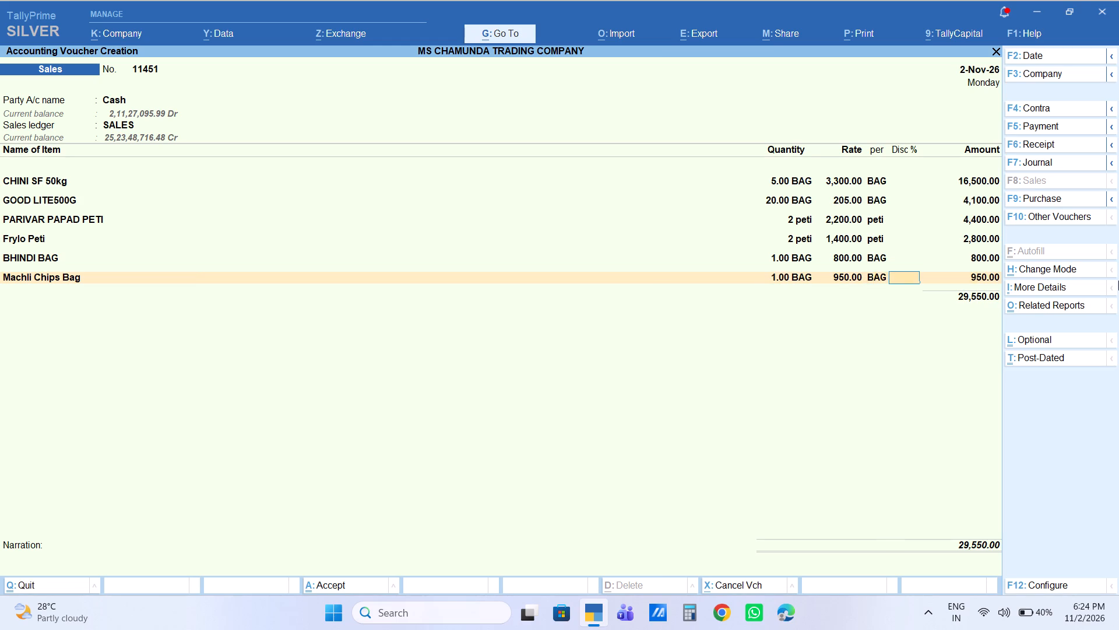
type("980")
key("Return")
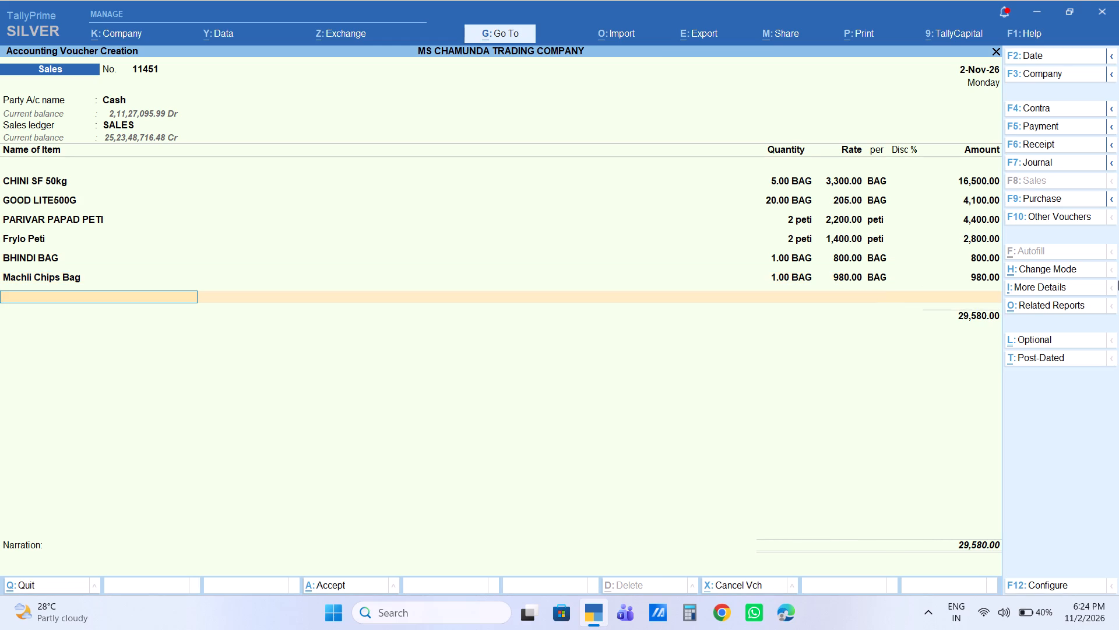
Add the item Best Choice Tina with a quantity of 5 TINA at the rate of 2,460.
type("best")
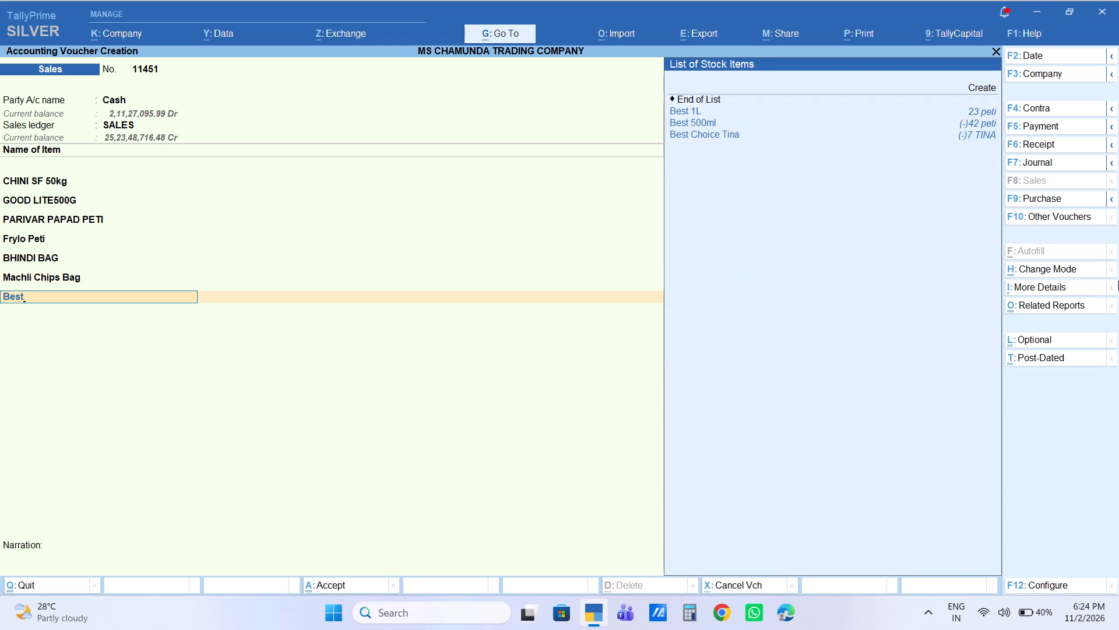
key("Down")
key("Down")
key("Down")
key("Return")
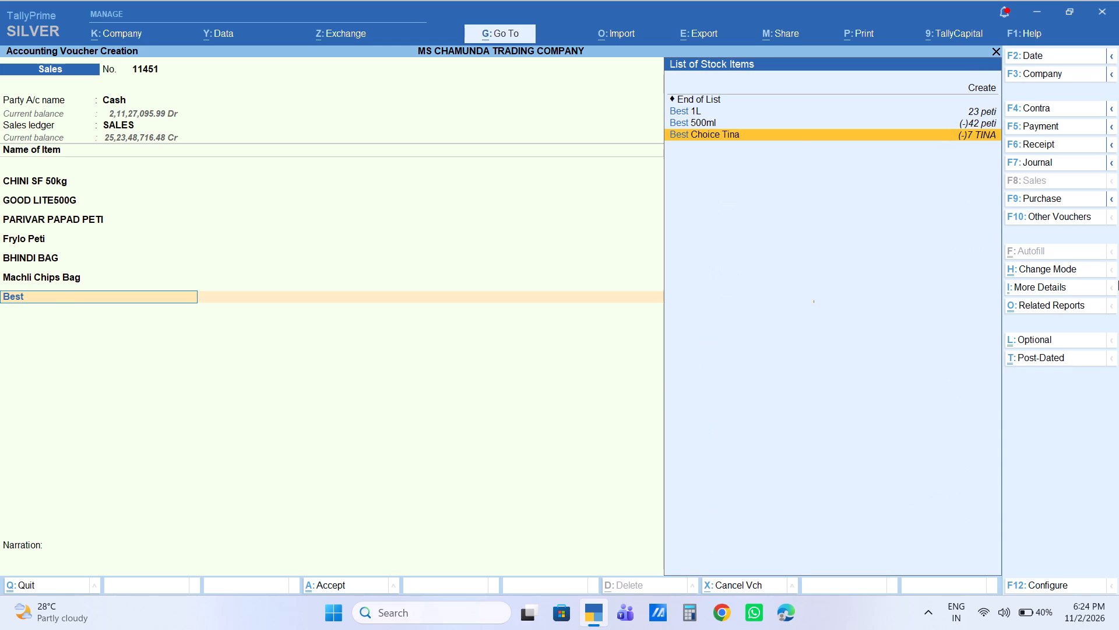
key("5")
key("Return")
key("Return")
key("Return")
key("Return")
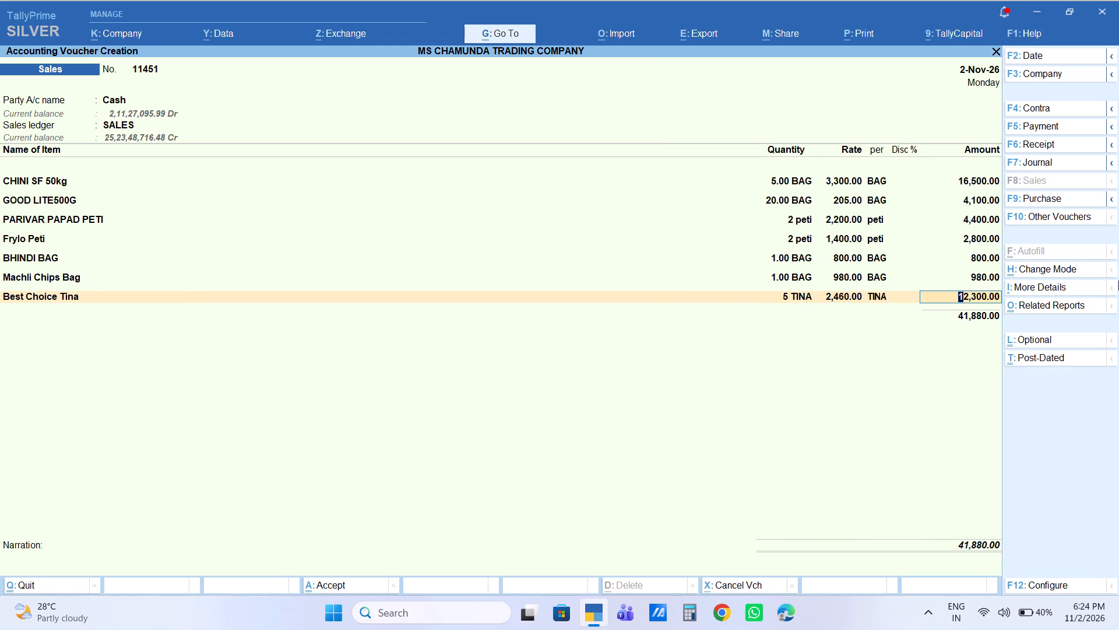
key("Return")
End the item list and add a Labour Charge of 90 to the sales voucher.
key("Return")
type("la")
key("Return")
key("Return")
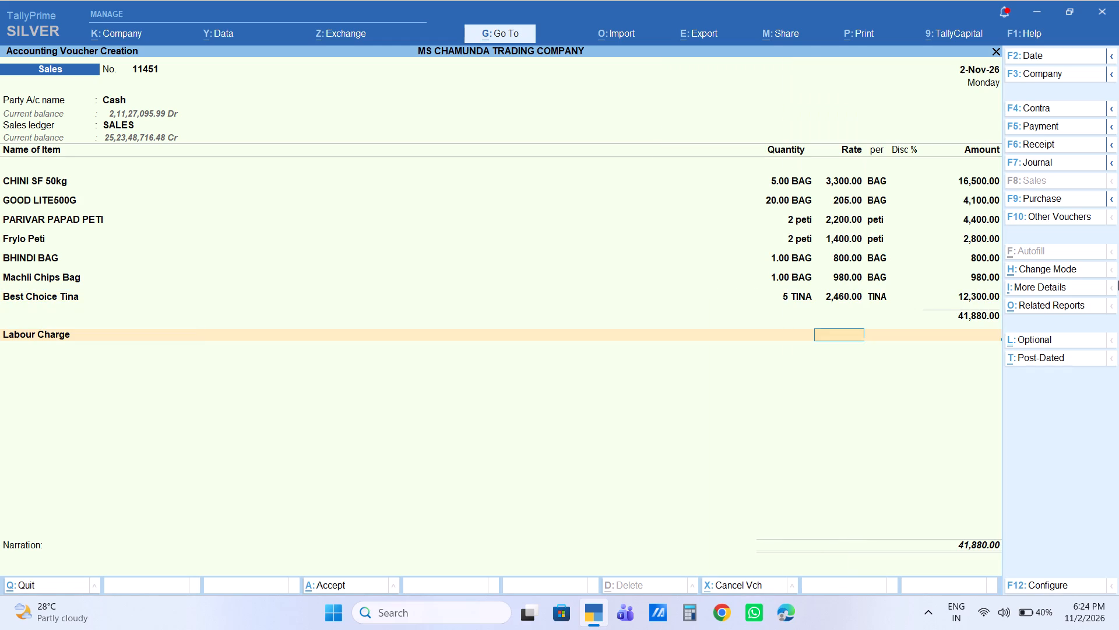
type("90")
key("Return")
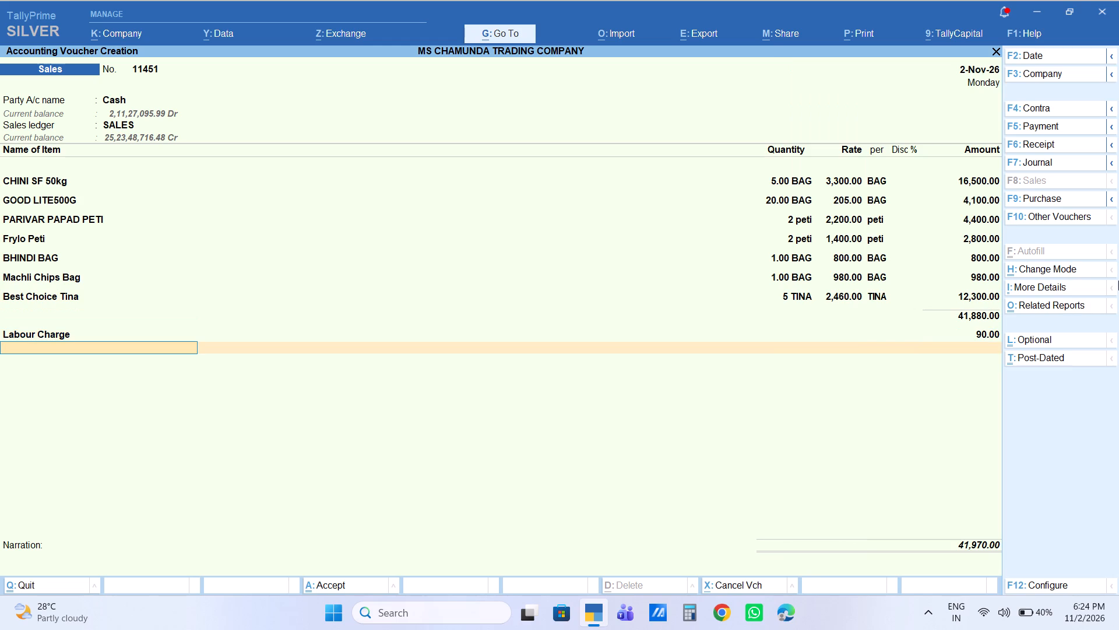
Finish the ledger entries, leave the narration blank, and save the sales voucher.
key("Return")
key("Return")
key("Return")
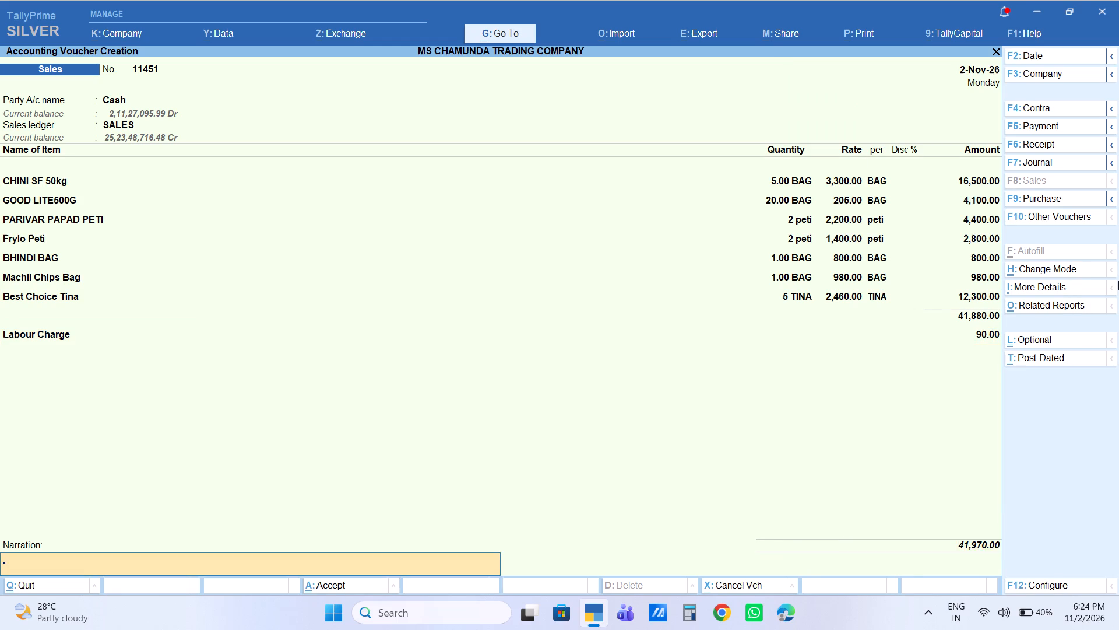
key("Return")
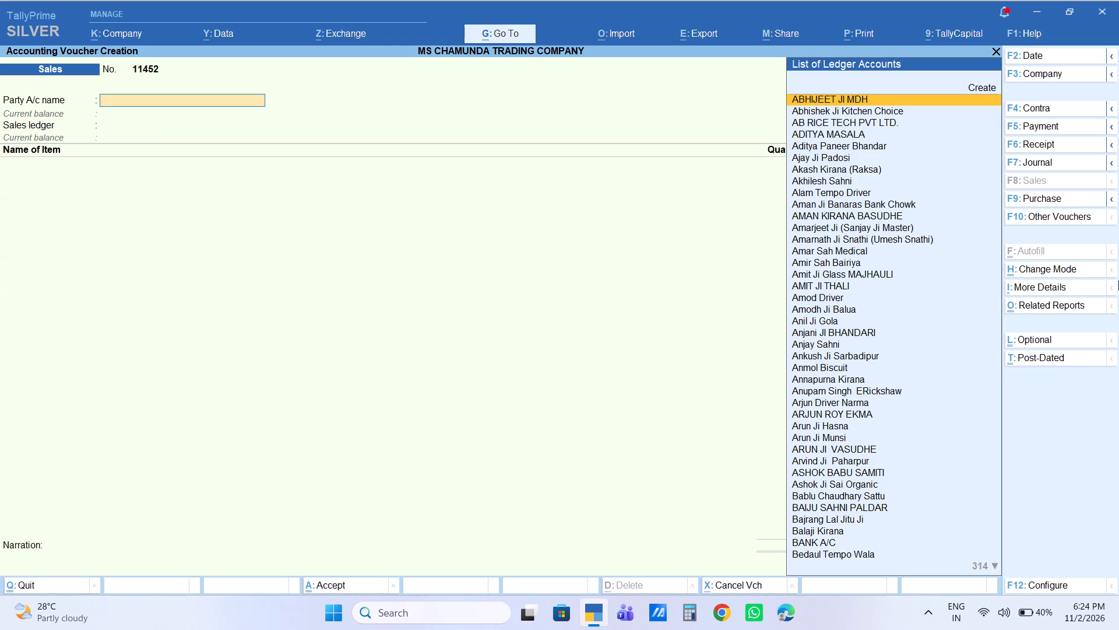
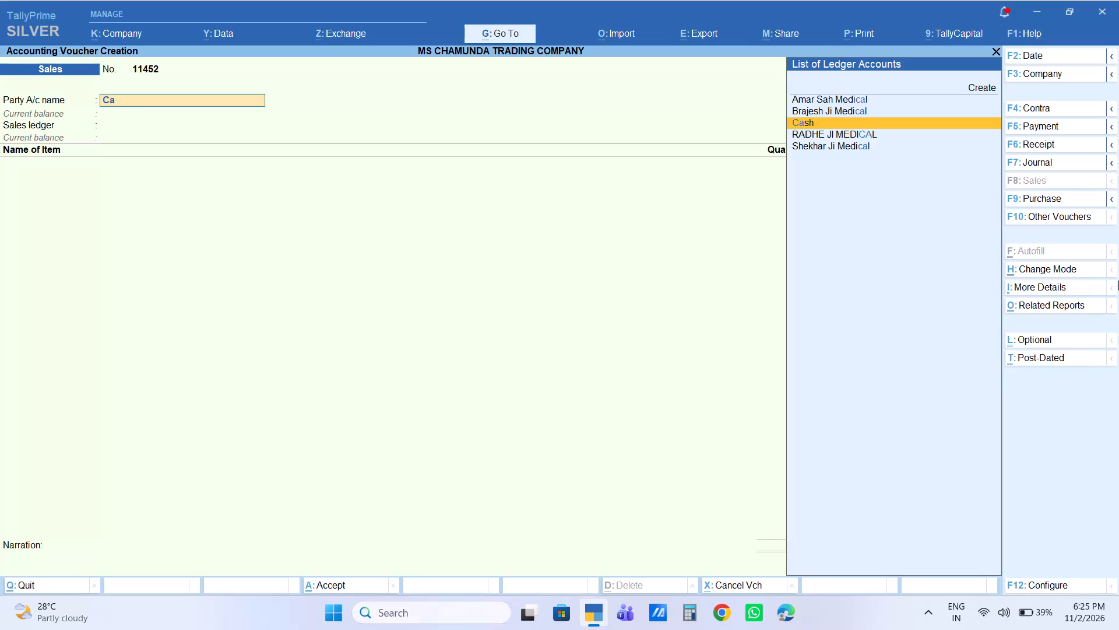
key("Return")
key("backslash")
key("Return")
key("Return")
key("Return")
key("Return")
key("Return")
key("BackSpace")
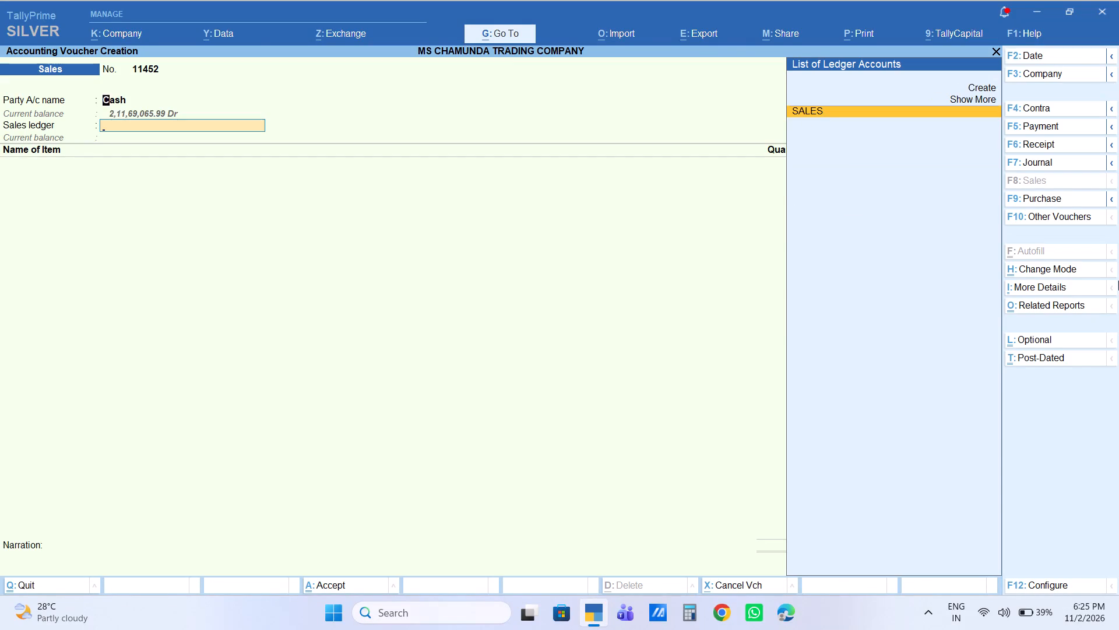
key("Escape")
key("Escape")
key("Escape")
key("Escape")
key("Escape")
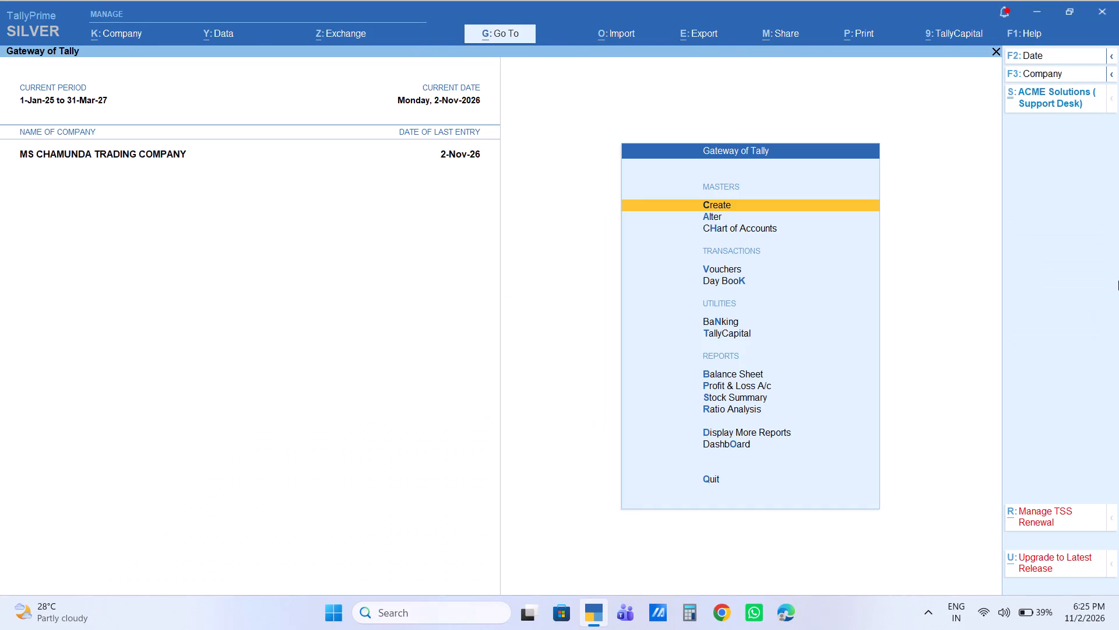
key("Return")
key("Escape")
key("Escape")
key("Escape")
Open a new sales voucher, set the party account to Cash, accept its party details, and use the SALES ledger.
key("Down")
key("Down")
key("Down")
key("Down")
key("Up")
key("Return")
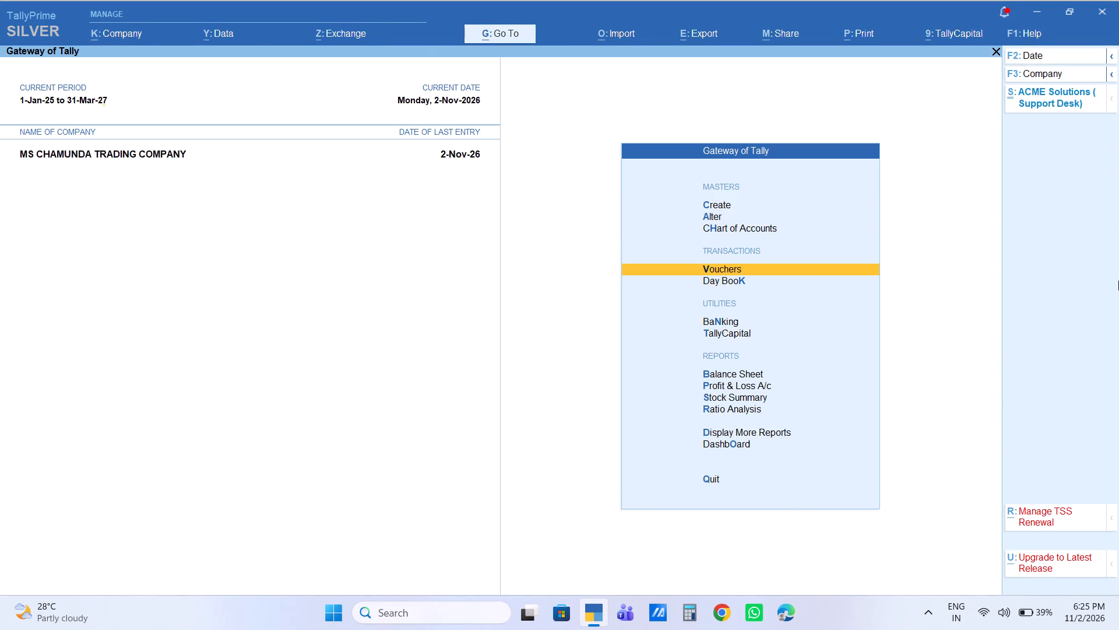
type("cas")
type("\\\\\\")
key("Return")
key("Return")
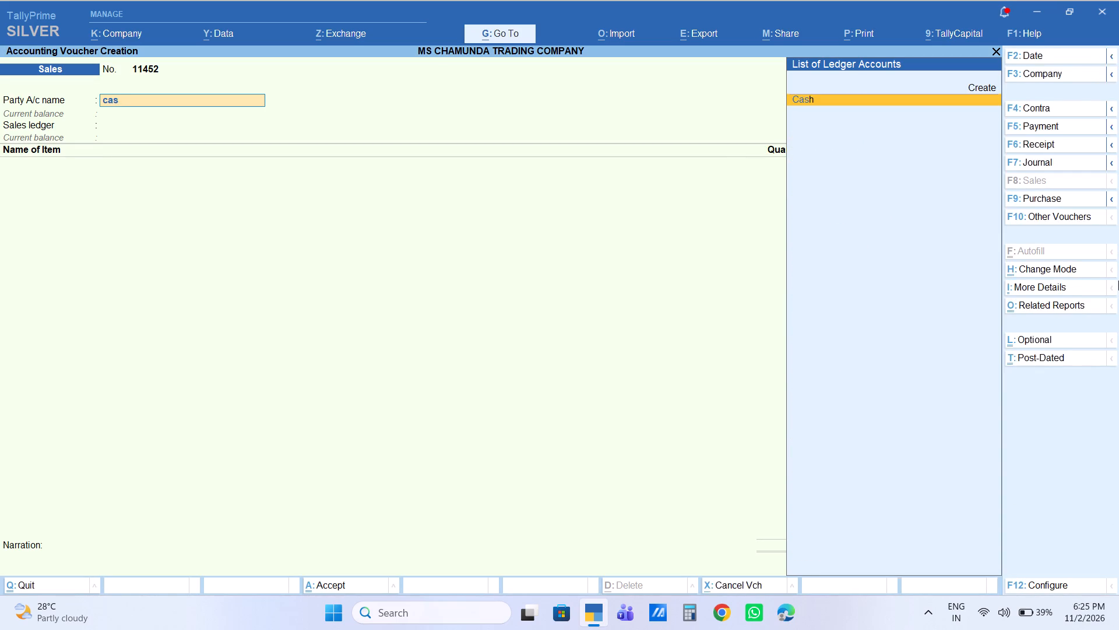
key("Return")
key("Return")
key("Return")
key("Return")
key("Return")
Add the item P Dudh BiscuitRS5 with a quantity of 1 peti at the rate of 860.
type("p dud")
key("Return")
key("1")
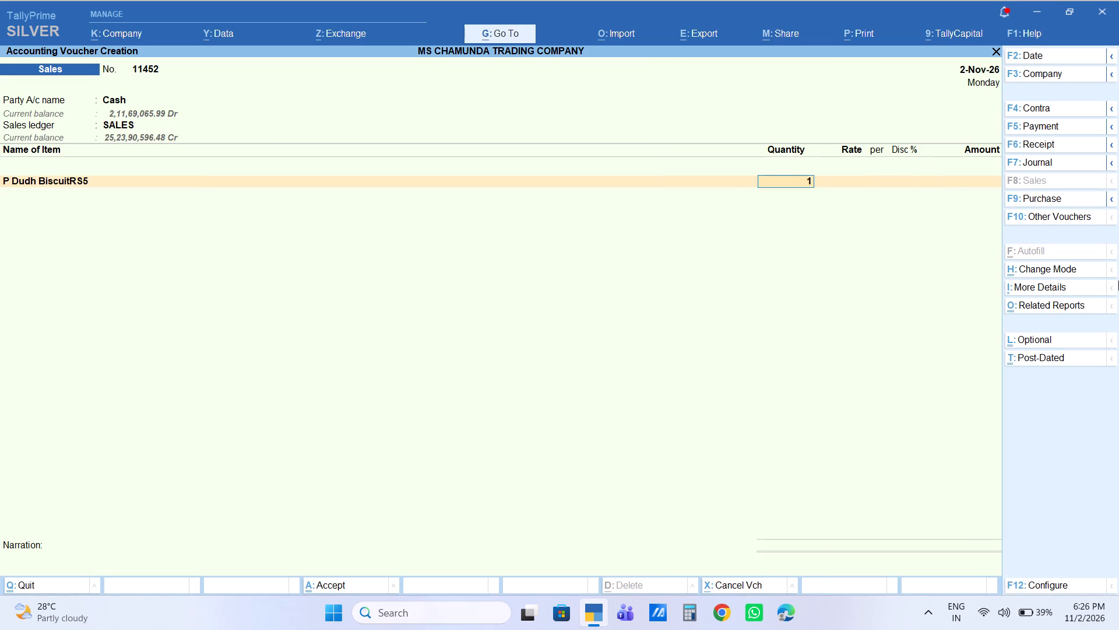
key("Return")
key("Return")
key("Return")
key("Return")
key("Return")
Add the item SALONI 500ML PETI with a quantity of 1 peti and set its amount to 3,530.
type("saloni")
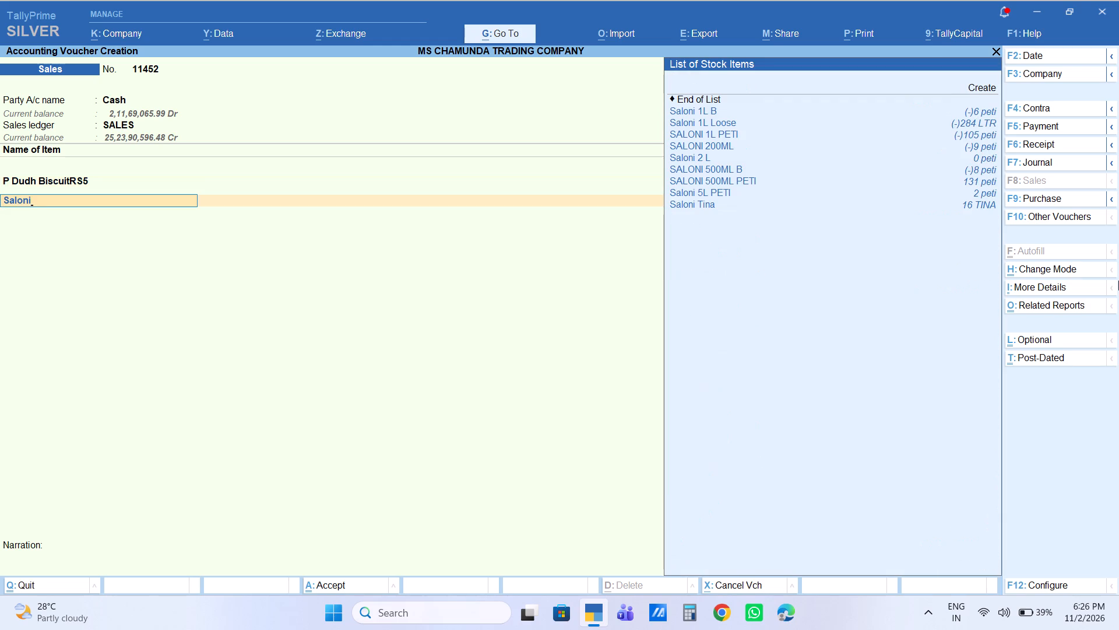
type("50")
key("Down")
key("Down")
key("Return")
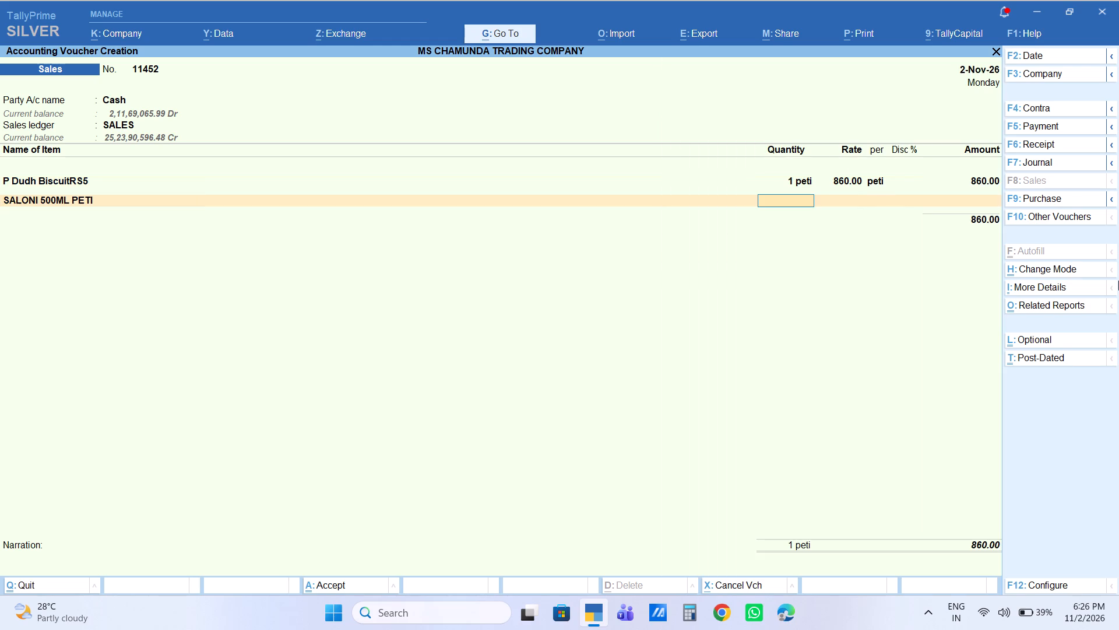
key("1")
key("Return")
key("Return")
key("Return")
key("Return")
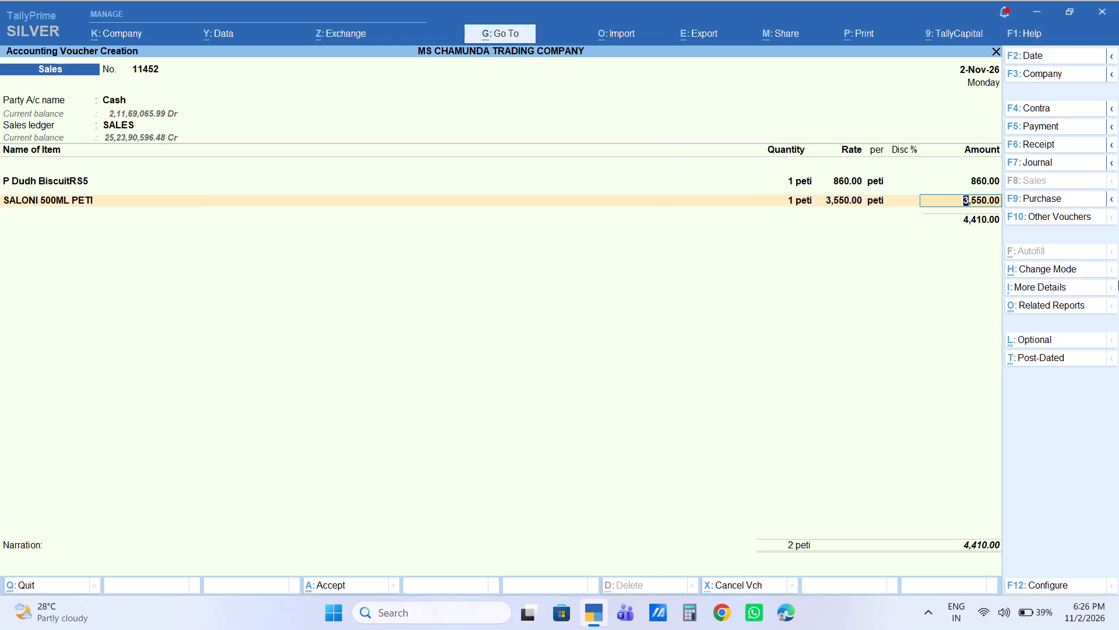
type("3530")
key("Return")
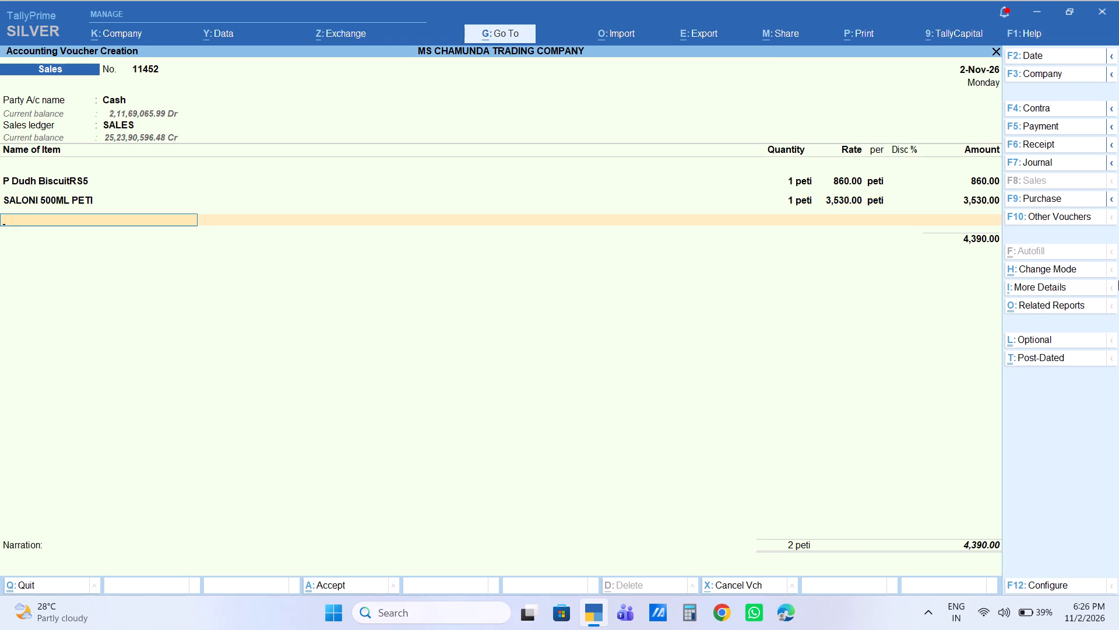
Add the item Aata 25kg with a quantity of 1 bag and set its amount to 815.
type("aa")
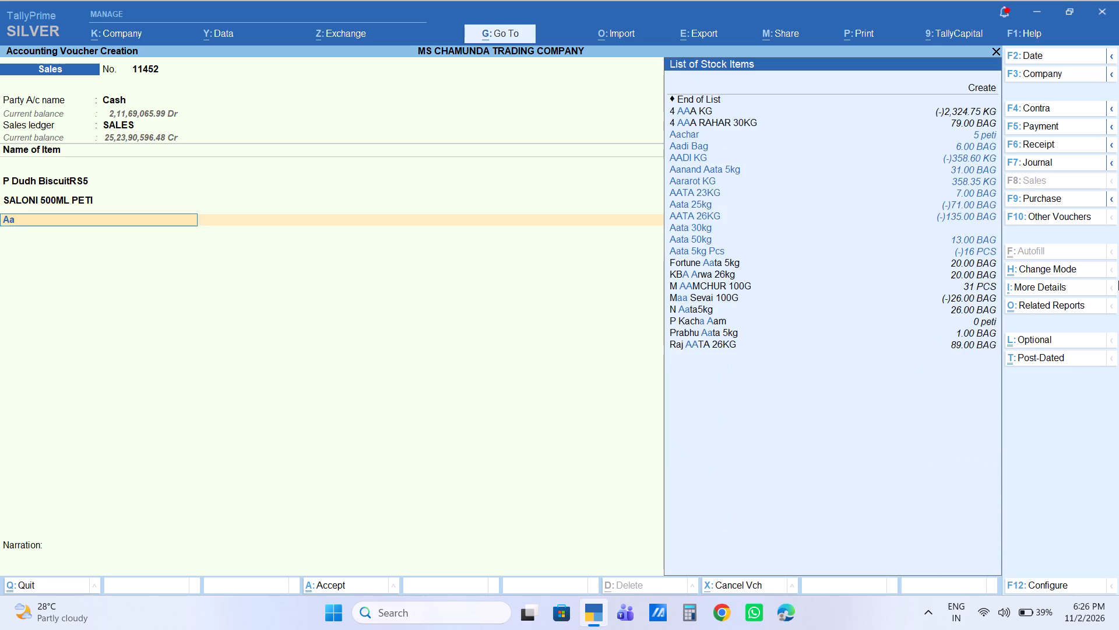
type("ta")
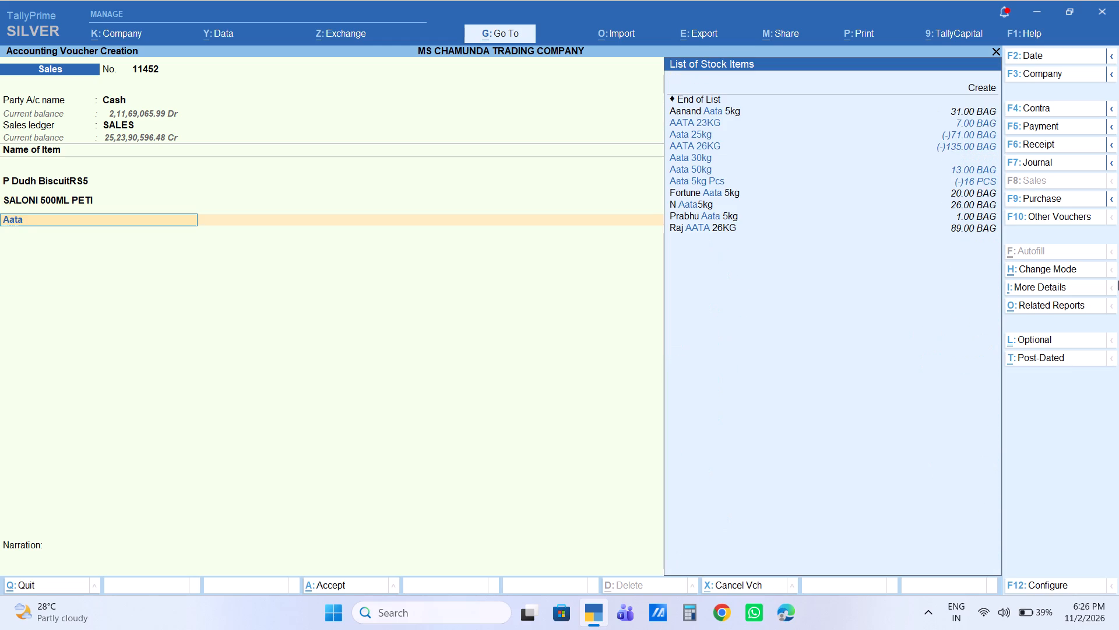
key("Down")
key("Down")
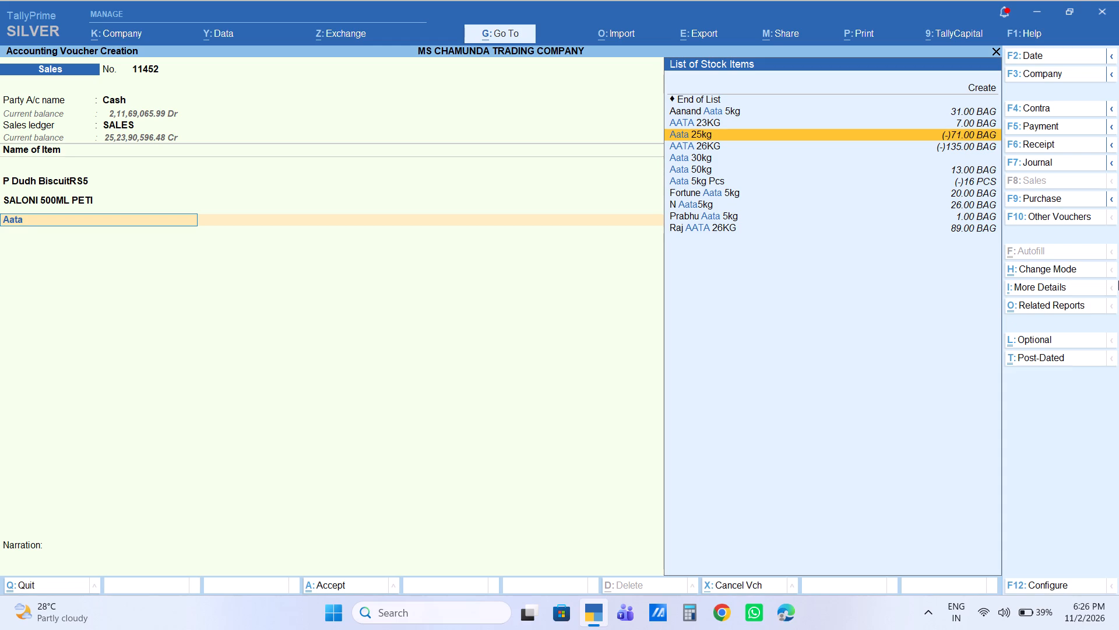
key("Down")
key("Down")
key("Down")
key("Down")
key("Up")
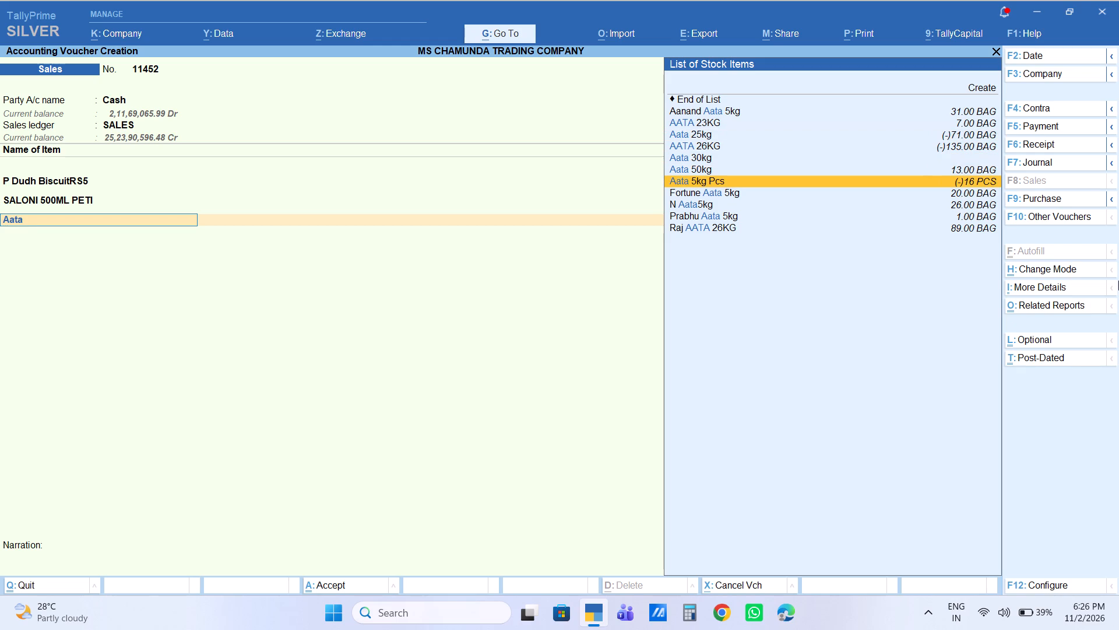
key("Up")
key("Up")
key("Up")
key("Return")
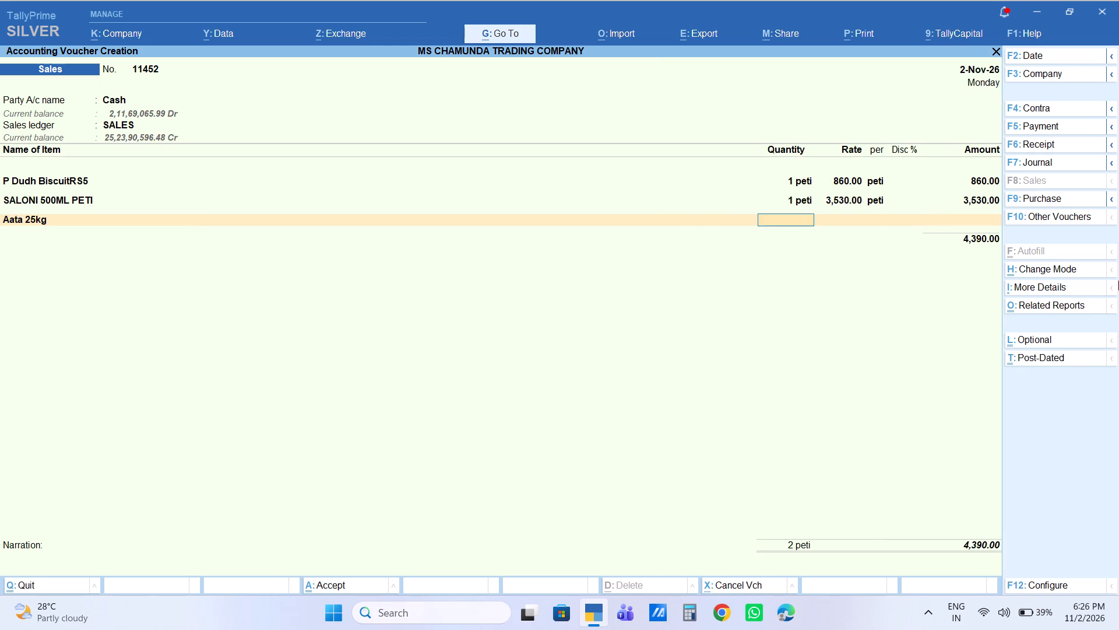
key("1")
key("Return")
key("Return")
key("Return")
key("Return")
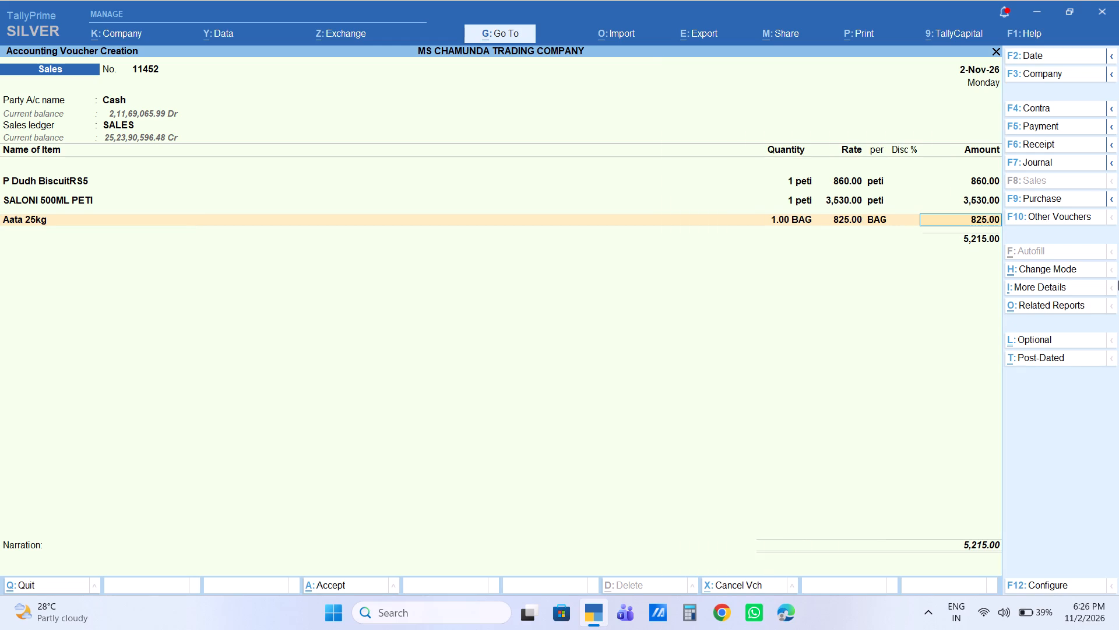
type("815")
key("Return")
End the item list and add a Labour Charge of 6 to the sales voucher.
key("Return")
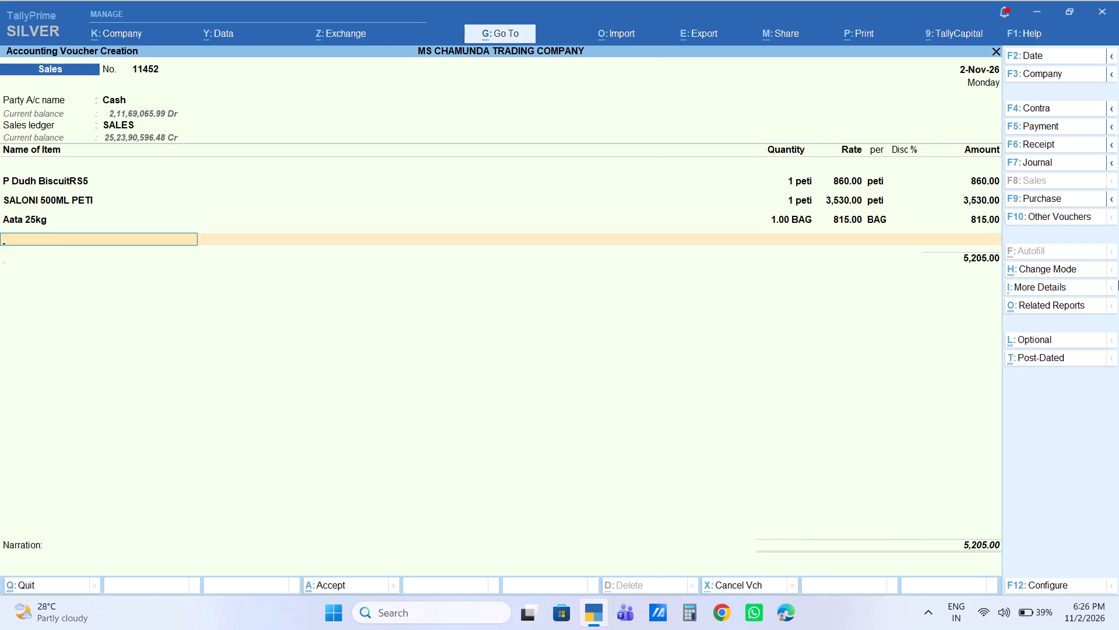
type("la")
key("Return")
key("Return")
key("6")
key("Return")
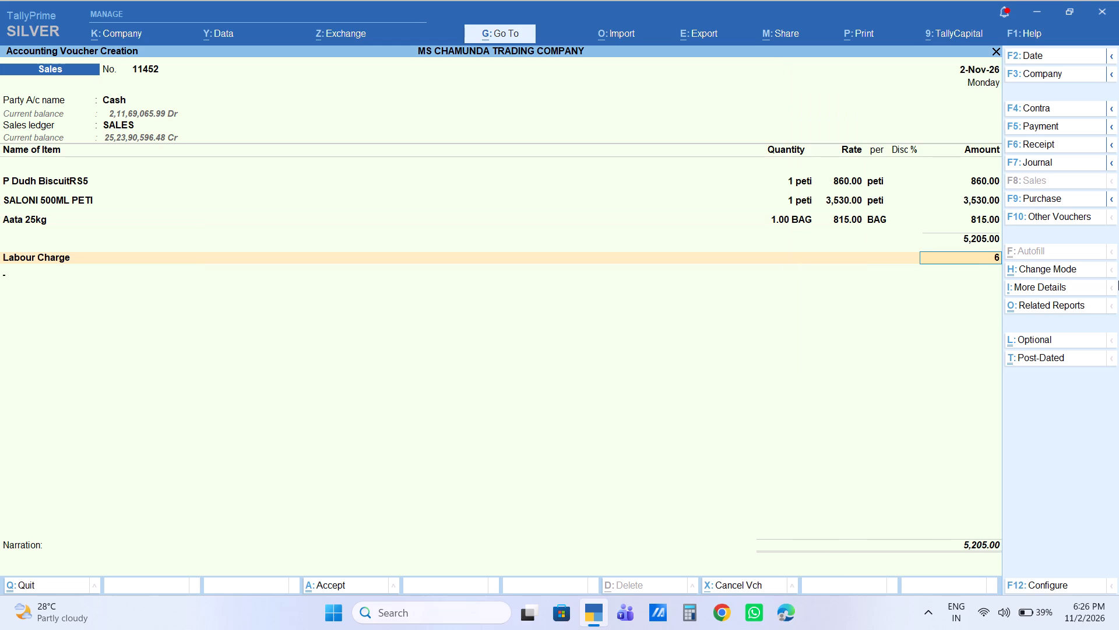
Finish the ledger entries, leave the narration blank, and save the sales voucher.
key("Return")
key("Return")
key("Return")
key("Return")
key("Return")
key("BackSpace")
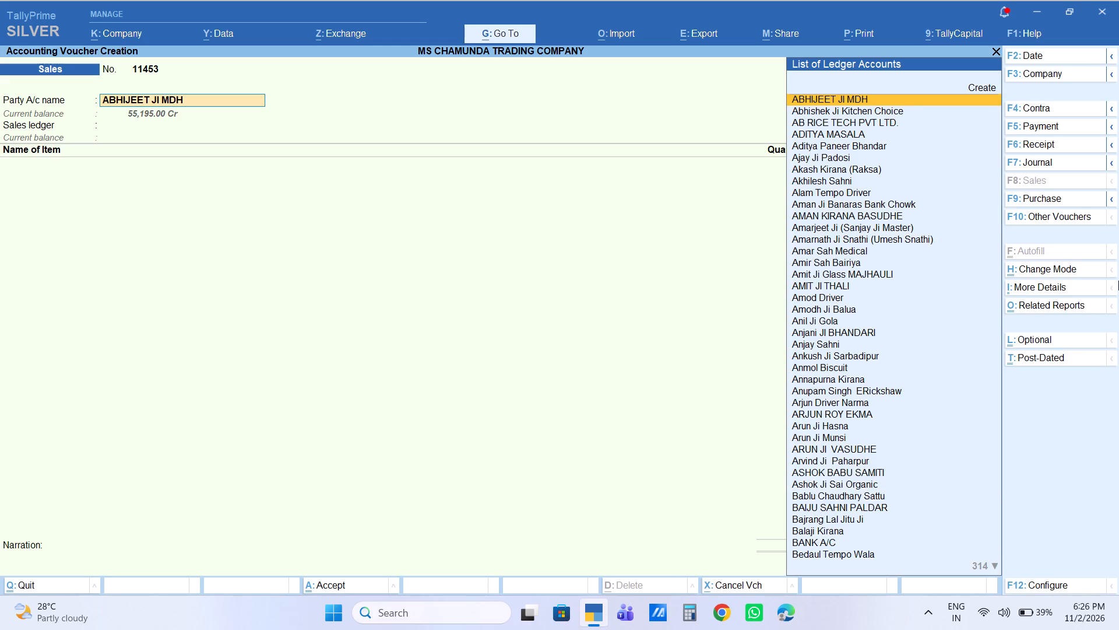
Set the party account to Cash, choose the Raja Ji party as the buyer, and use the SALES ledger.
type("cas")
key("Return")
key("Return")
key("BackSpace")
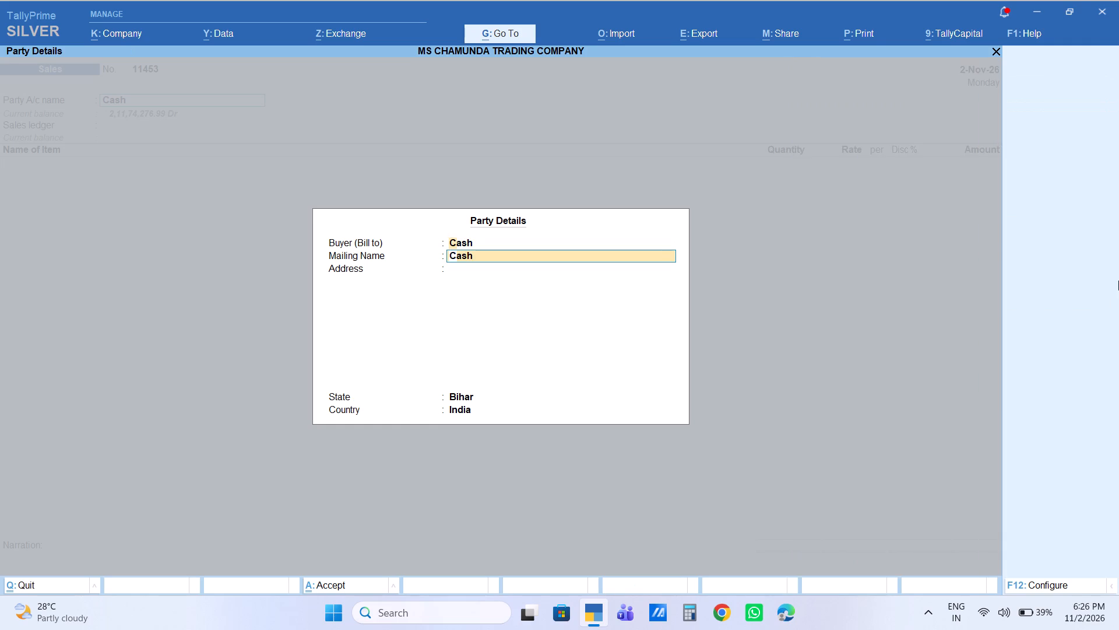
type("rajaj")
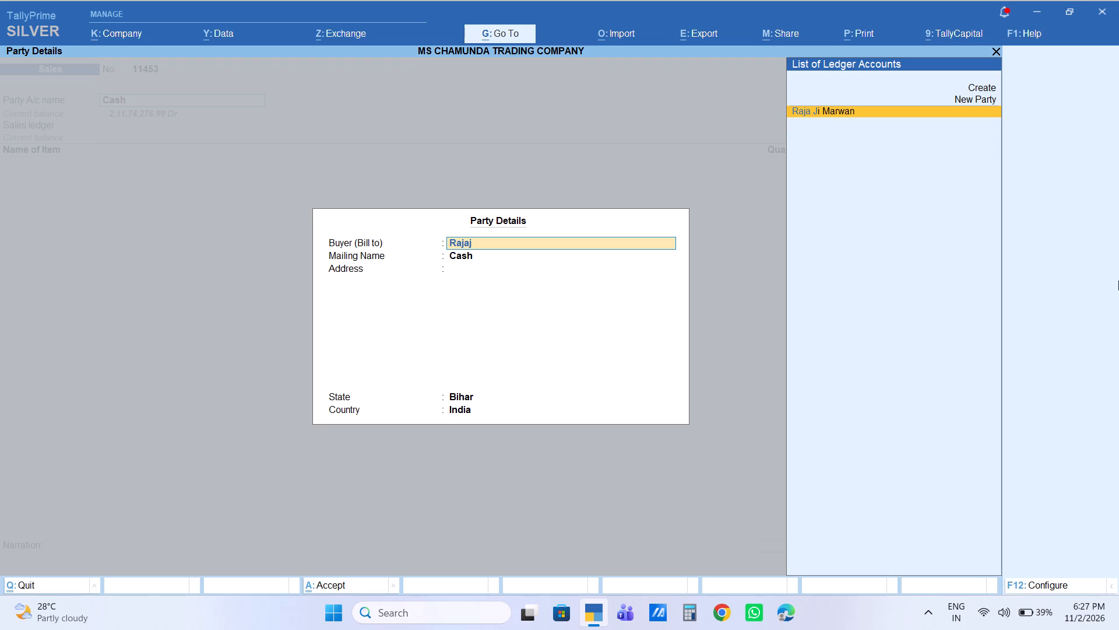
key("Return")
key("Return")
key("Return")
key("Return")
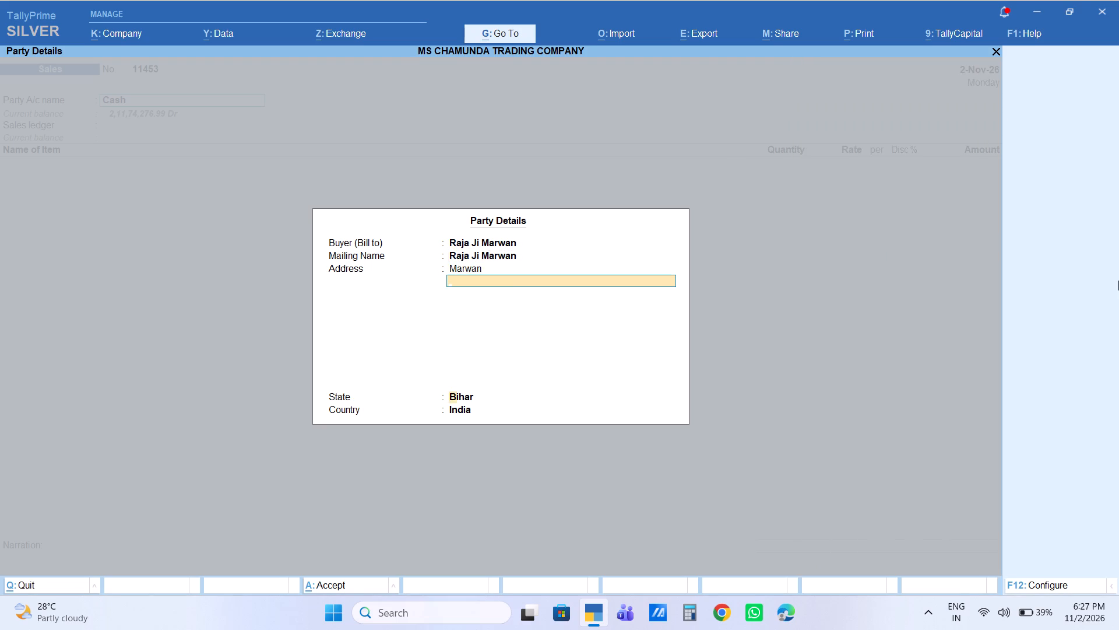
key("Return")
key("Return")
Add the item PUNJABI PAPAD PETI with a quantity of 5 peti, keeping the suggested rate.
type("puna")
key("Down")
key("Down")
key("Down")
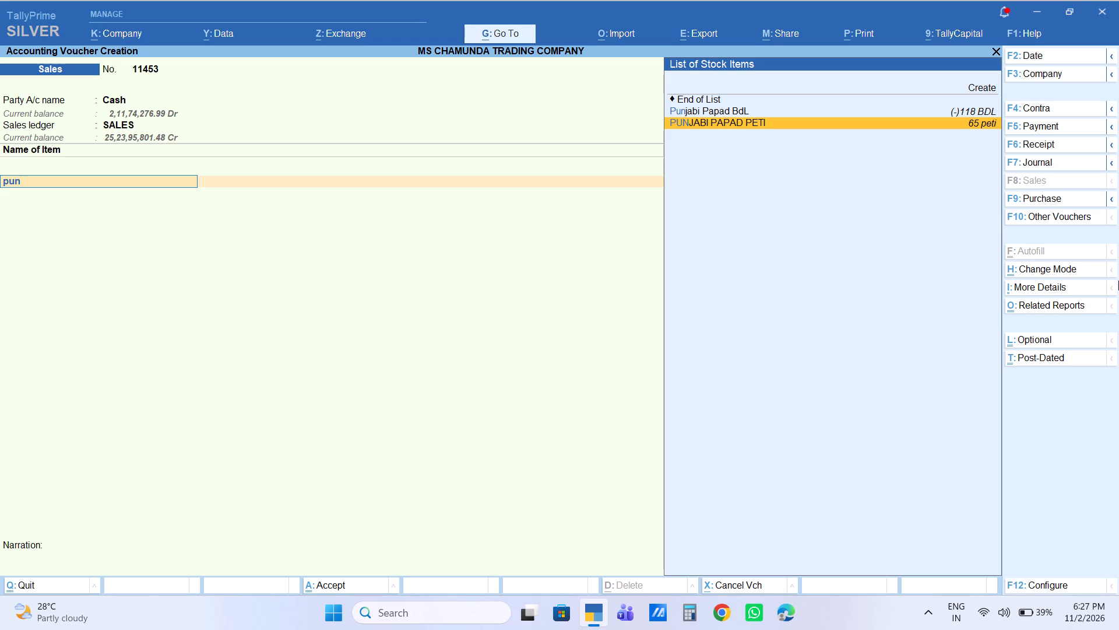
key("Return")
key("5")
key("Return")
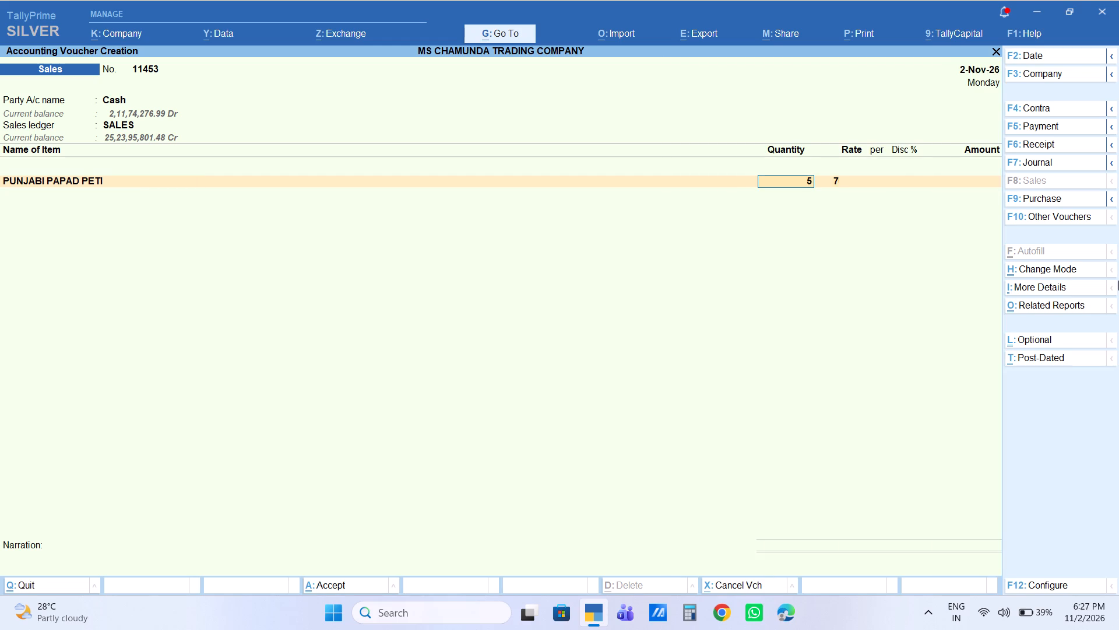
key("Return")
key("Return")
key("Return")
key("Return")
End the item list and add a Labour Charge of 10 to the sales voucher.
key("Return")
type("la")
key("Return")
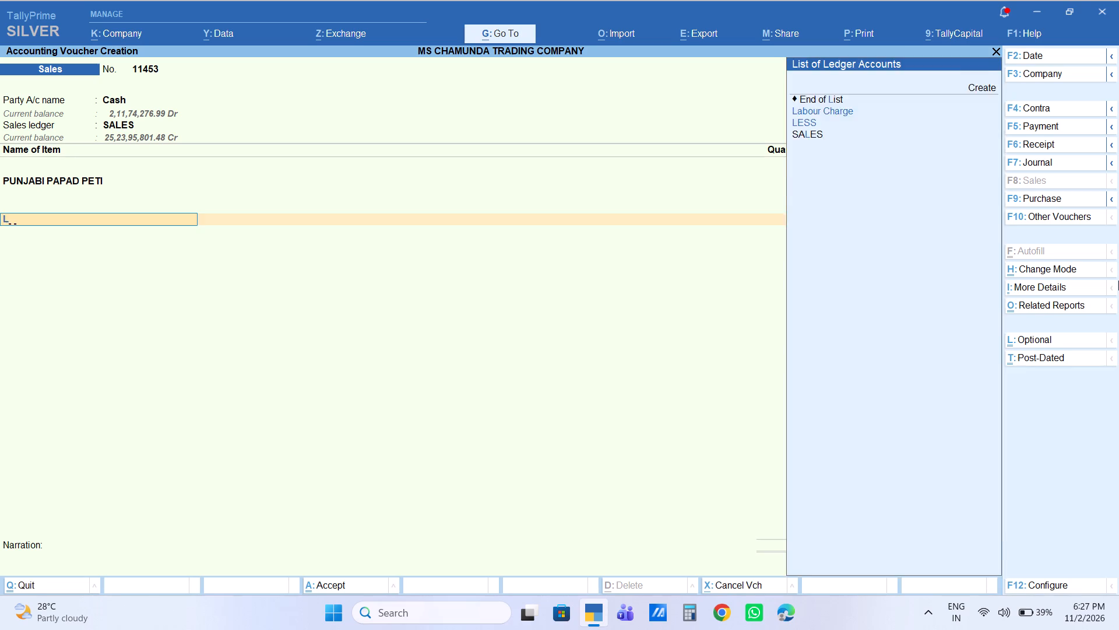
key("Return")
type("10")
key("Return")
Finish the ledger entries, leave the narration blank, and save the sales voucher.
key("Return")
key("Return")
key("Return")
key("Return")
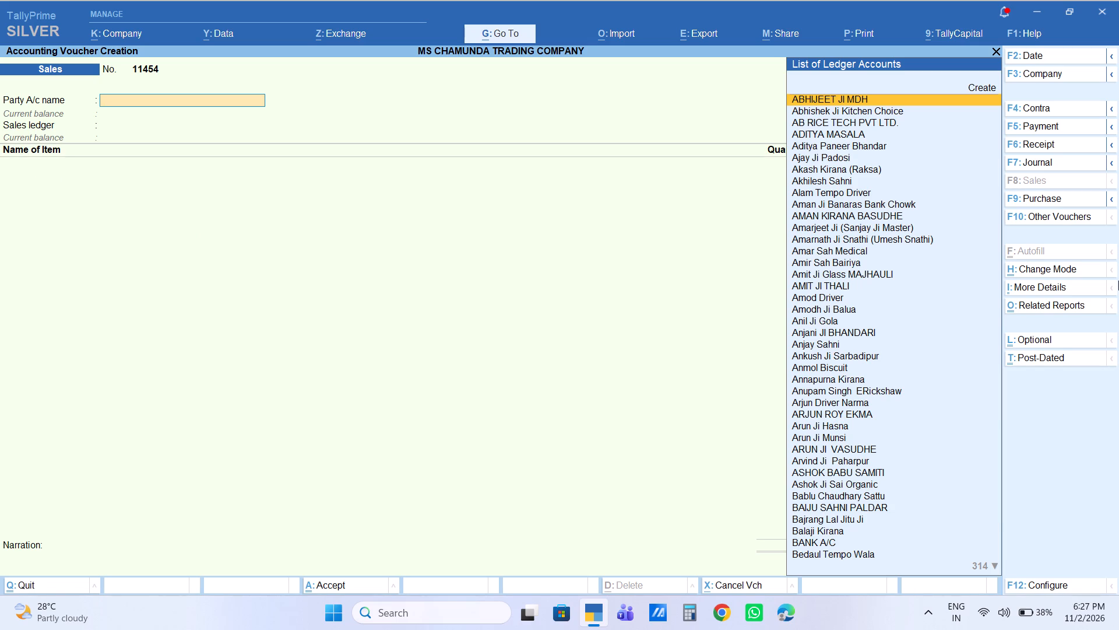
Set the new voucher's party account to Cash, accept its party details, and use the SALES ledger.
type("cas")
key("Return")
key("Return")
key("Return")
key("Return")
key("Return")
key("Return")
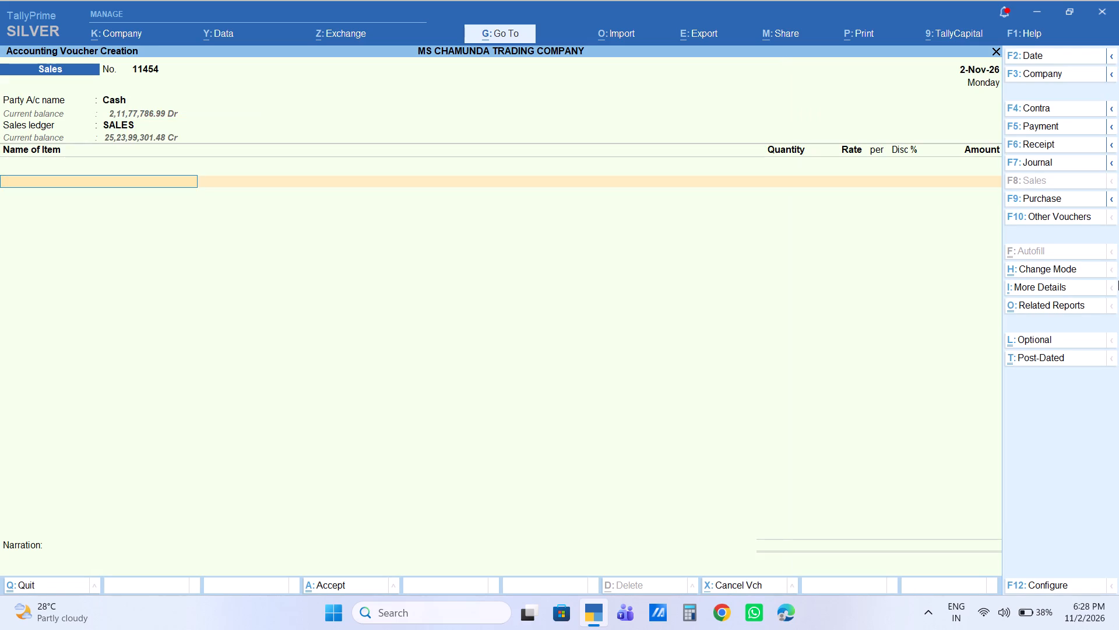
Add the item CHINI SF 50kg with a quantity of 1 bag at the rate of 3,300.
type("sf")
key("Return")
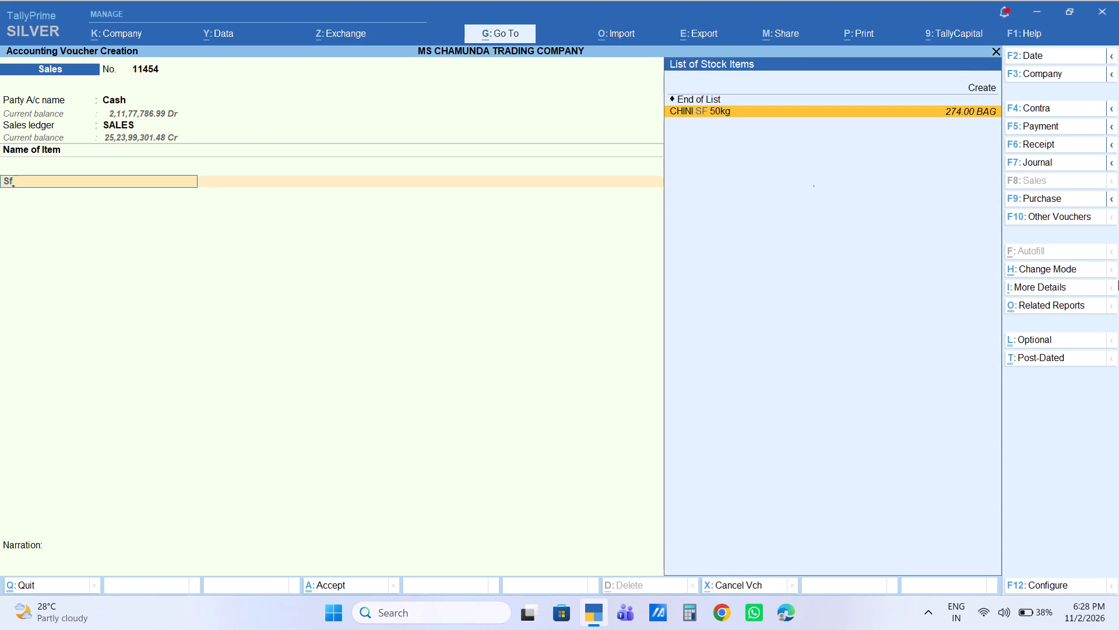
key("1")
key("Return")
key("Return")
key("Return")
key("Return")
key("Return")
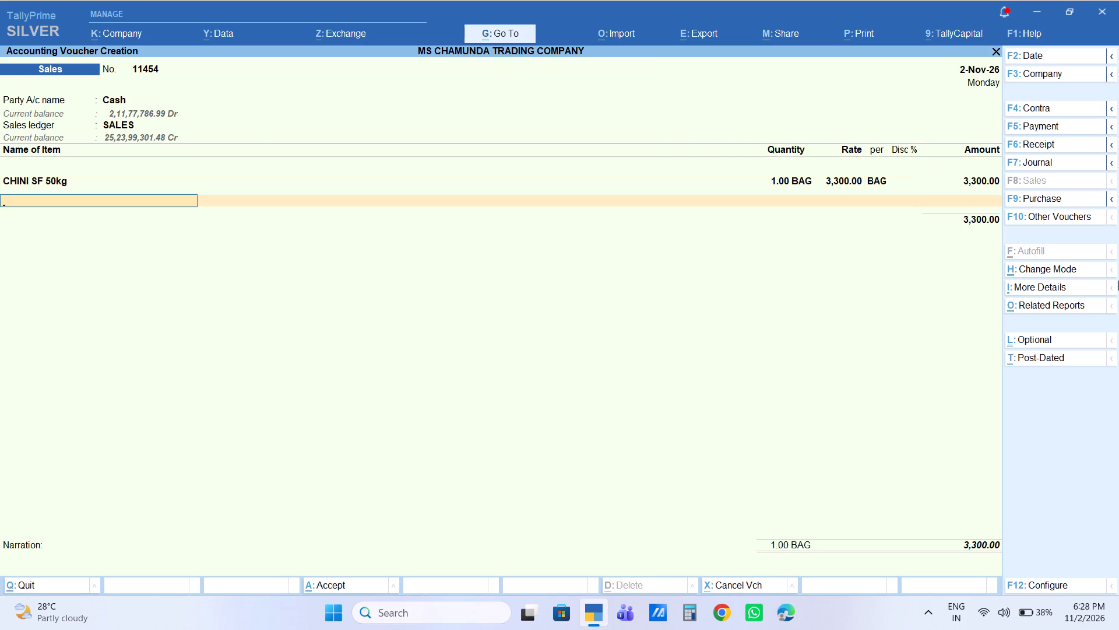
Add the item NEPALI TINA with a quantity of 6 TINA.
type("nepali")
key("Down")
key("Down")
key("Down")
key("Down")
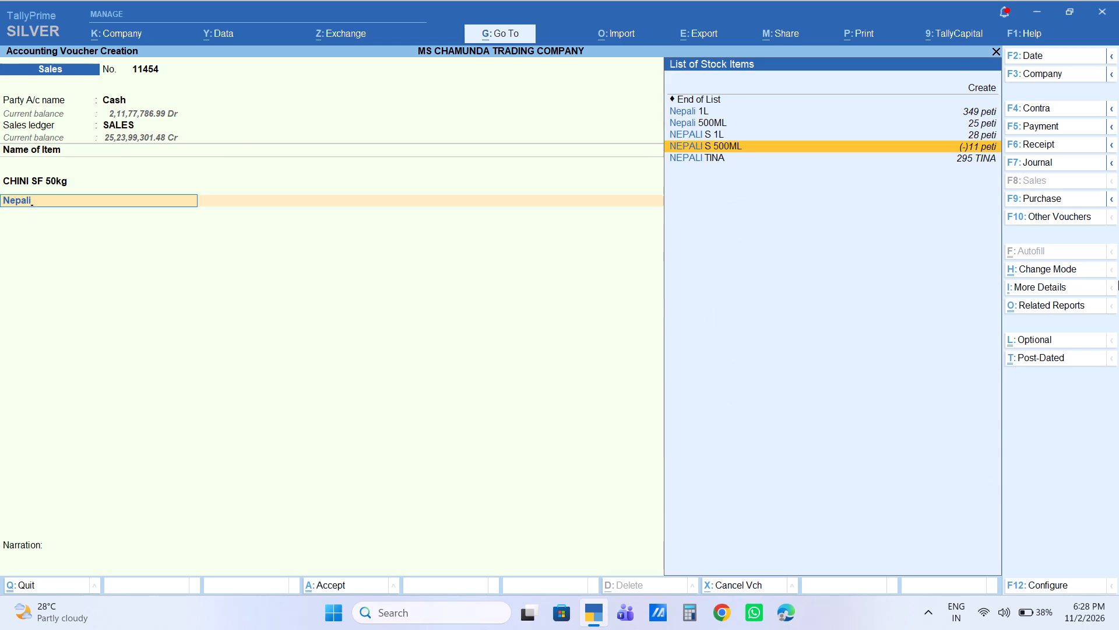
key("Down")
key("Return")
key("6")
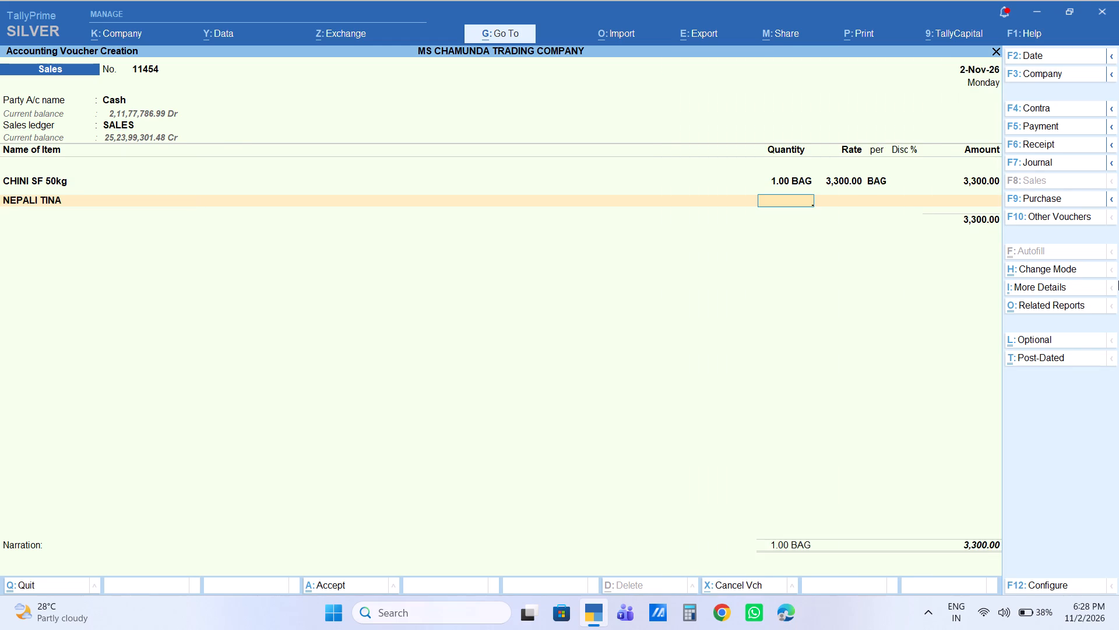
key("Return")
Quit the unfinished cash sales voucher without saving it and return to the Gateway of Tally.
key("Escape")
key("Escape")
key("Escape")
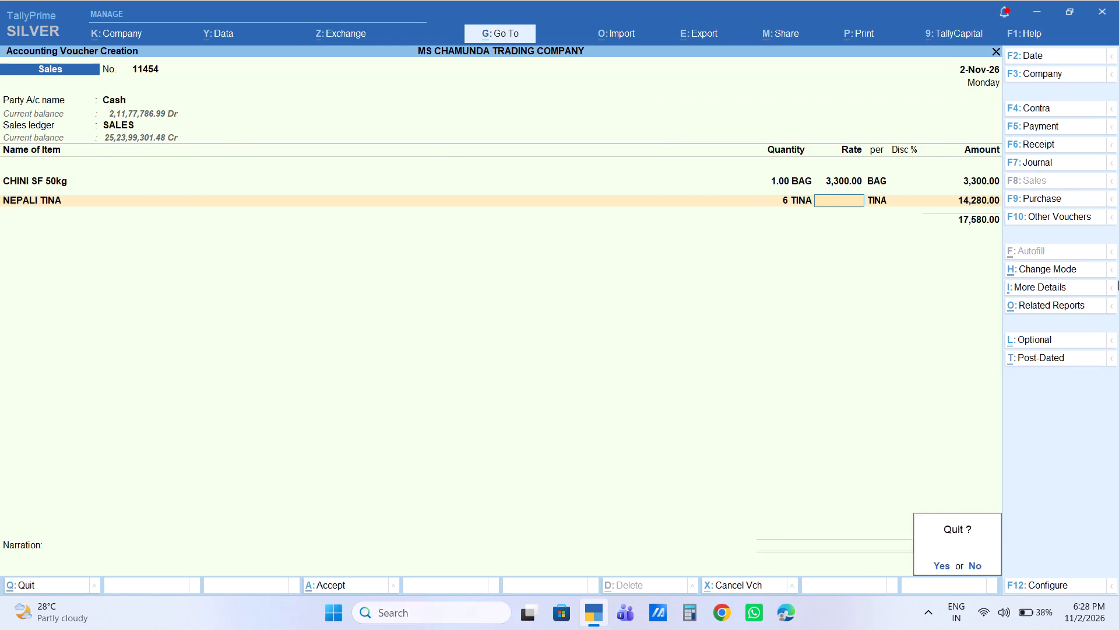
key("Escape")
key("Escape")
Start a new sales voucher for the first RAJESH party ledger, accept its party details, and use the SALES ledger.
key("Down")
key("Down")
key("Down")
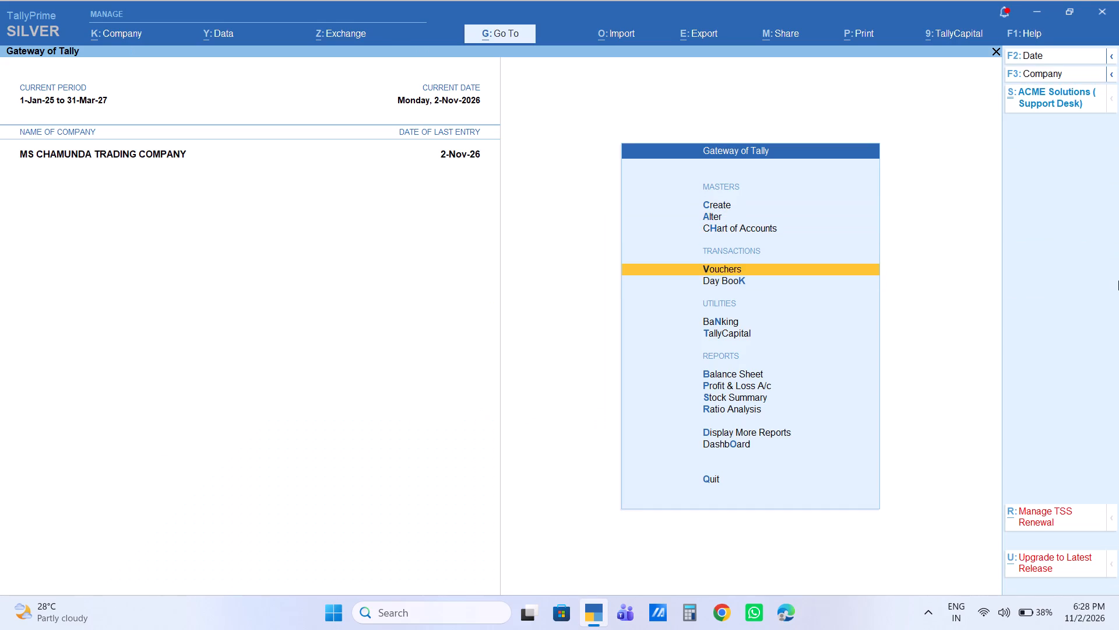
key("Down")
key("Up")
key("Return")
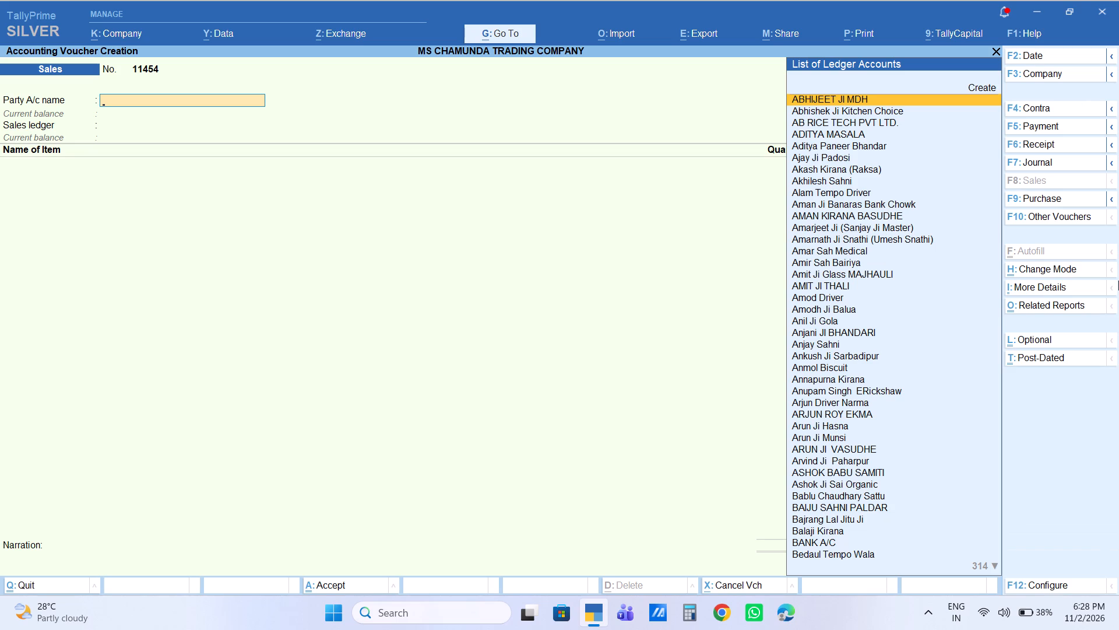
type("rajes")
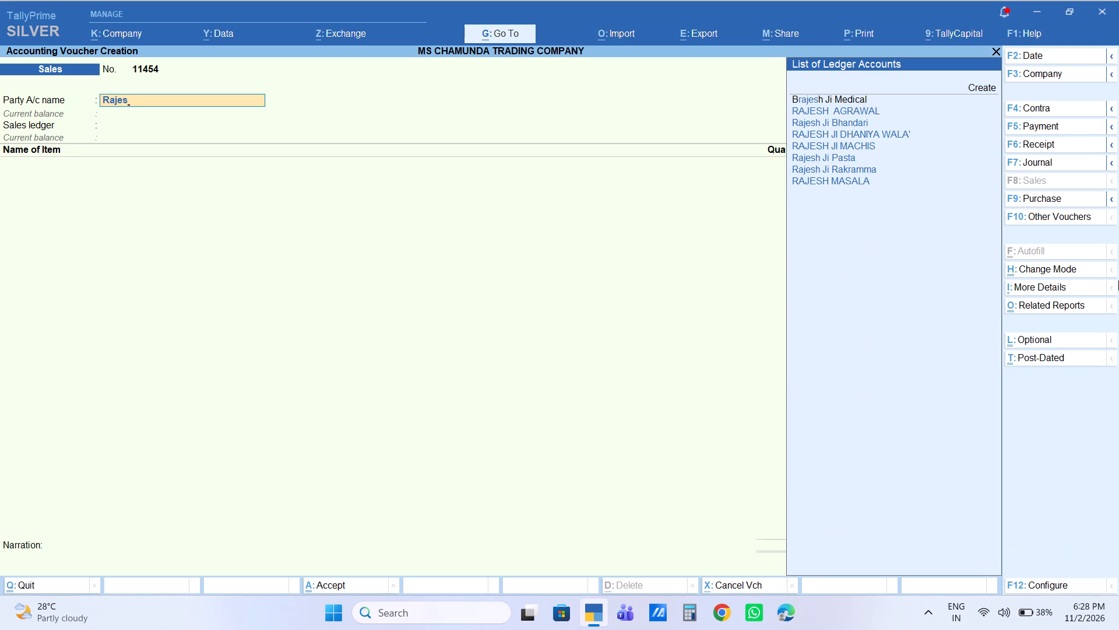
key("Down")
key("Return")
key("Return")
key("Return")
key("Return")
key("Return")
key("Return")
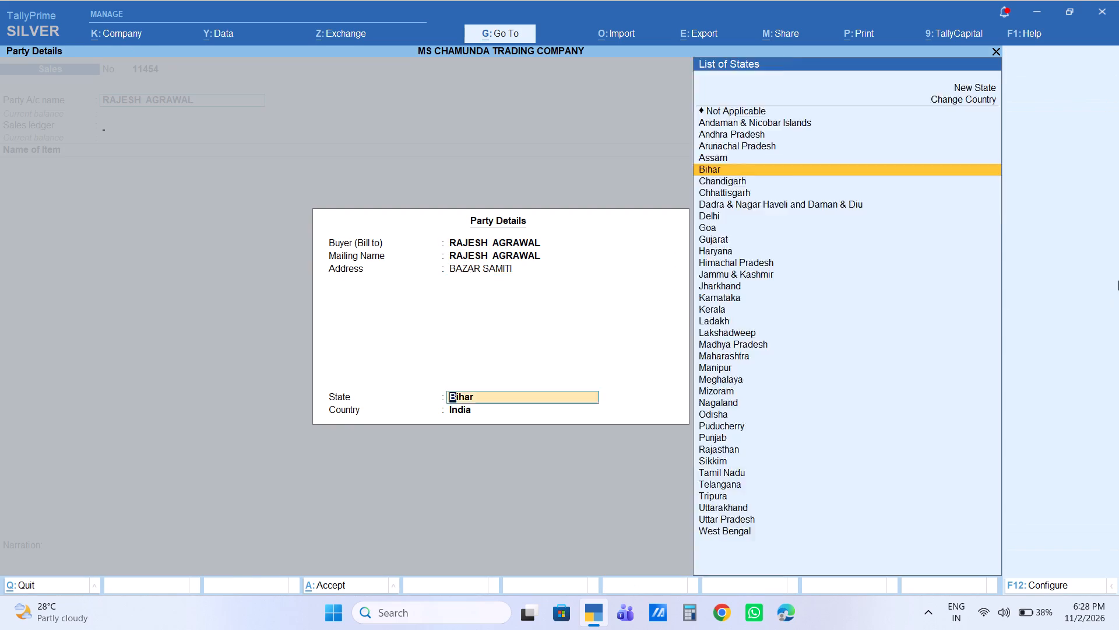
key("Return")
Add the item RAJSHREE K 26kg with a quantity of 100 bags at the rate of 1,521, and end the item list.
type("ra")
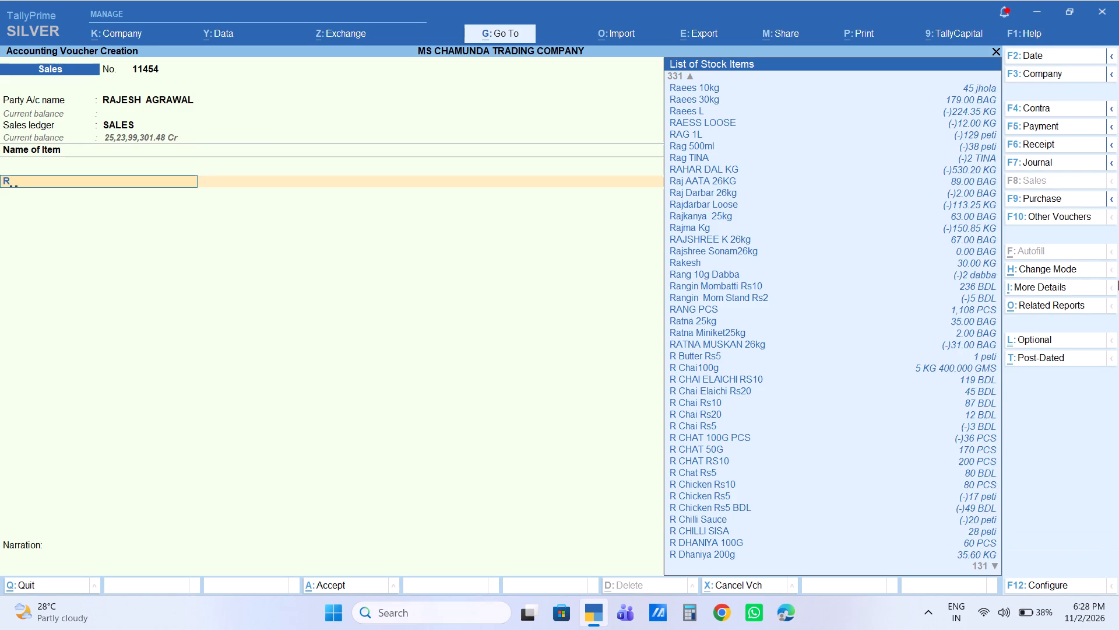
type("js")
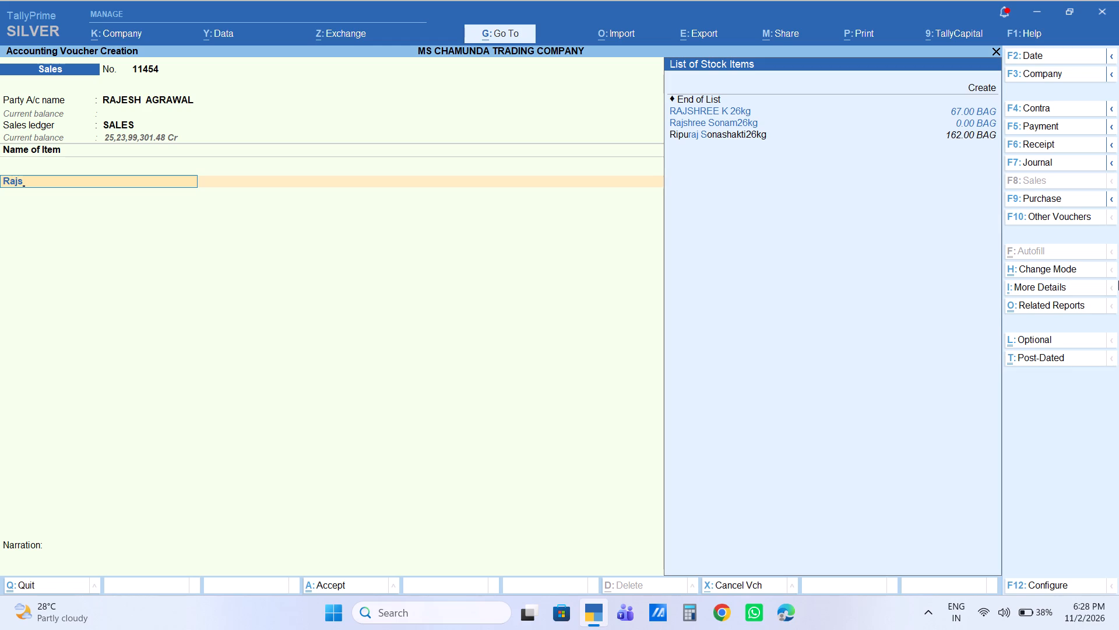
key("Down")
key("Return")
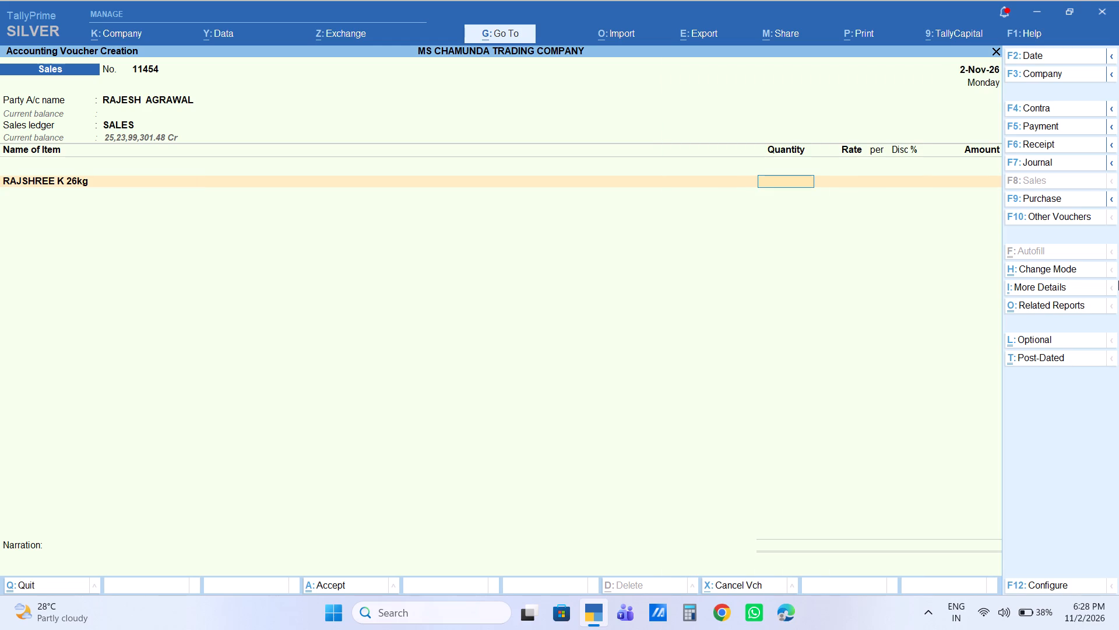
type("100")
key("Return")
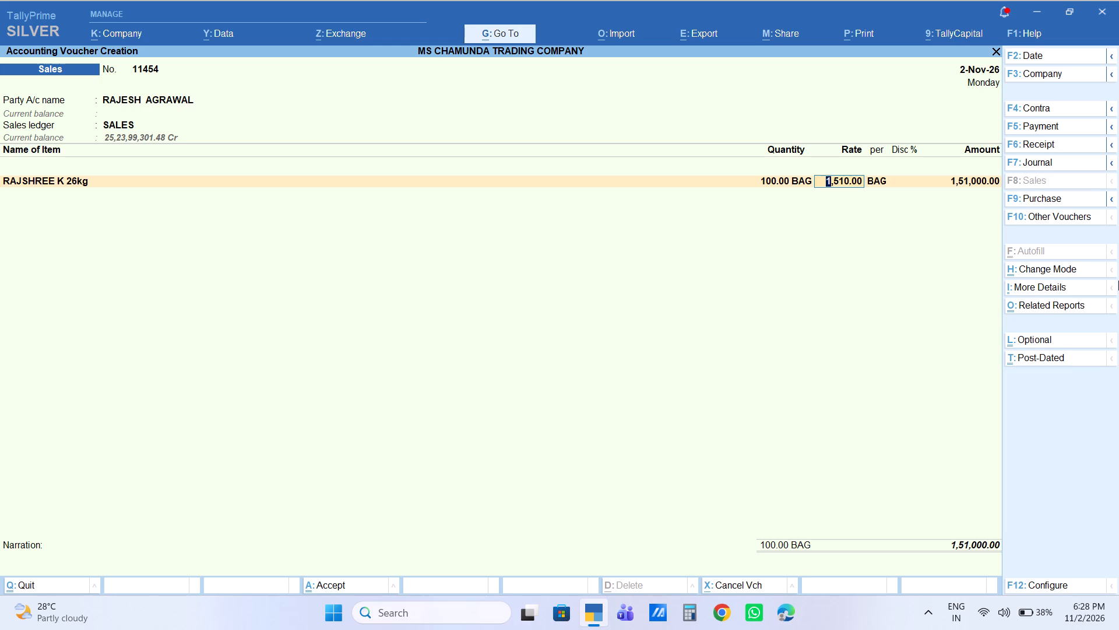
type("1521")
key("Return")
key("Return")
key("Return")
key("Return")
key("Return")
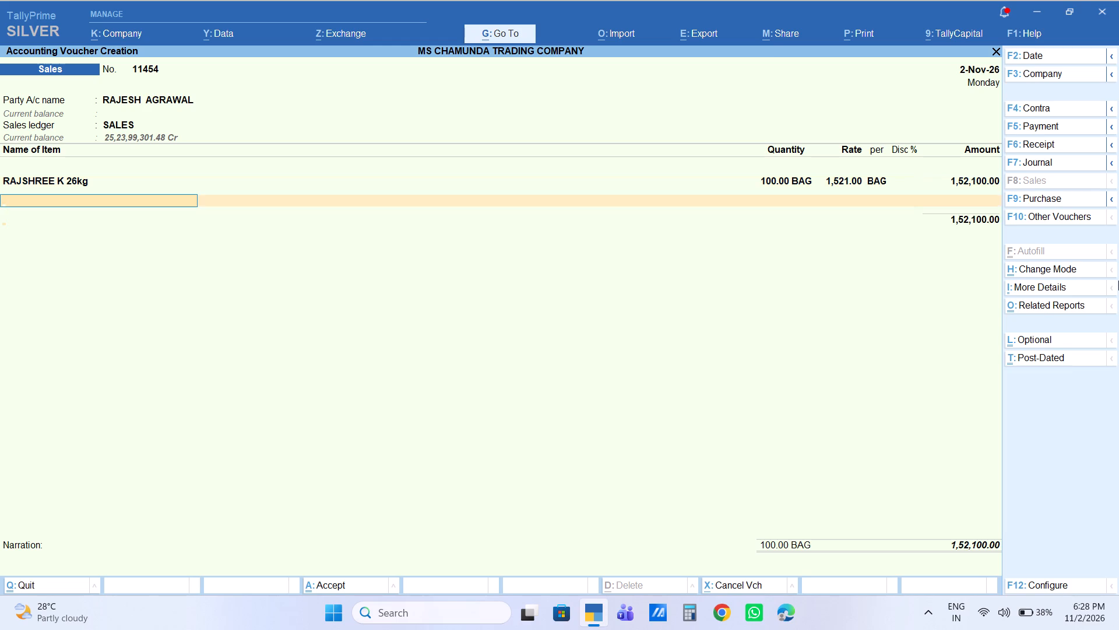
Add a Labour Charge of 200 to the voucher.
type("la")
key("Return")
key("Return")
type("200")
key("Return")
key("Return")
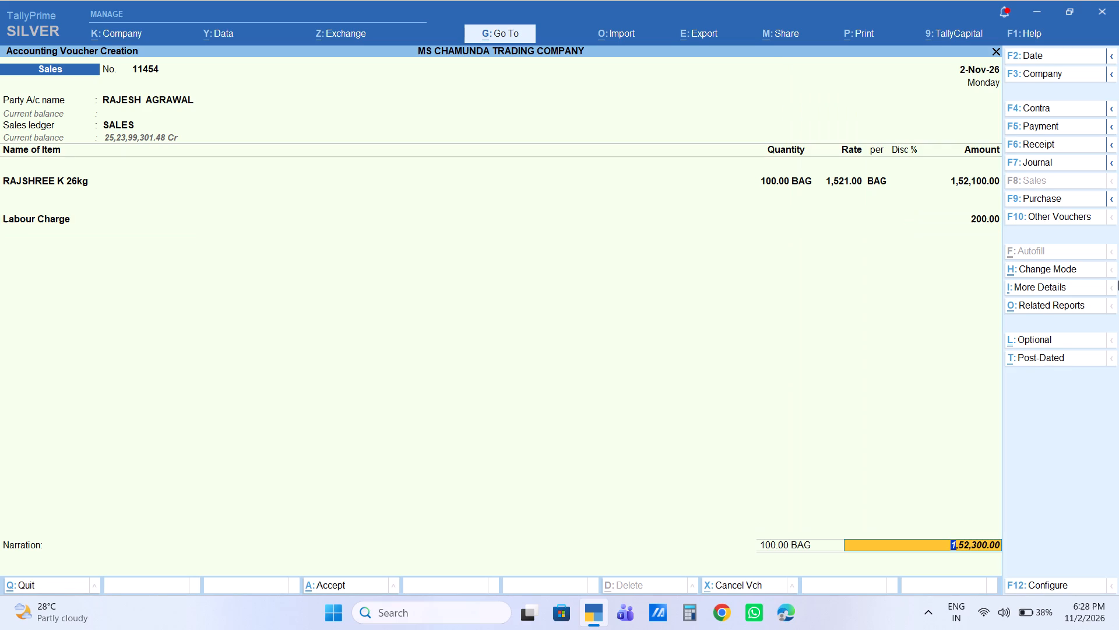
Accept and save the completed sales voucher with its narration left empty.
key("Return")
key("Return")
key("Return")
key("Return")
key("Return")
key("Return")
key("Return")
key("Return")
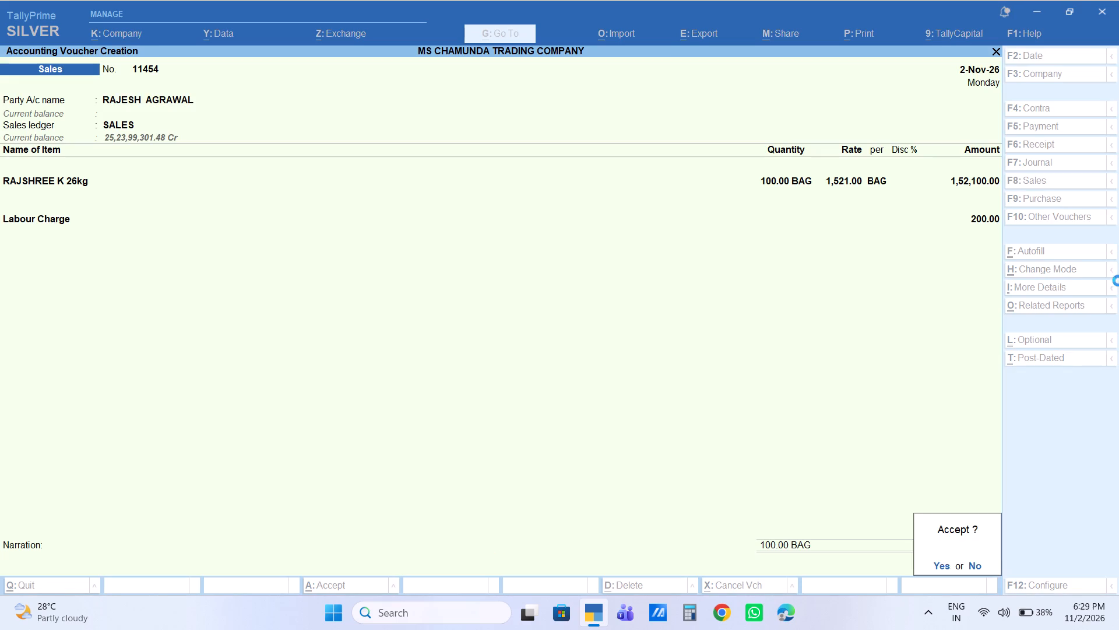
Reopen the just-saved sales voucher, print one copy of its invoice, and return to the Gateway of Tally.
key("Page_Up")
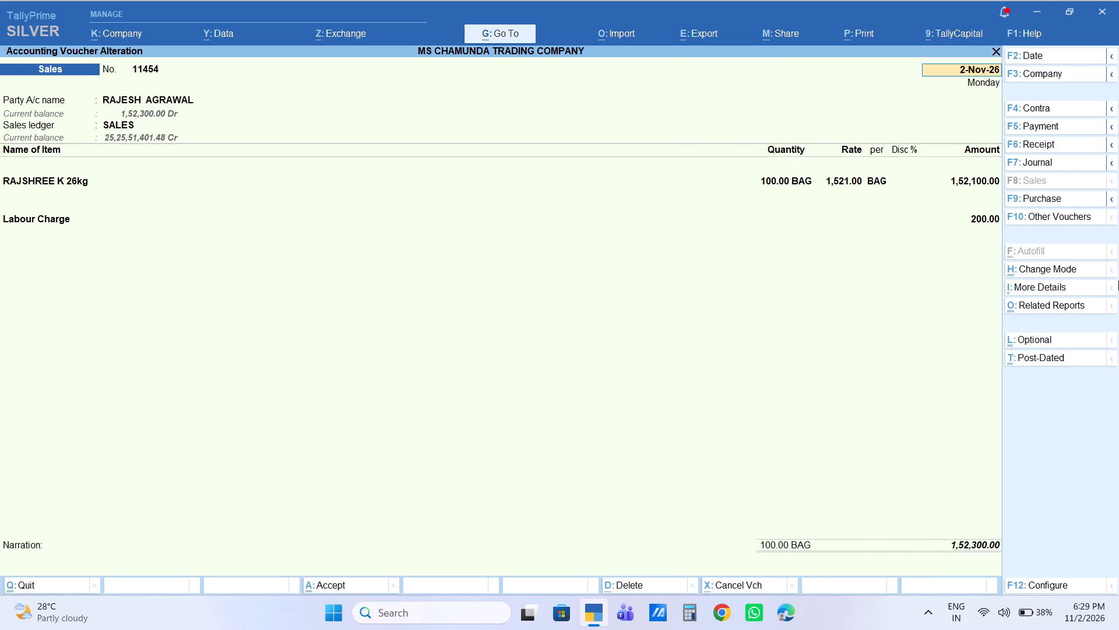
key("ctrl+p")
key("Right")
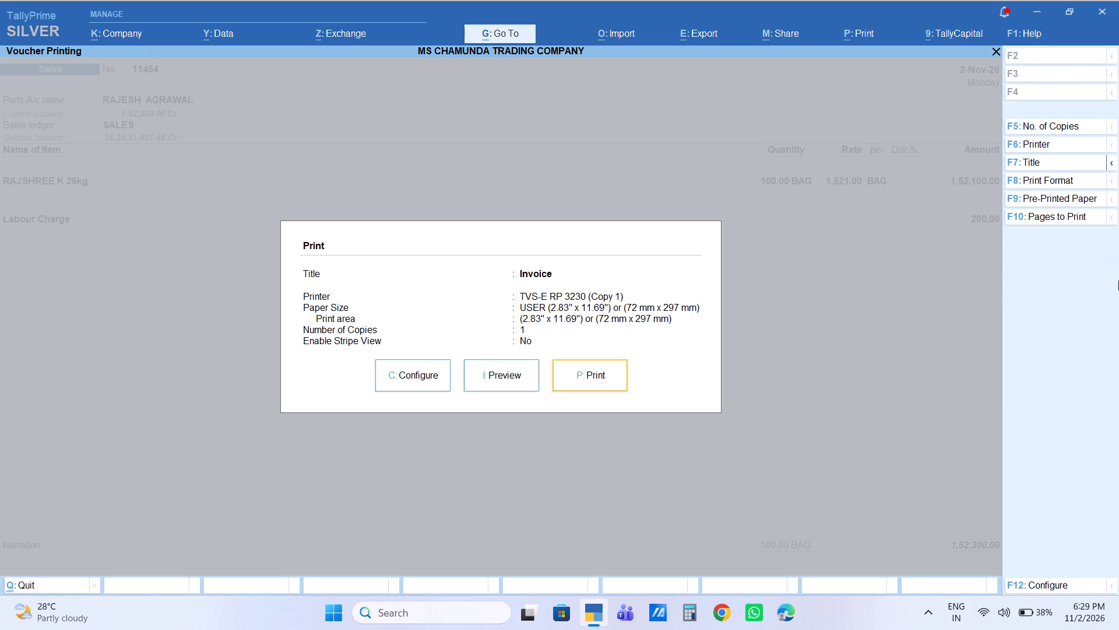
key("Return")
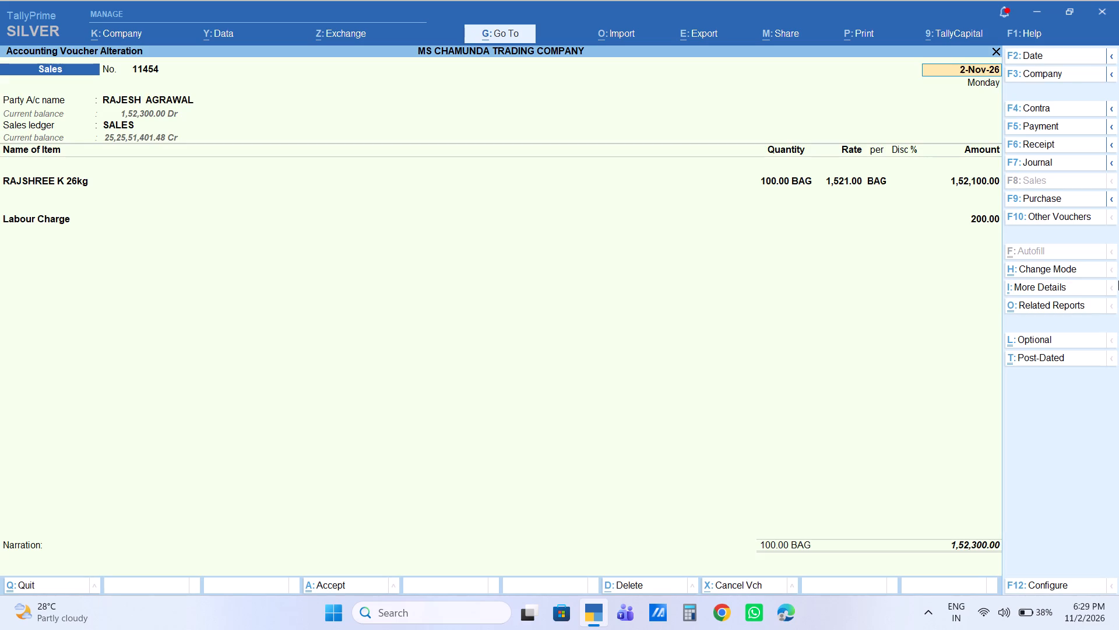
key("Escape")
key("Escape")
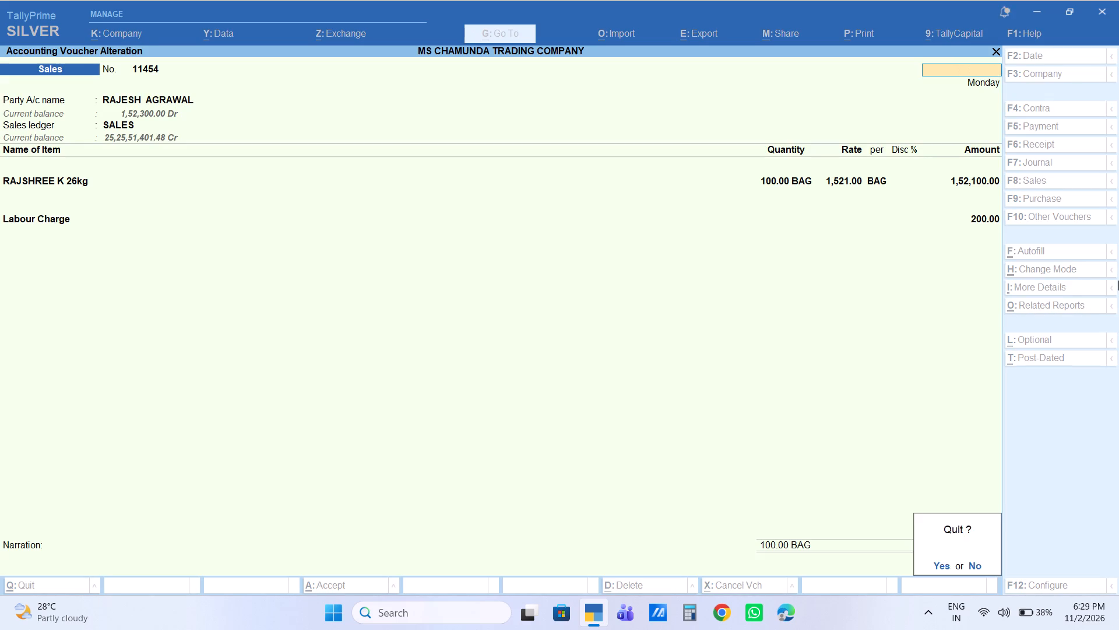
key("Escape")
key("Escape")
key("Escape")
Review the day's vouchers in the Day Book and return to the Gateway of Tally.
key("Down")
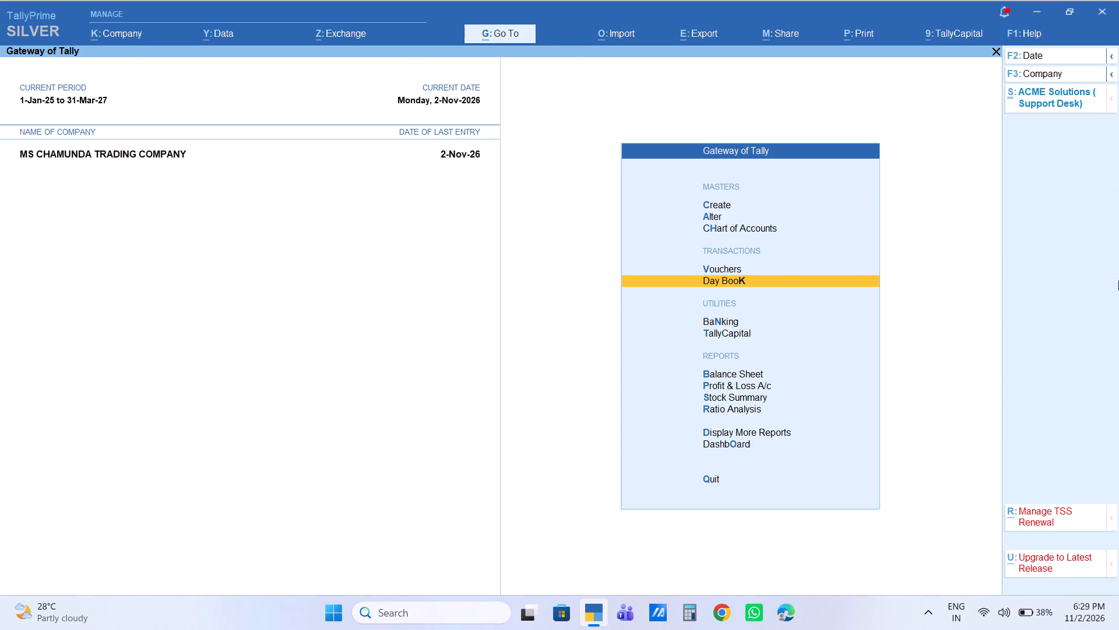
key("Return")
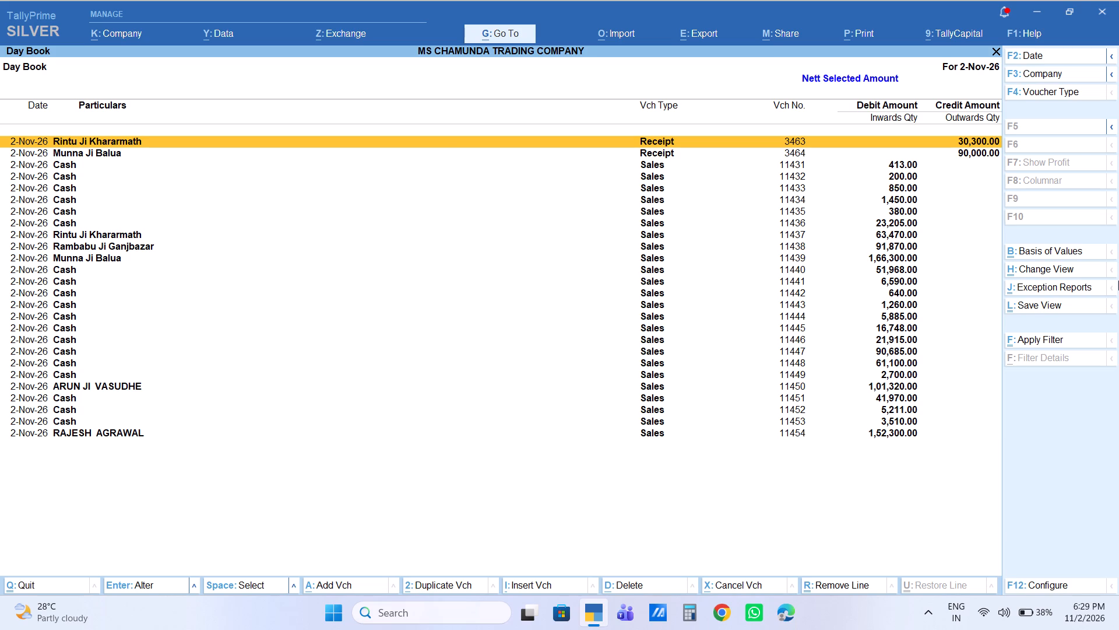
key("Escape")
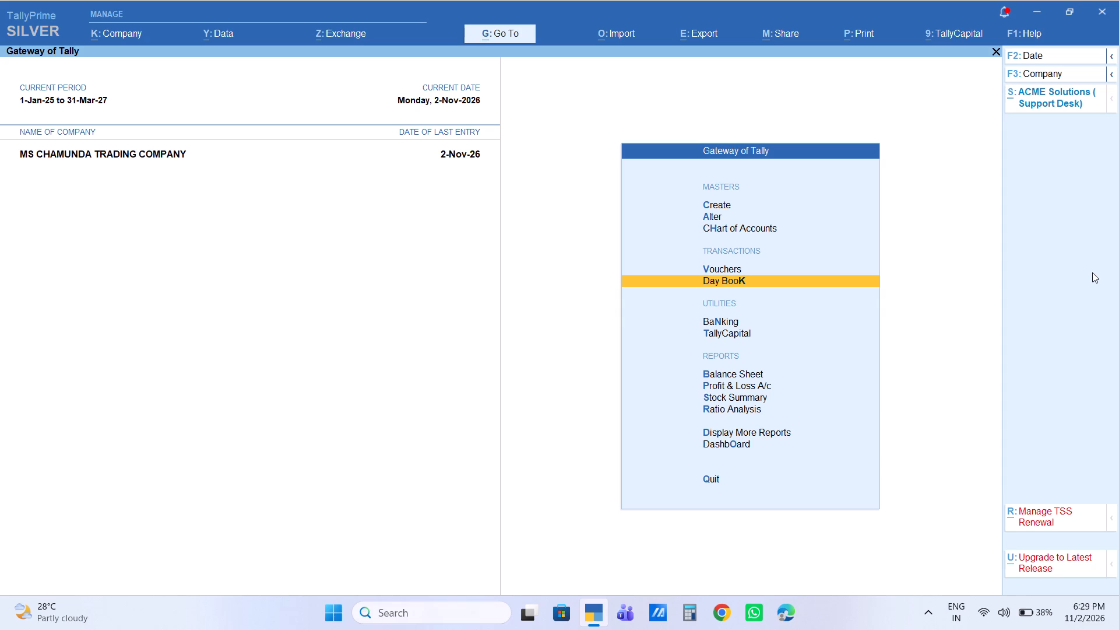
Start a new sales voucher with Cash as the party account, accept its party details, and use the SALES ledger.
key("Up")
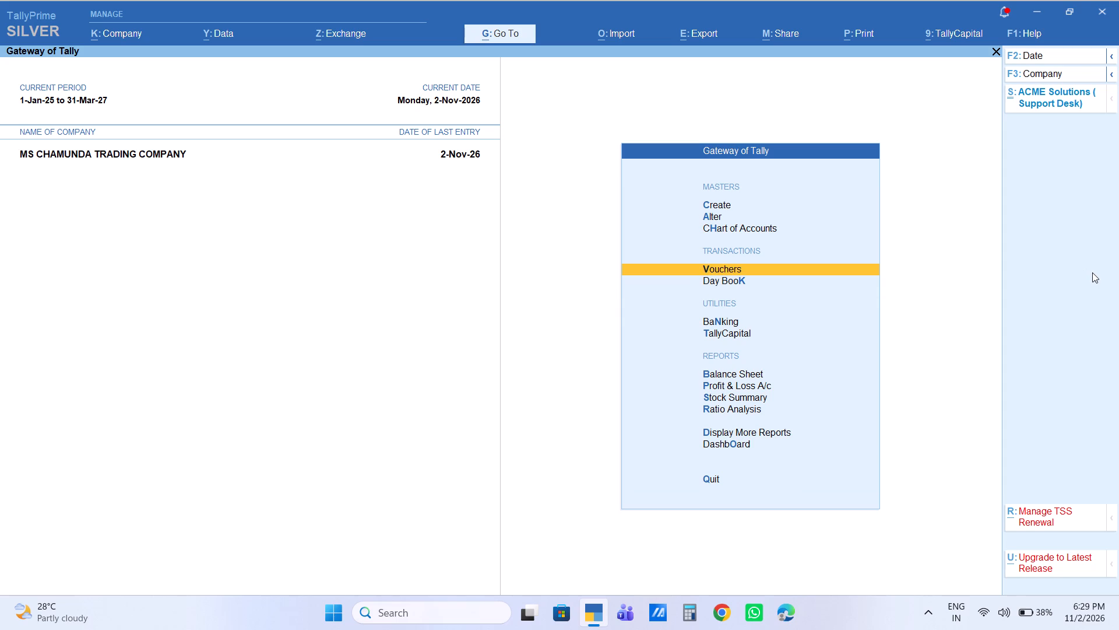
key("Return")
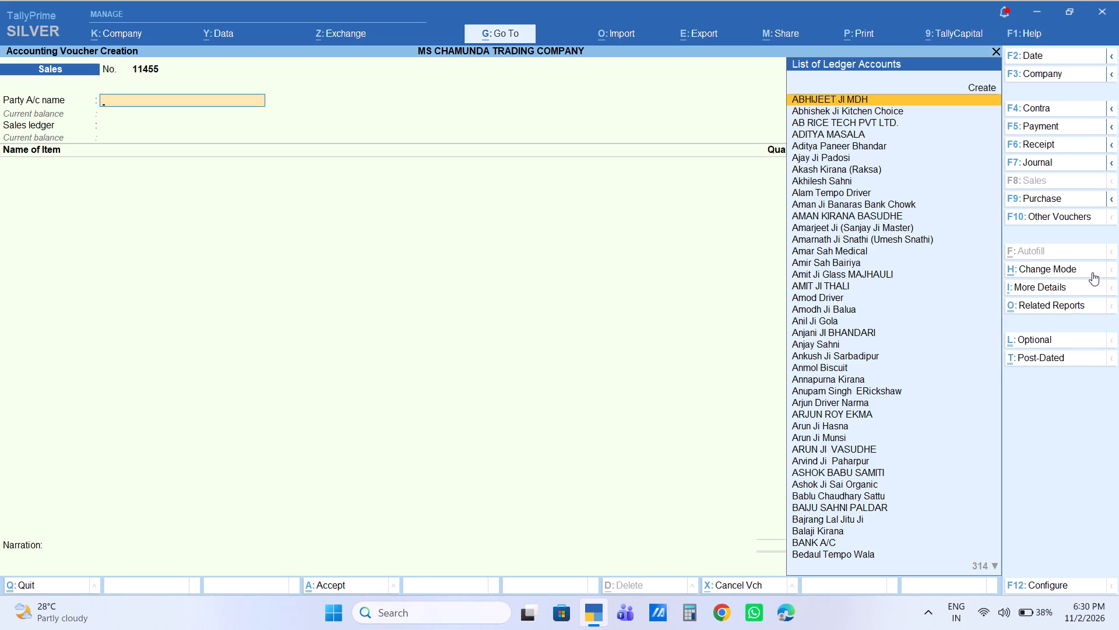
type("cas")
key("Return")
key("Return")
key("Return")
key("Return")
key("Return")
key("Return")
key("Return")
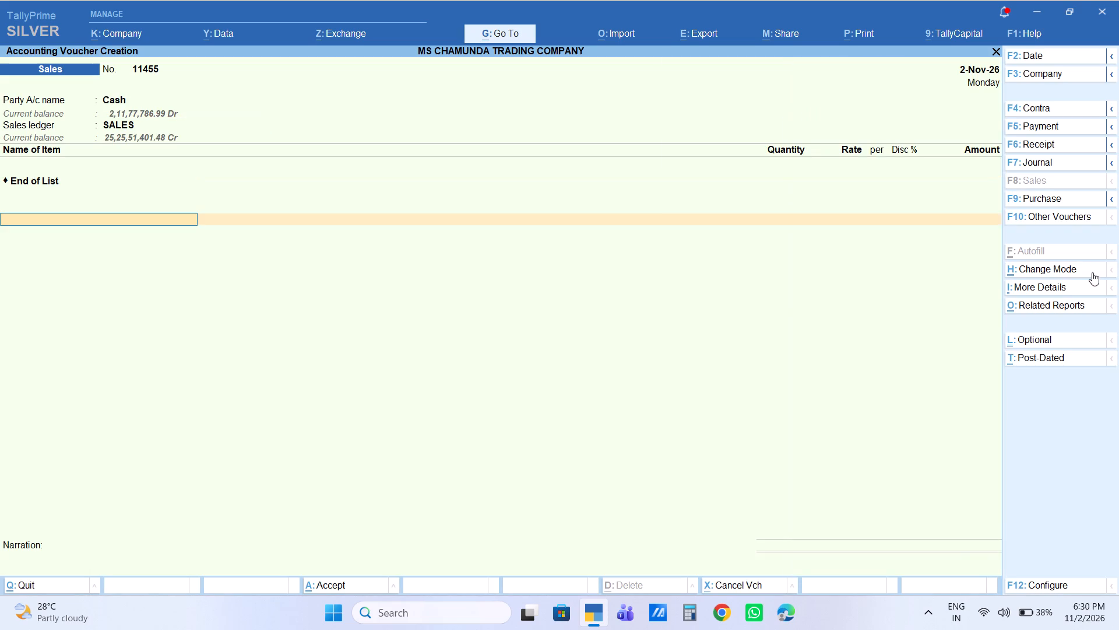
Add the item CHINI SF 50kg with a quantity of 1 bag at the rate of 3,300.
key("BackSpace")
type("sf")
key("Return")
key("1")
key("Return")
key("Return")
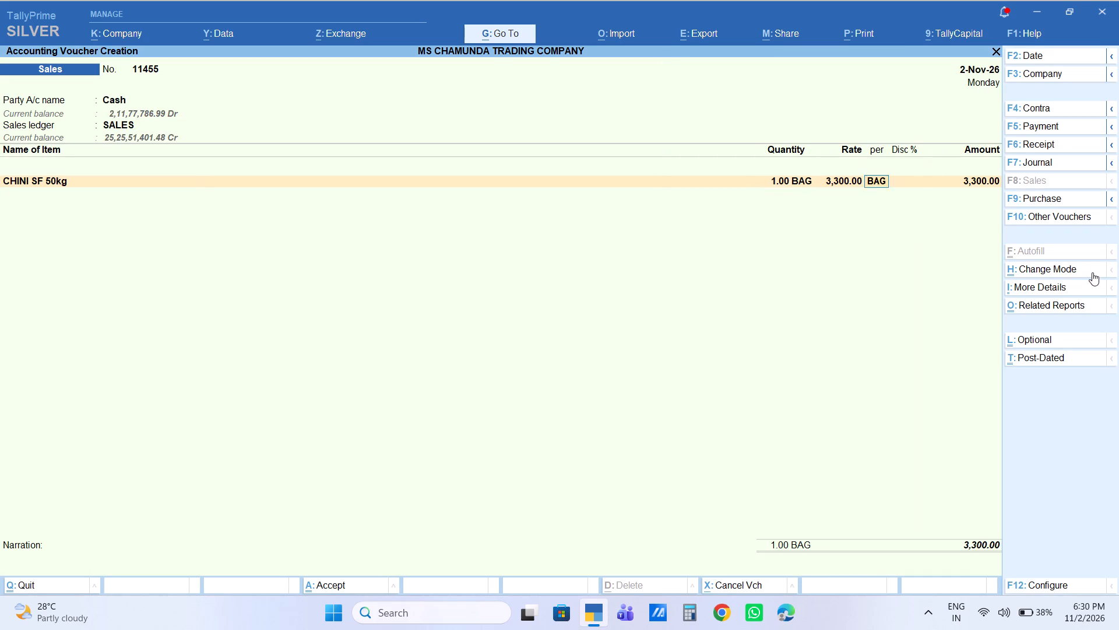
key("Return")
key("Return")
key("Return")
Add the item NEPALI TINA with a quantity of 6 TINA and set its amount to 13,980.
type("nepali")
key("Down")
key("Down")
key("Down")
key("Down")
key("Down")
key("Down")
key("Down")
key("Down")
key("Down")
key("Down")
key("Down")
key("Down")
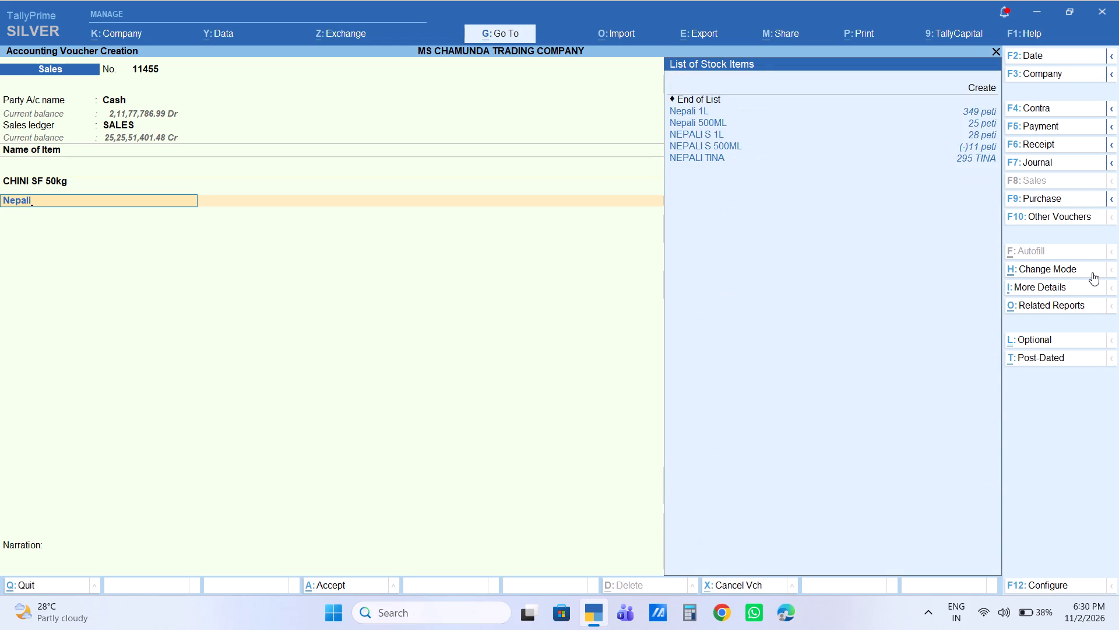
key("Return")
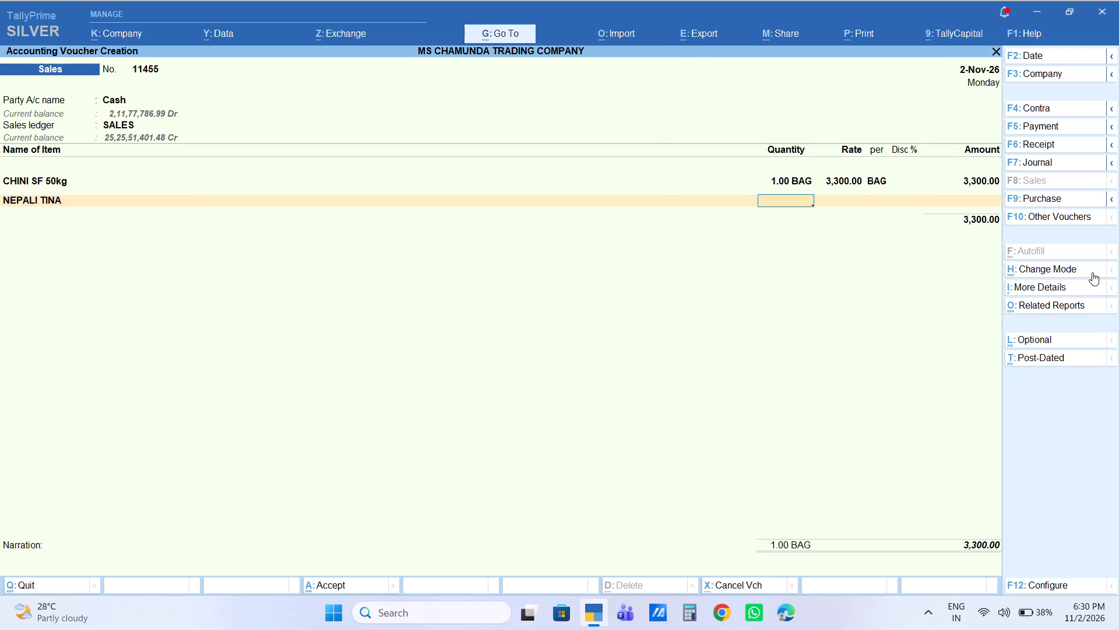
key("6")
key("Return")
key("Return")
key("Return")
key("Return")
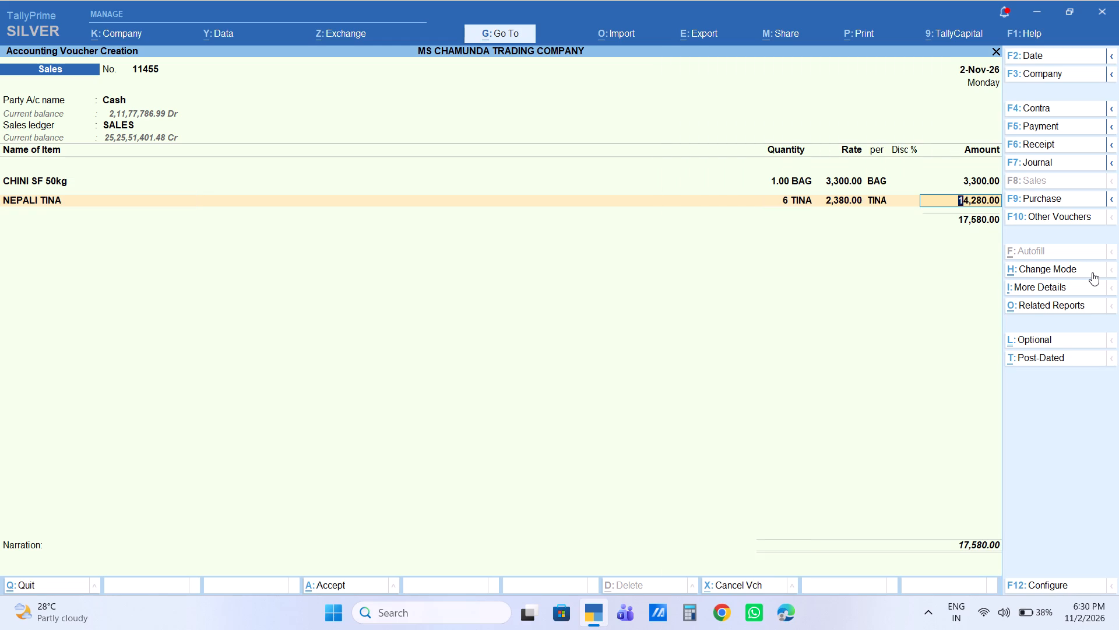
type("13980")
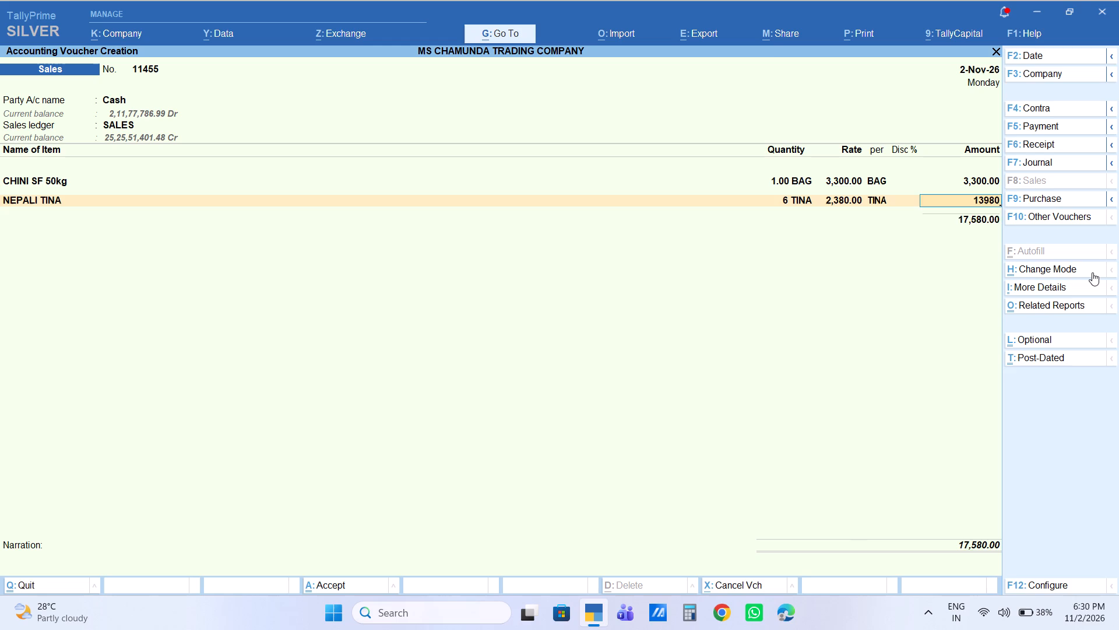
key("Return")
Add the item MAIDA LV with a quantity of 3 bags at the rate of 1,600.
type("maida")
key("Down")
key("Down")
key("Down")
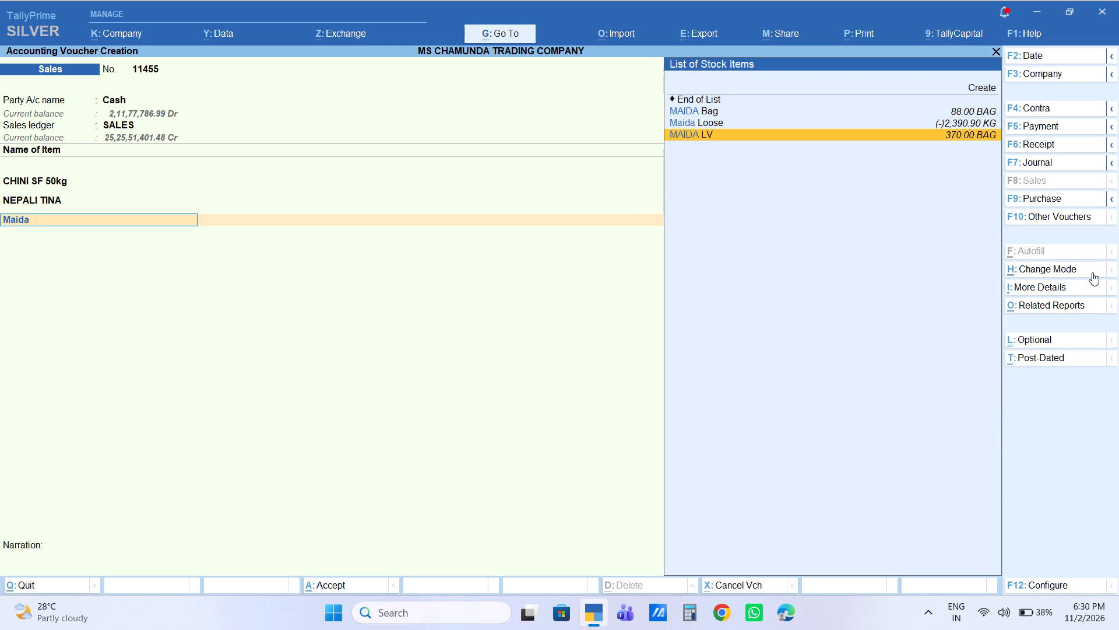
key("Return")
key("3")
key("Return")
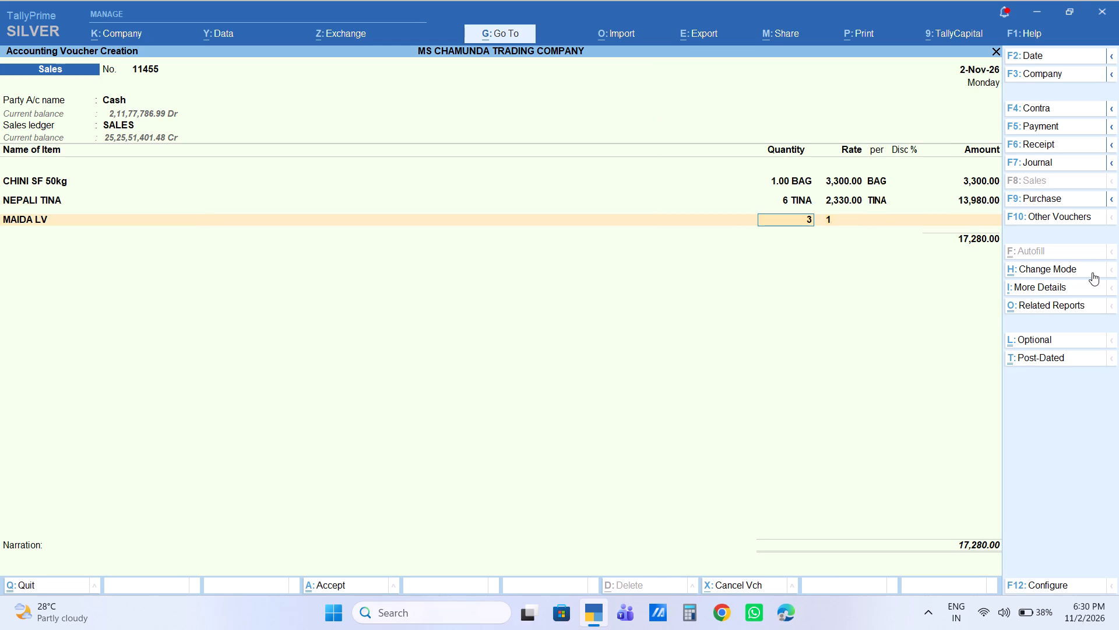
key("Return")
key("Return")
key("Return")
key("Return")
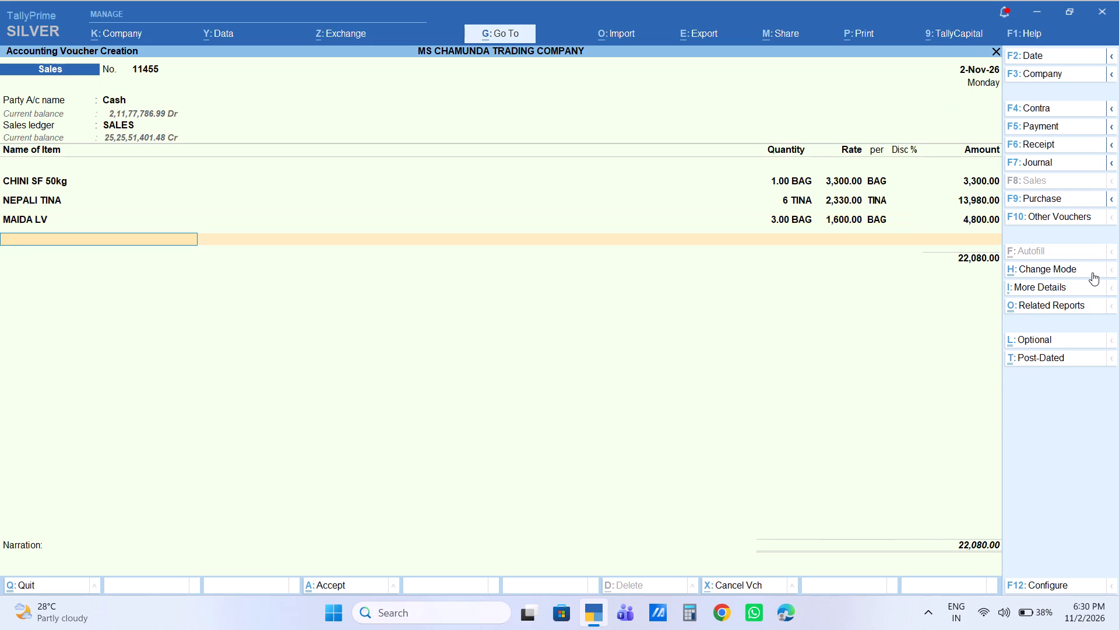
Add the item Dalda Jar with a quantity of 1 jar, set its amount to 2,320, and end the item list.
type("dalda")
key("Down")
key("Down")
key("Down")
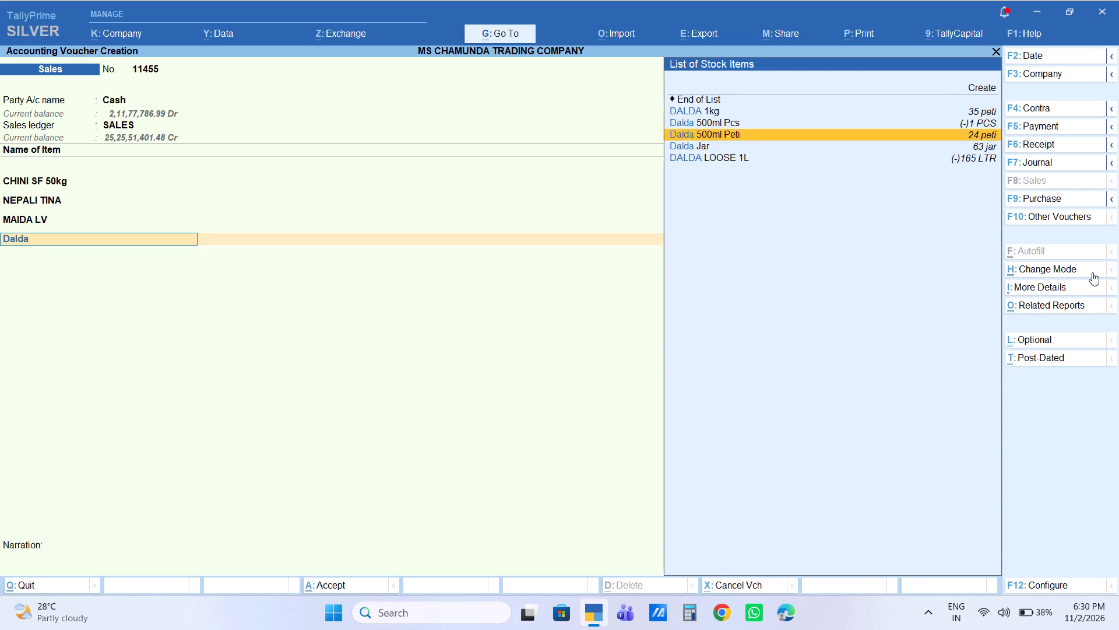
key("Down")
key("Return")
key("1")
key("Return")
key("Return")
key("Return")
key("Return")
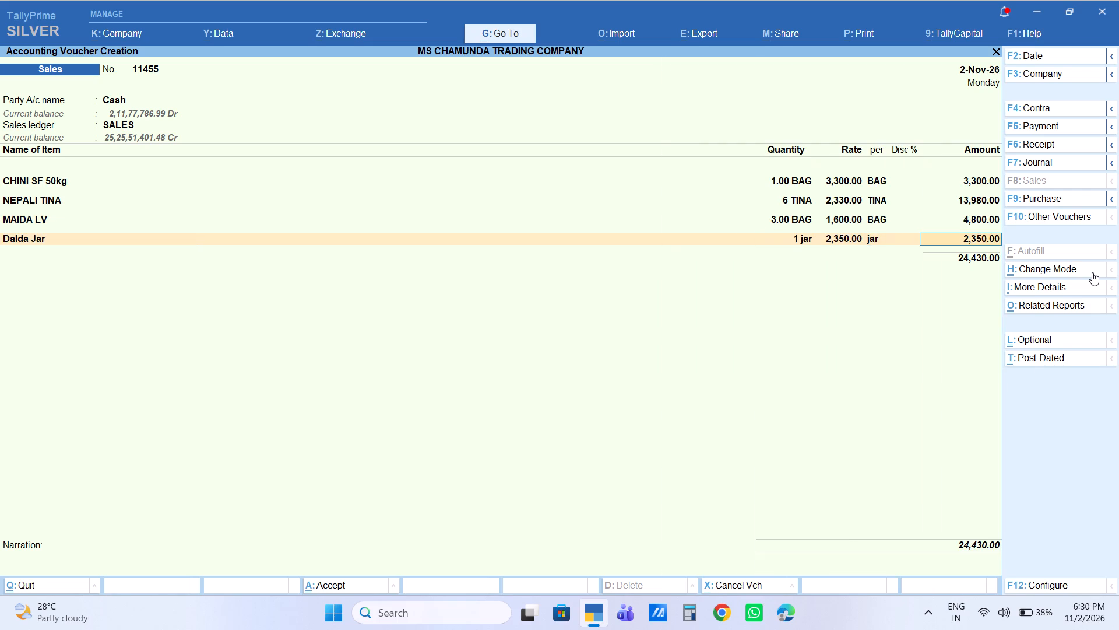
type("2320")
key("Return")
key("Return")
Add a Labour Charge of 30 to the cash sales voucher.
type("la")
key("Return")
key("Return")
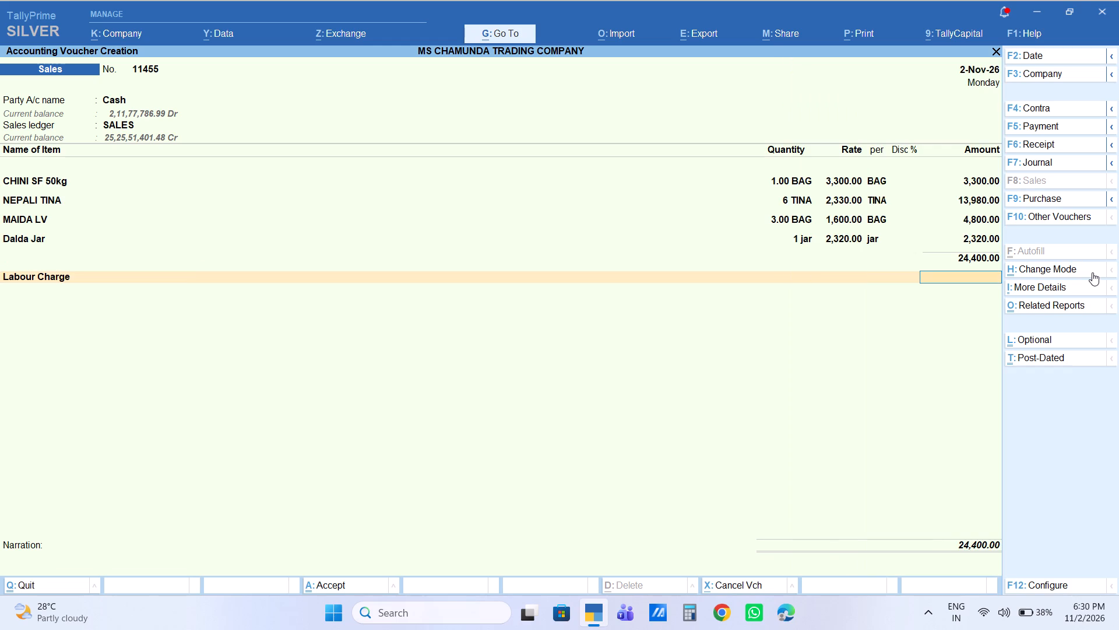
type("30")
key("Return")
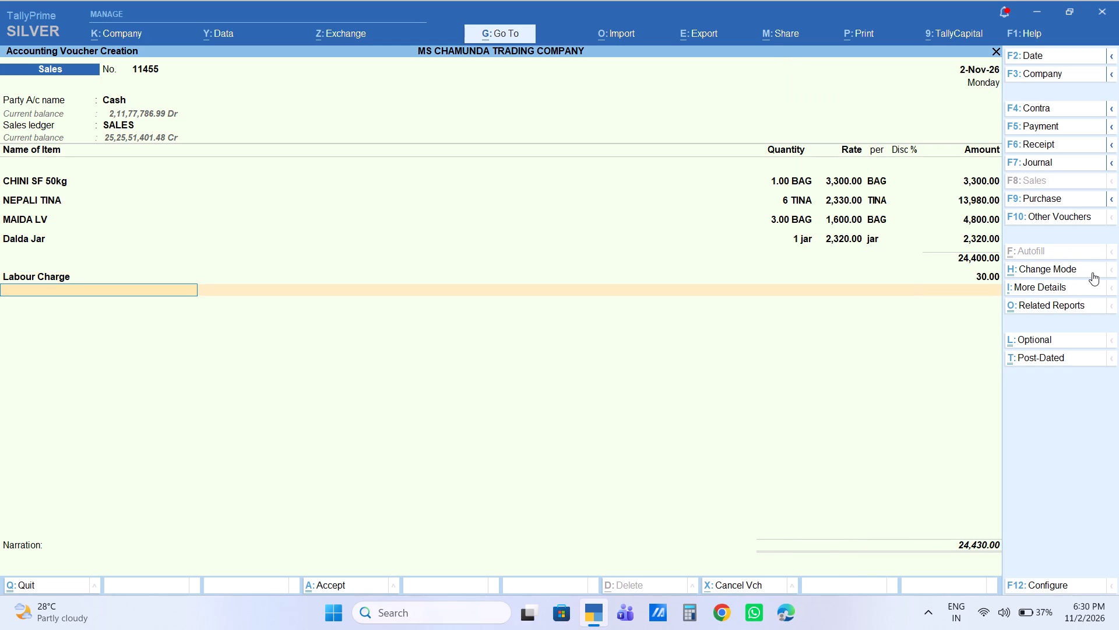
End the ledger list, leave the narration empty and save the cash sales voucher.
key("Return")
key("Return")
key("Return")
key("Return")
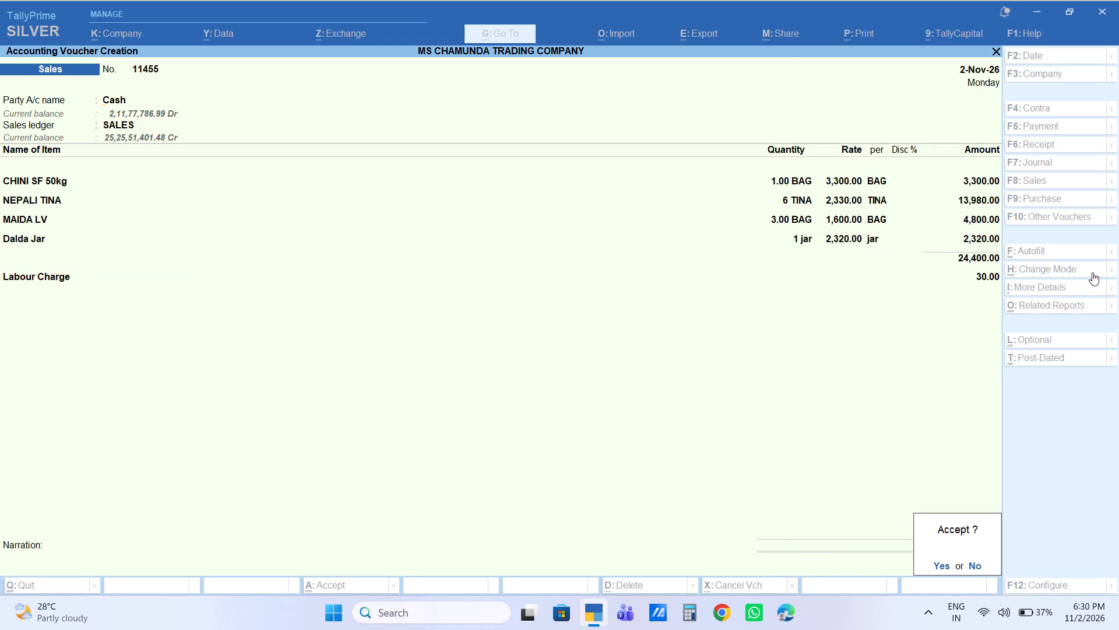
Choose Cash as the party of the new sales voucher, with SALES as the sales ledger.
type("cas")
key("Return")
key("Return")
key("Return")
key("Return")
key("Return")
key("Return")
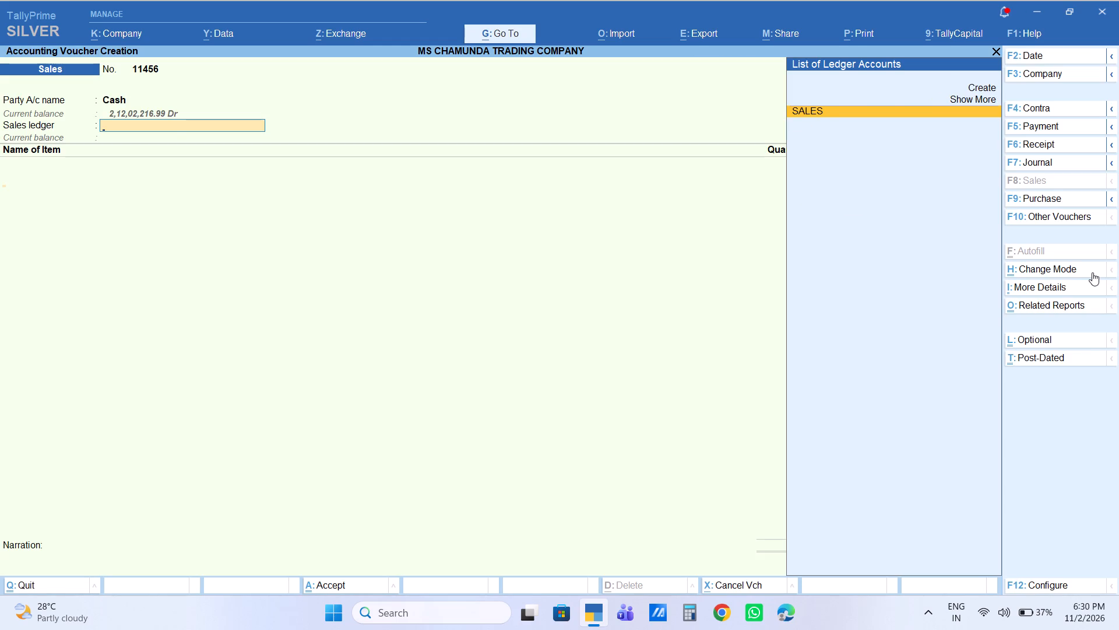
Change the party account to the customer ledger starting with "Nandkishor", accept the party details and keep SALES as the sales ledger.
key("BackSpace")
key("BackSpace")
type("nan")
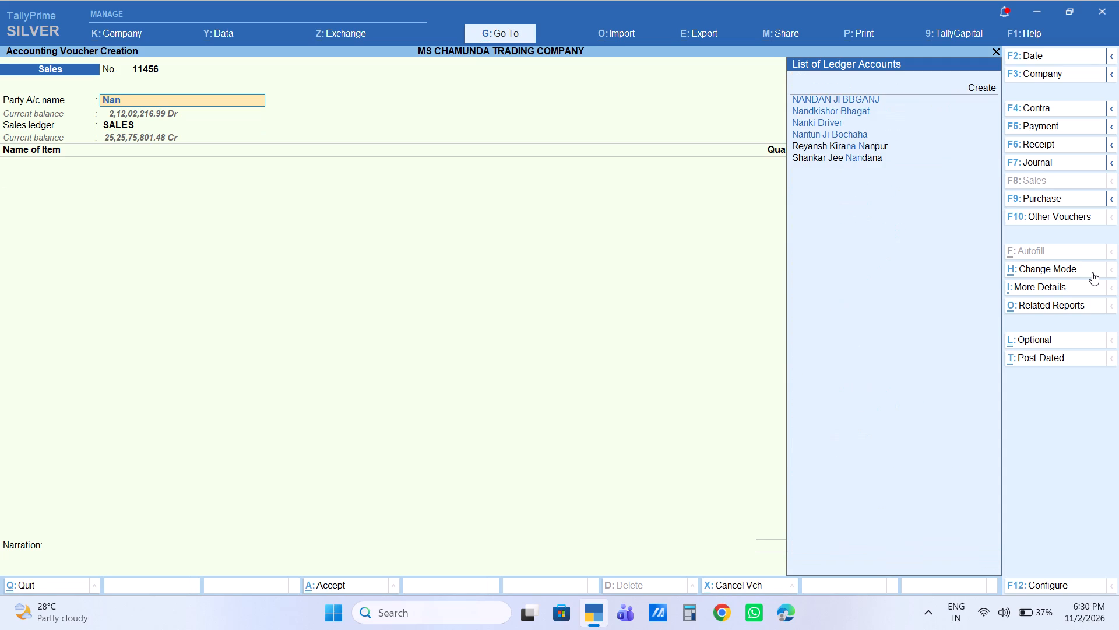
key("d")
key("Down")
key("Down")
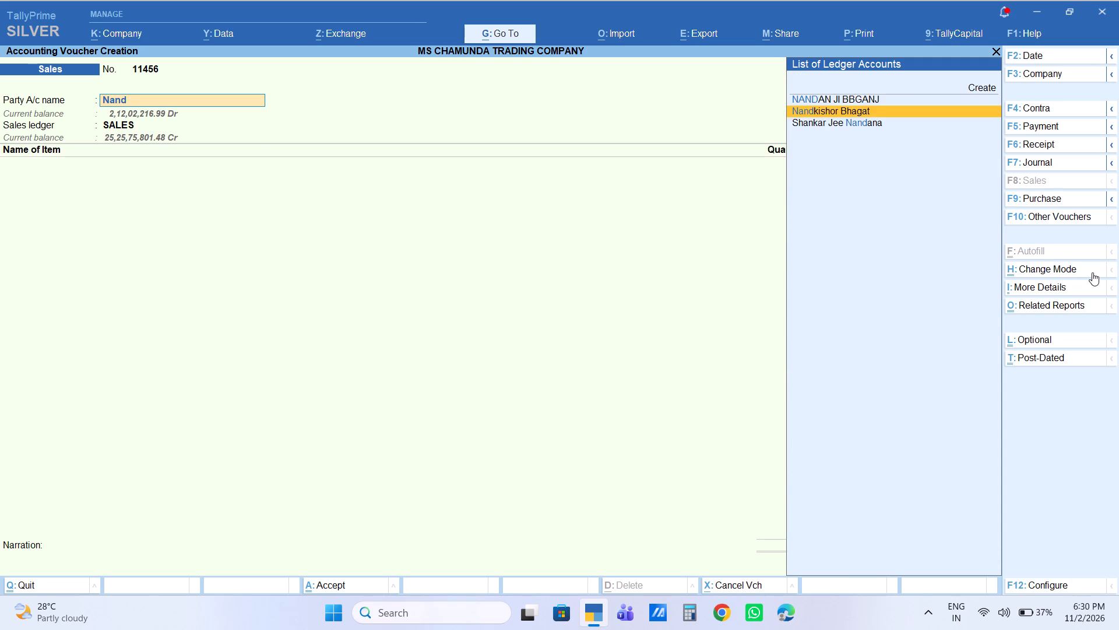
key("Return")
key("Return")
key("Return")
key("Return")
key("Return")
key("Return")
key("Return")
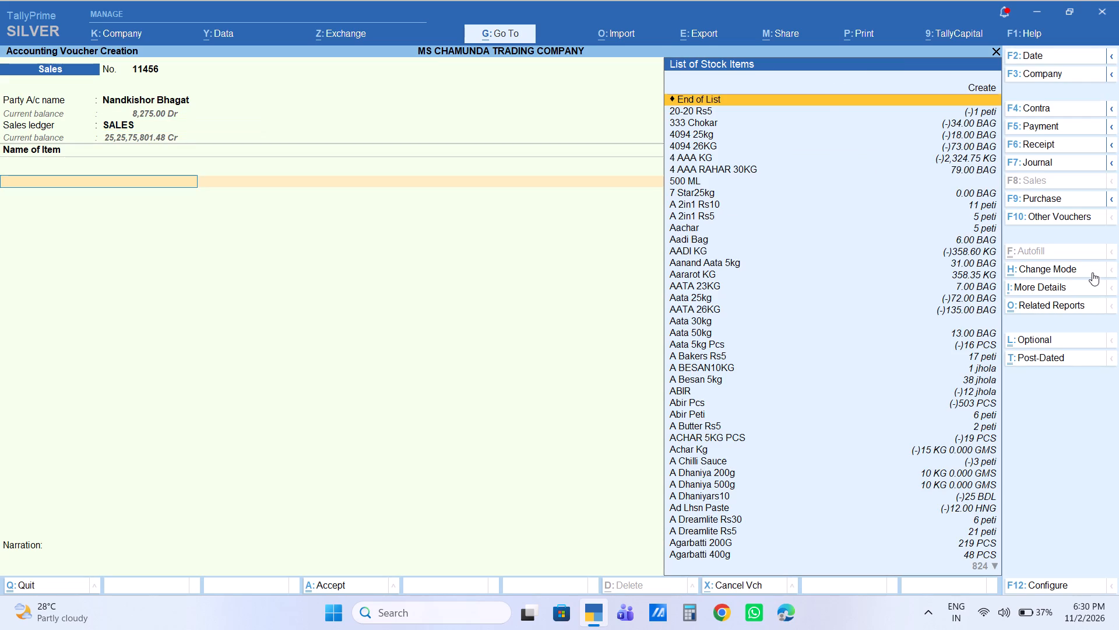
Add the item Wheel 1Kg with a quantity of 1 bag at the rate of 1,920.
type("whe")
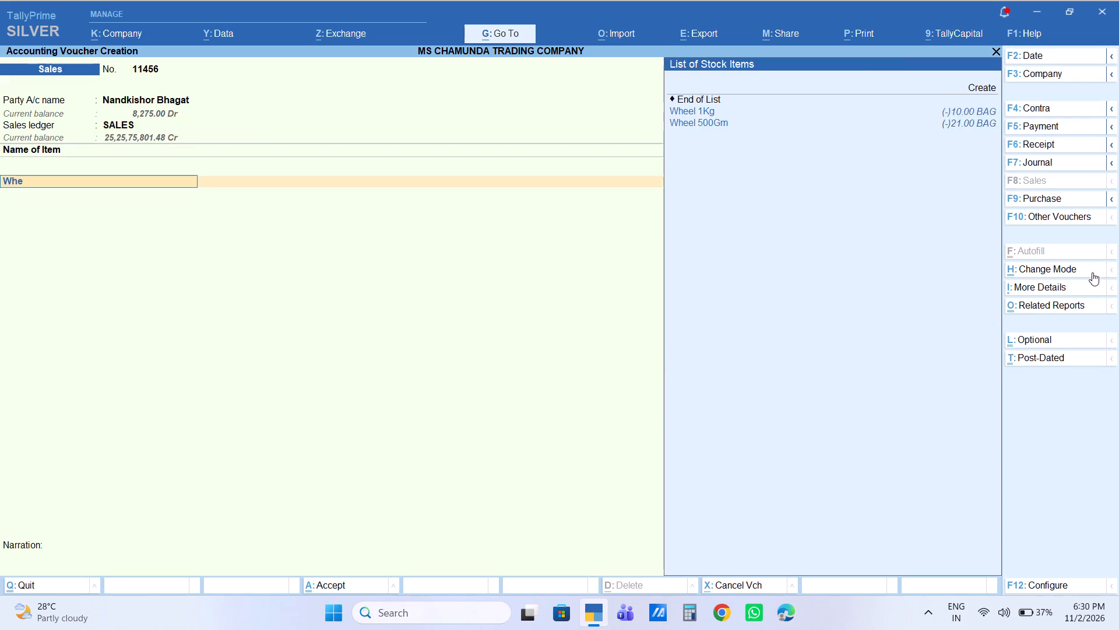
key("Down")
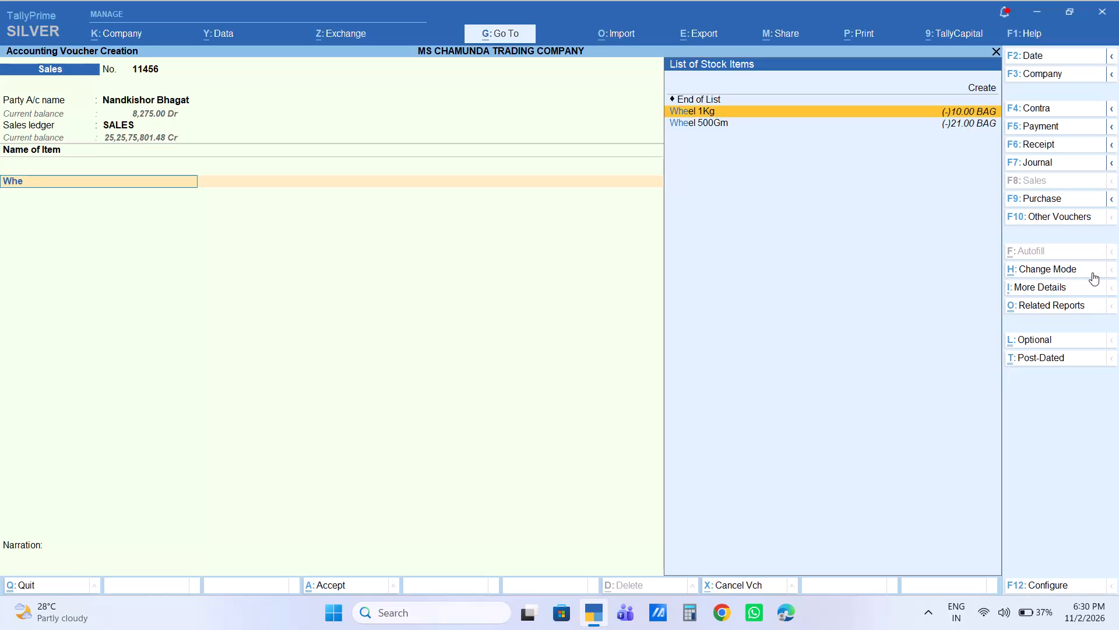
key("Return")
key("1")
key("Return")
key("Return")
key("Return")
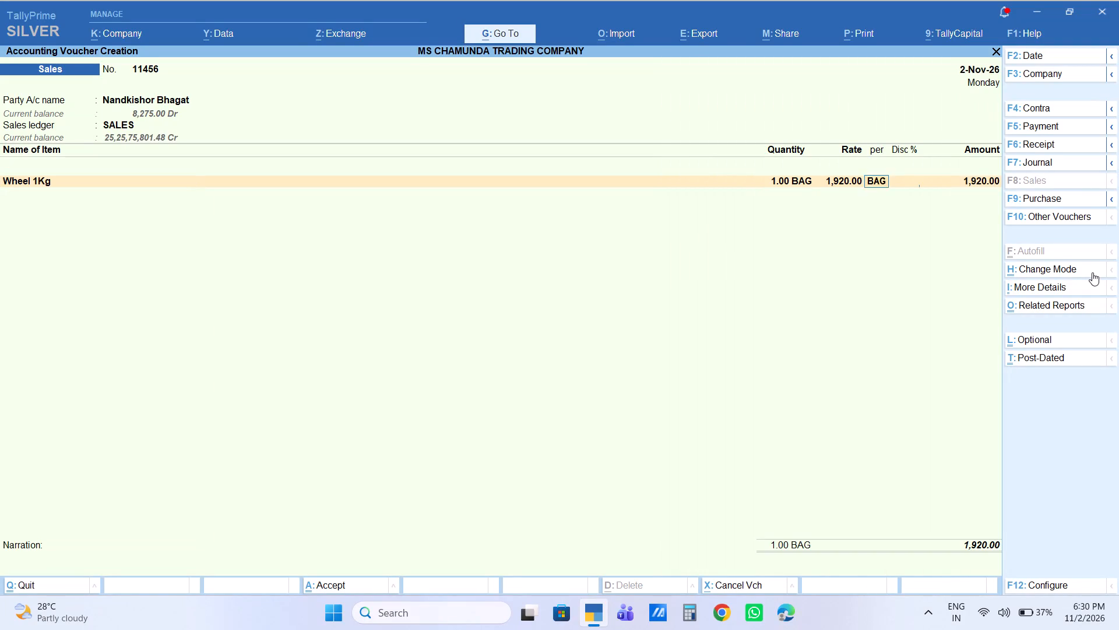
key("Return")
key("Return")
Add the item Wheel 500Gm with a quantity of 1 bag at the rate of 1,620.
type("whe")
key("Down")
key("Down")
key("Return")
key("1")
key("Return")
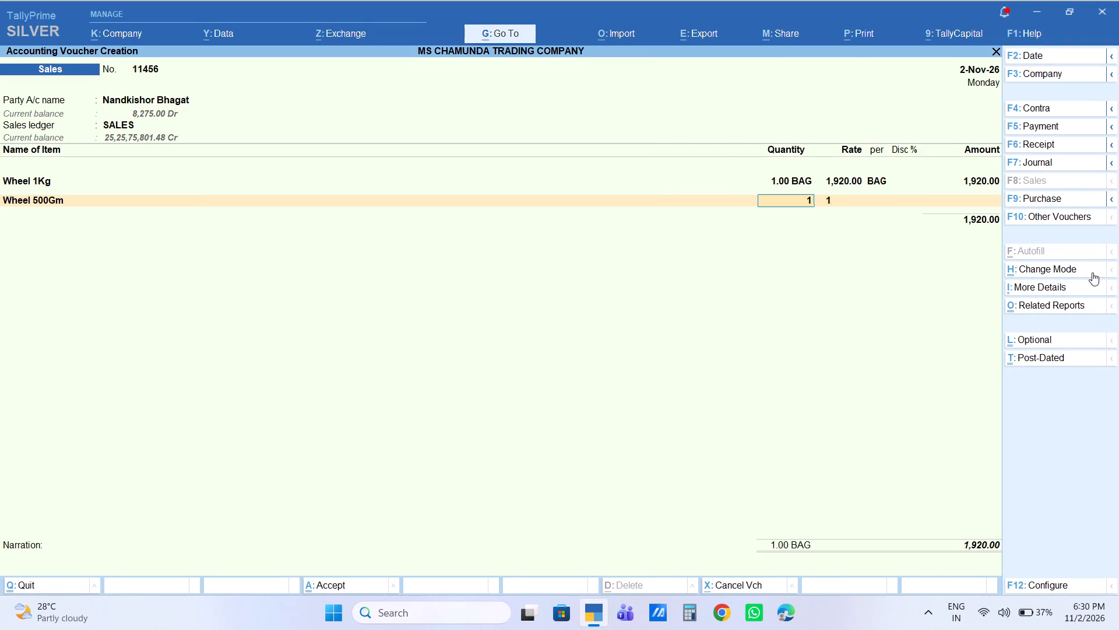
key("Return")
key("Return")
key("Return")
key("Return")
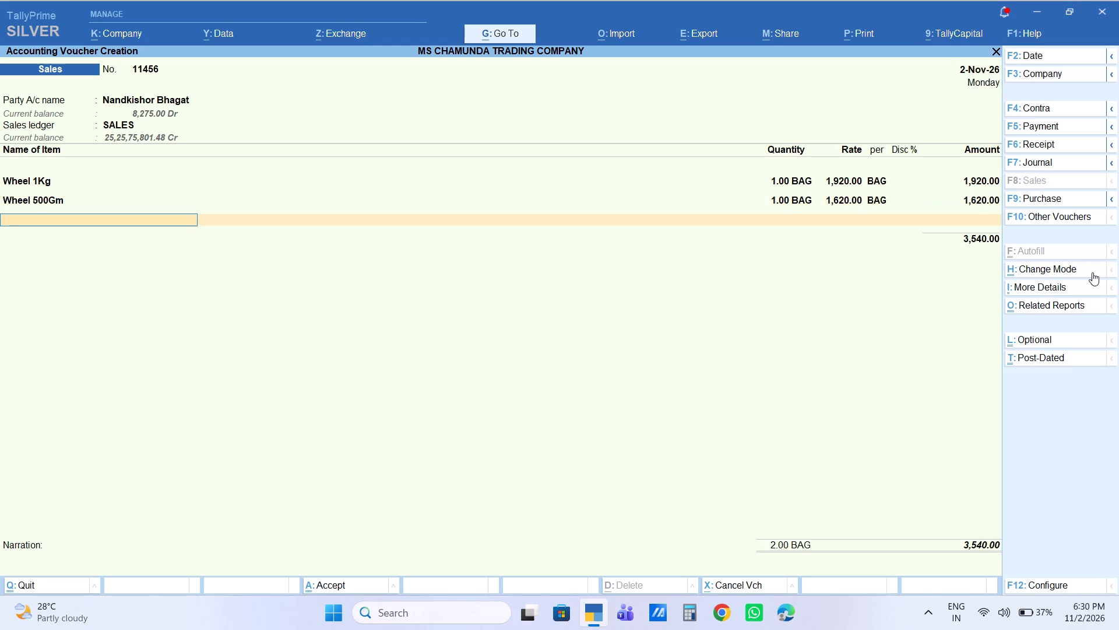
Add the item Surf Excel Rs10 Bag with a quantity of 1 bag at the rate of 1,030.
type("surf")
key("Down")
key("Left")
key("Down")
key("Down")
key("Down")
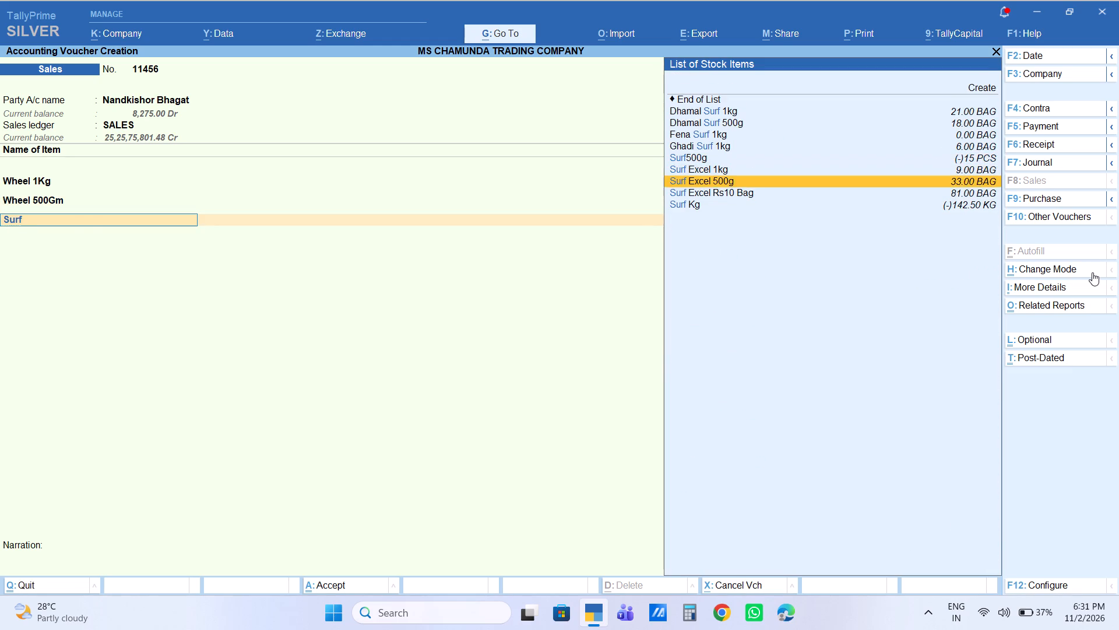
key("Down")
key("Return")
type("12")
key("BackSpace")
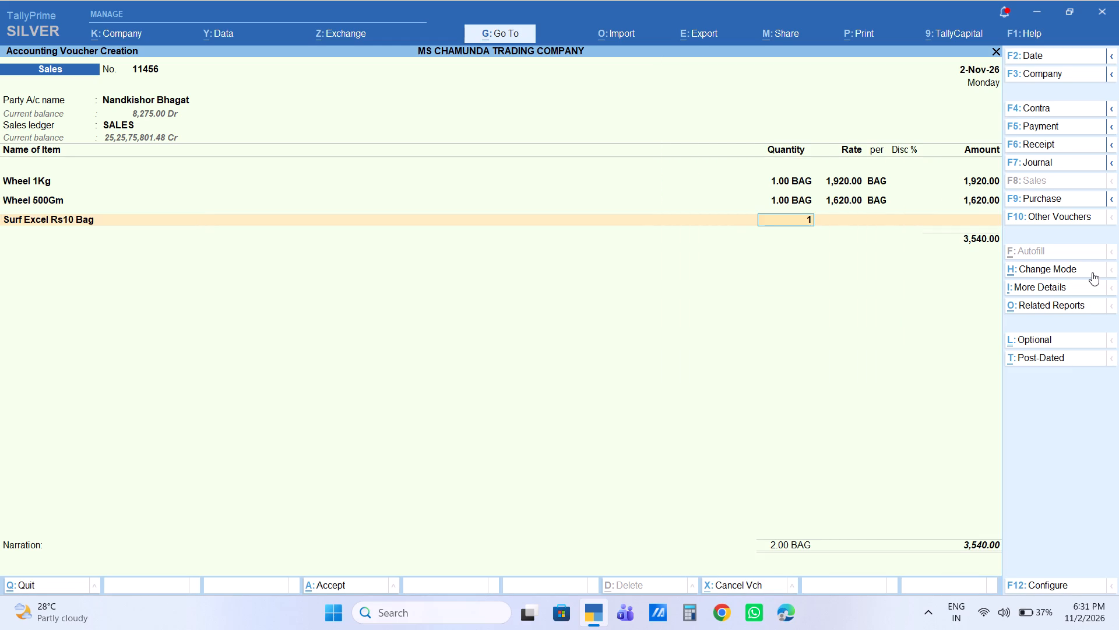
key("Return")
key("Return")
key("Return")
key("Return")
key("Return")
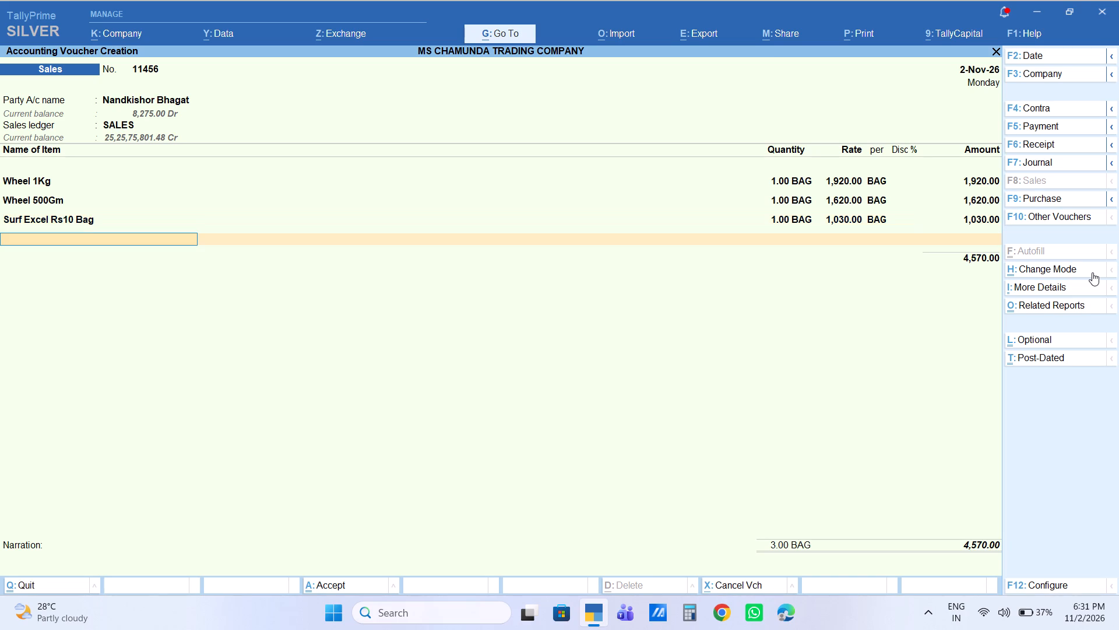
Add the item Sarso Mahin Kg with a quantity of 5 KG at the rate of 110.
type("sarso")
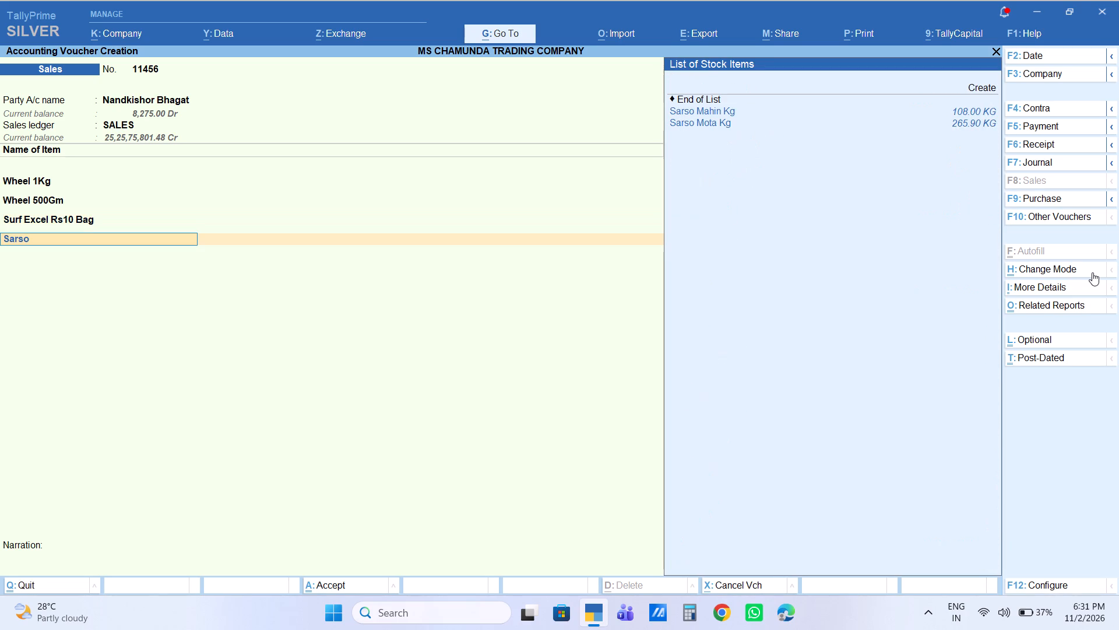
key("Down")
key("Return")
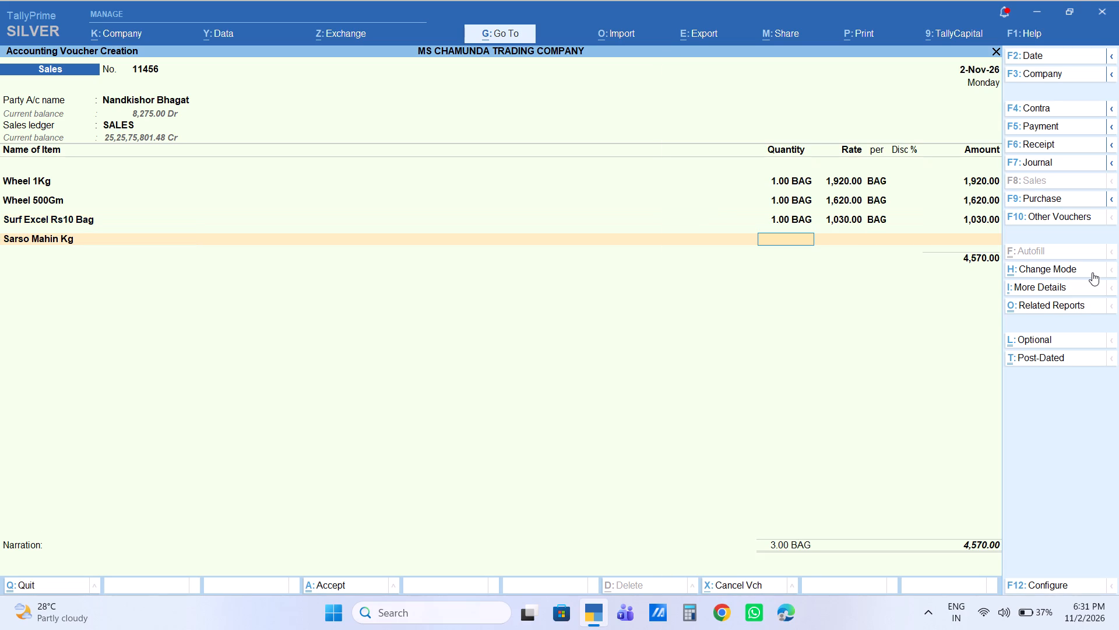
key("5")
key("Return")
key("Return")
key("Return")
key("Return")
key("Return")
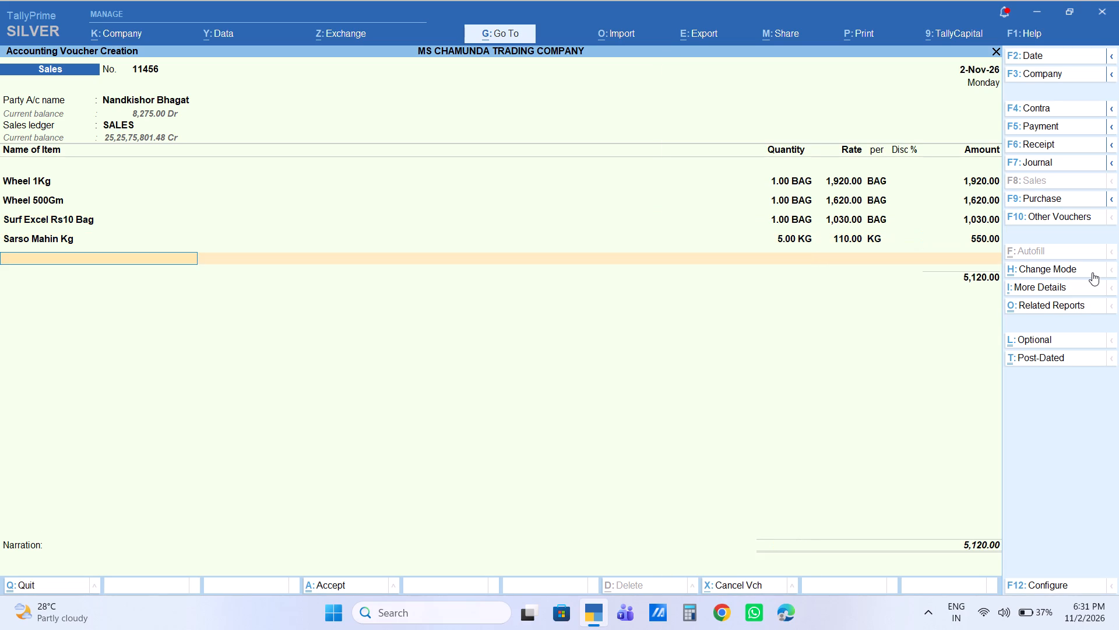
Add the item Fortune 500ml PETI with a quantity of 1 peti at the rate of 2,020.
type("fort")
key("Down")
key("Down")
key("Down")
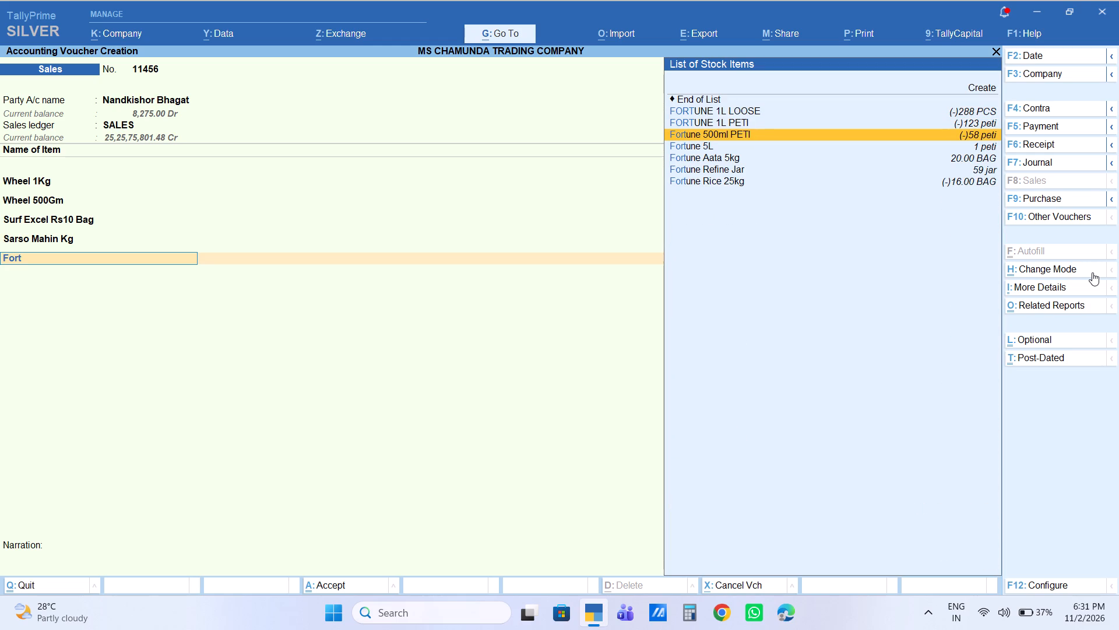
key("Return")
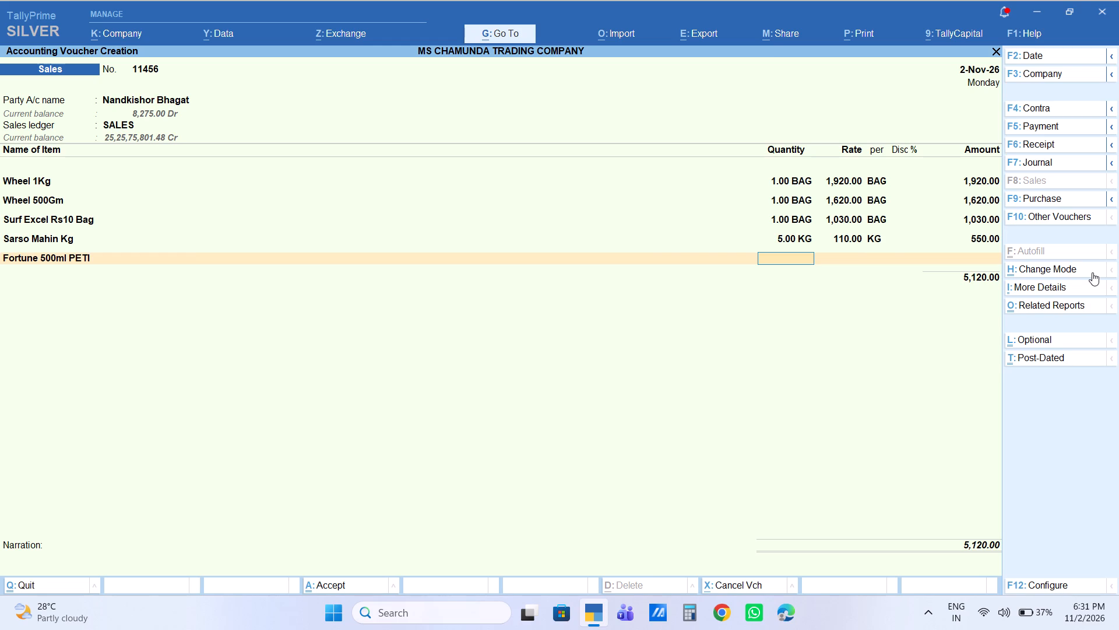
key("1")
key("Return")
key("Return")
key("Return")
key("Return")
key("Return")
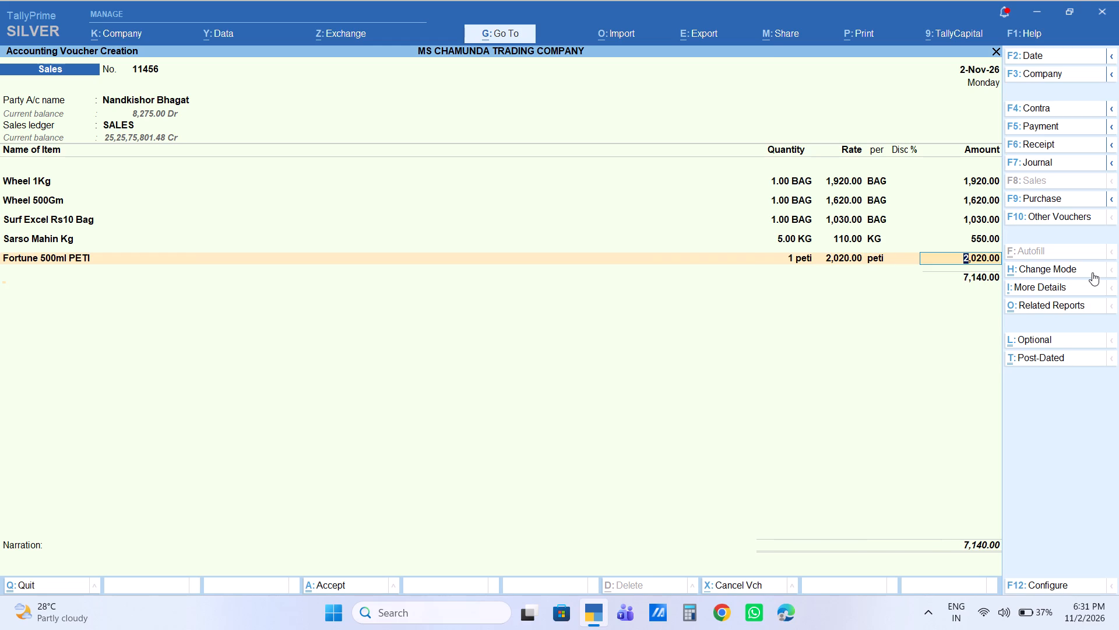
Add the item Annapurna NAMAK 1KG with a quantity of 1 bag at the rate of 280.
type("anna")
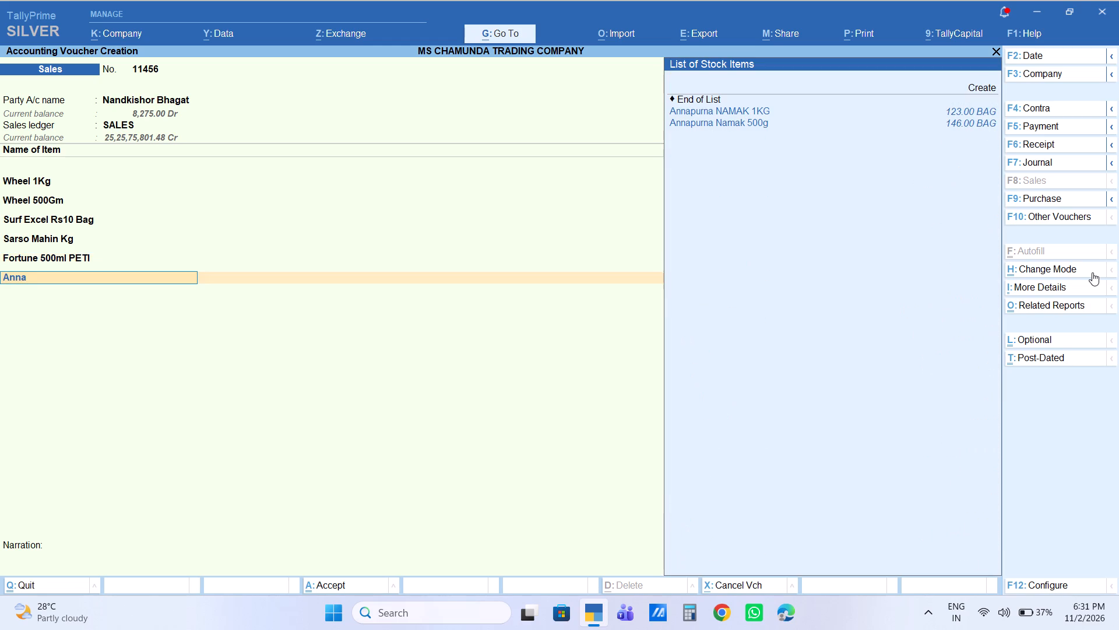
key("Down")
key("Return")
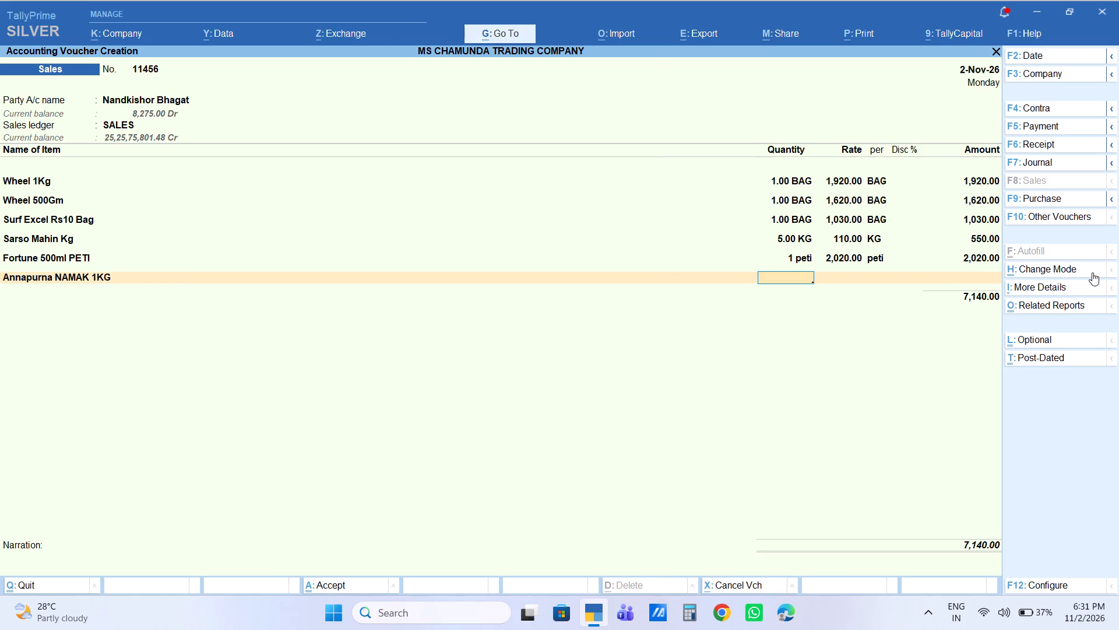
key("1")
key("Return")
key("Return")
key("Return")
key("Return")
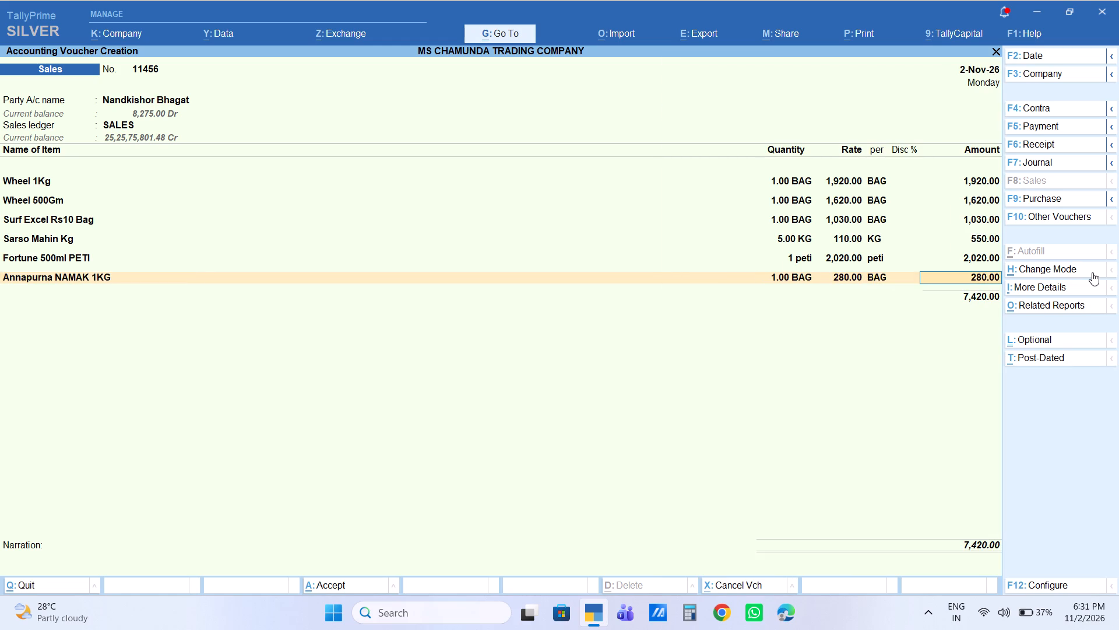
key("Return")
Add the item Annapurna Namak 500g with a quantity of 2 bags at the rate of 290.
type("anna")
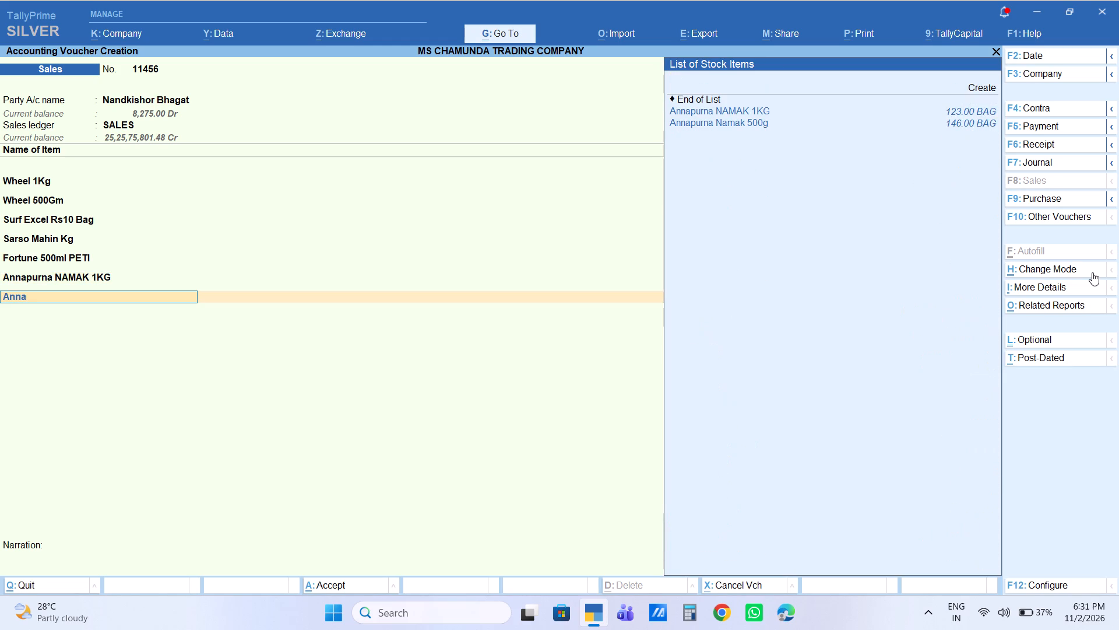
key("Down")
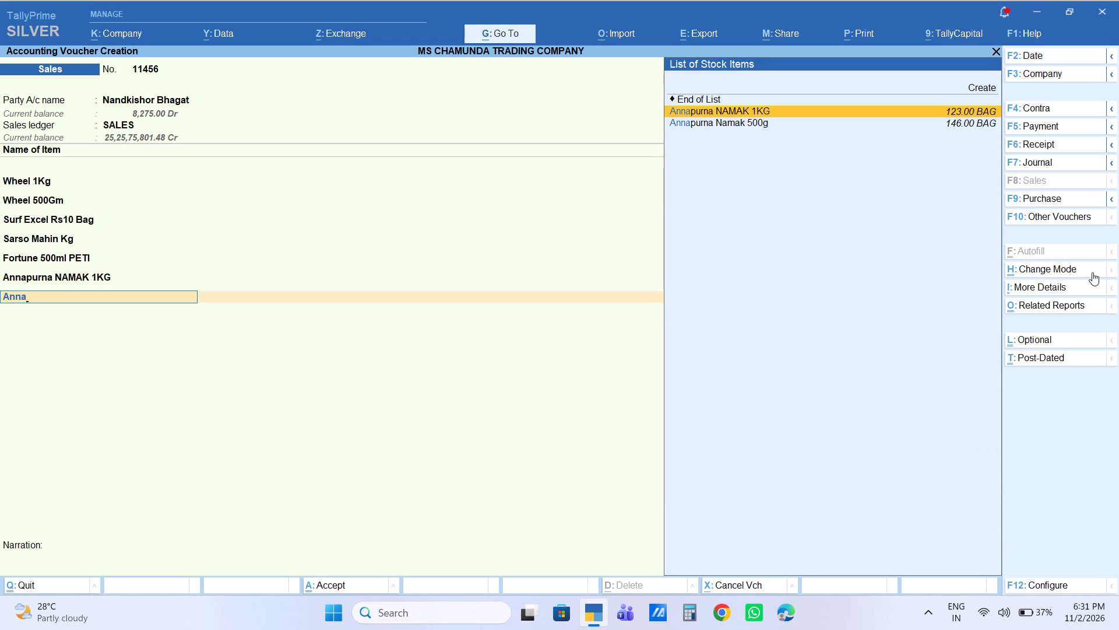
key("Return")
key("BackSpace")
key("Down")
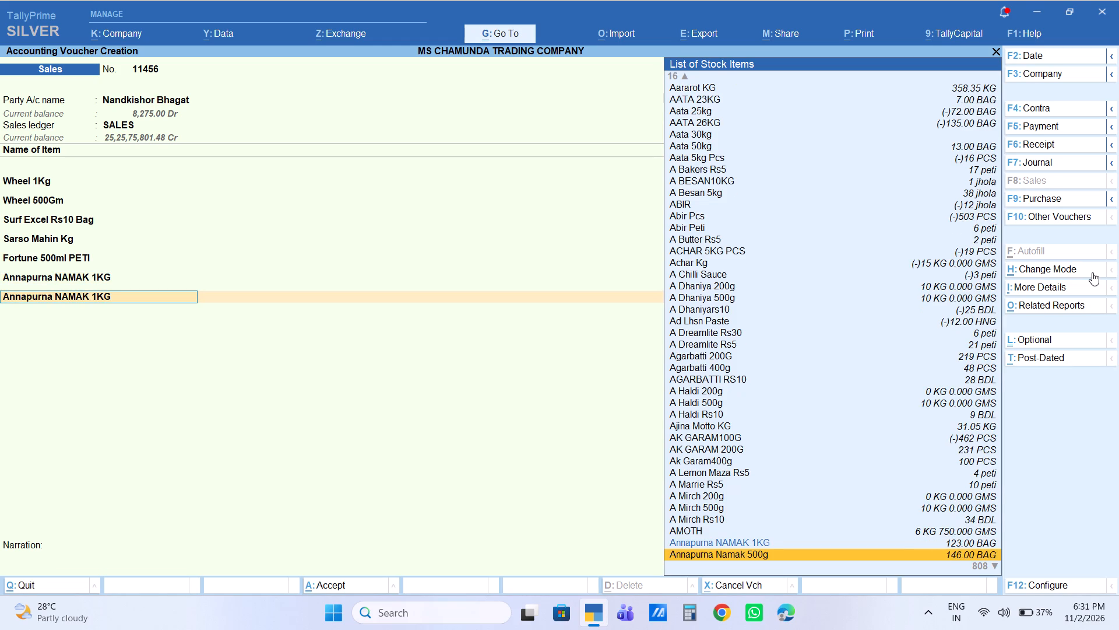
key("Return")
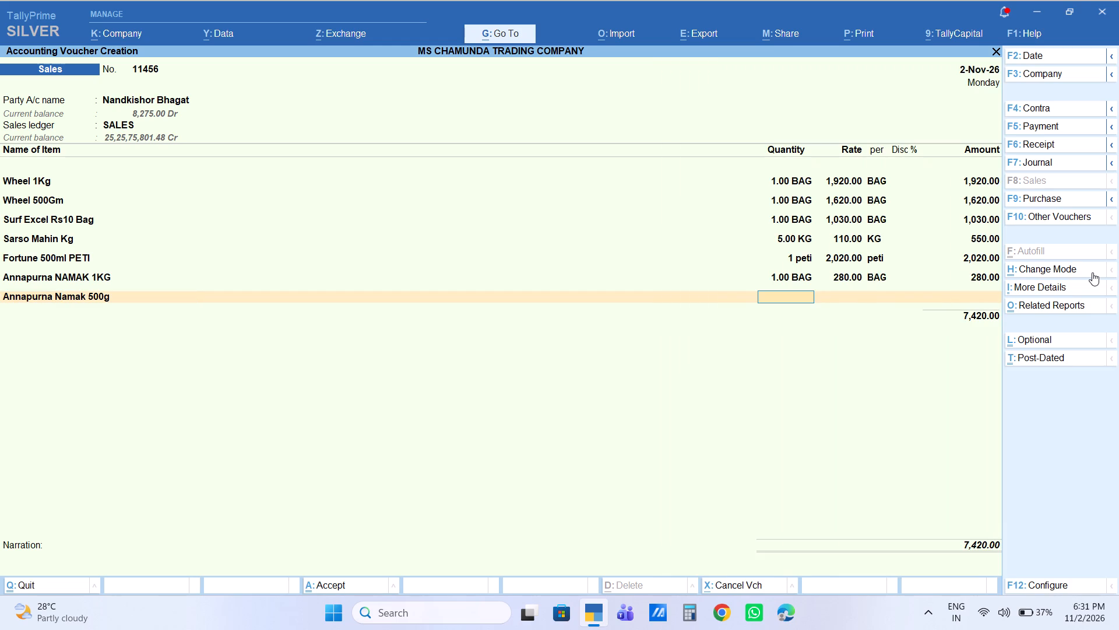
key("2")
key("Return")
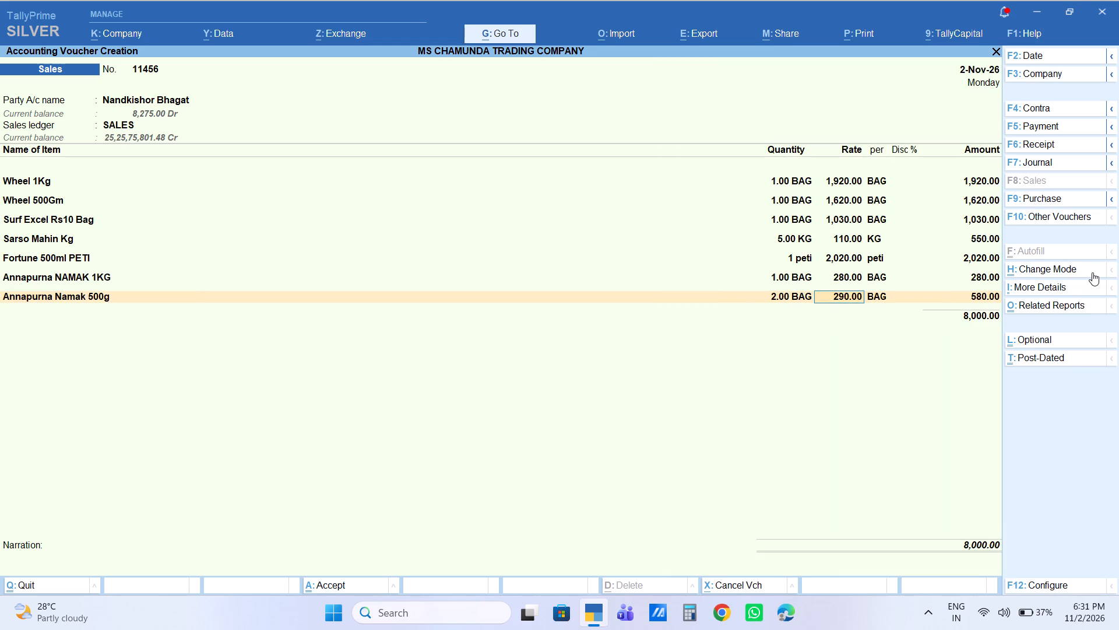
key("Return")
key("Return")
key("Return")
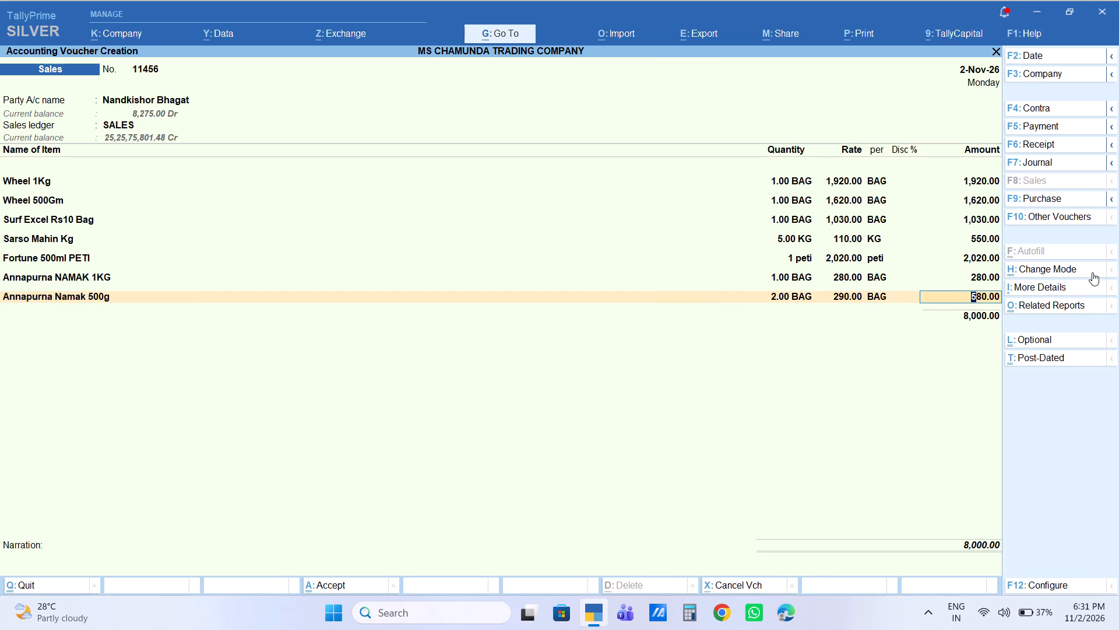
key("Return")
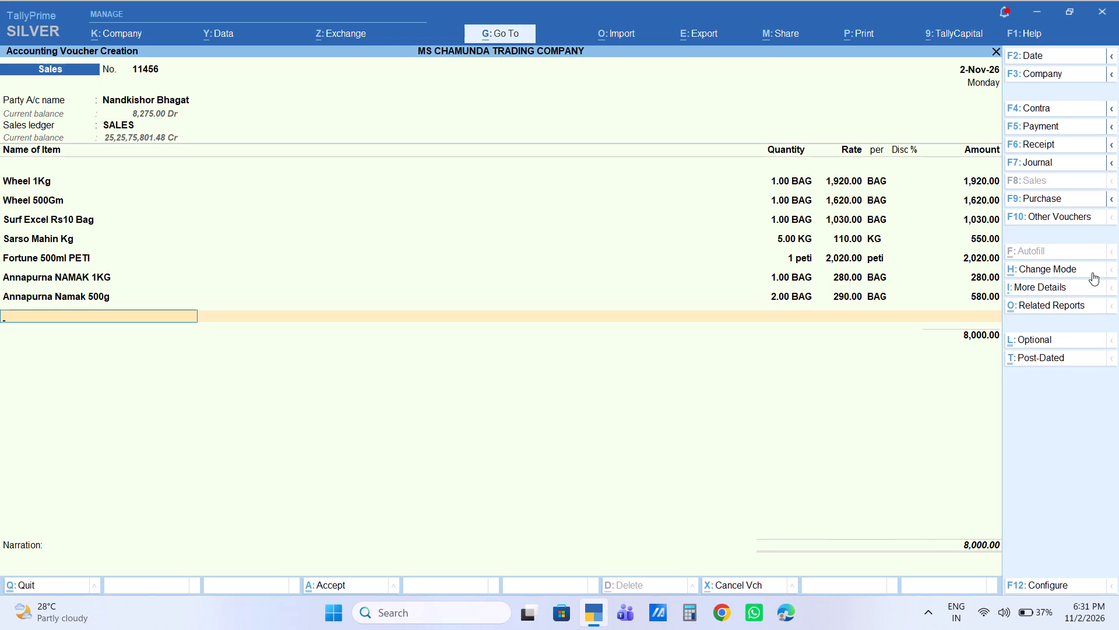
End the item list and add a Labour Charge line to the voucher.
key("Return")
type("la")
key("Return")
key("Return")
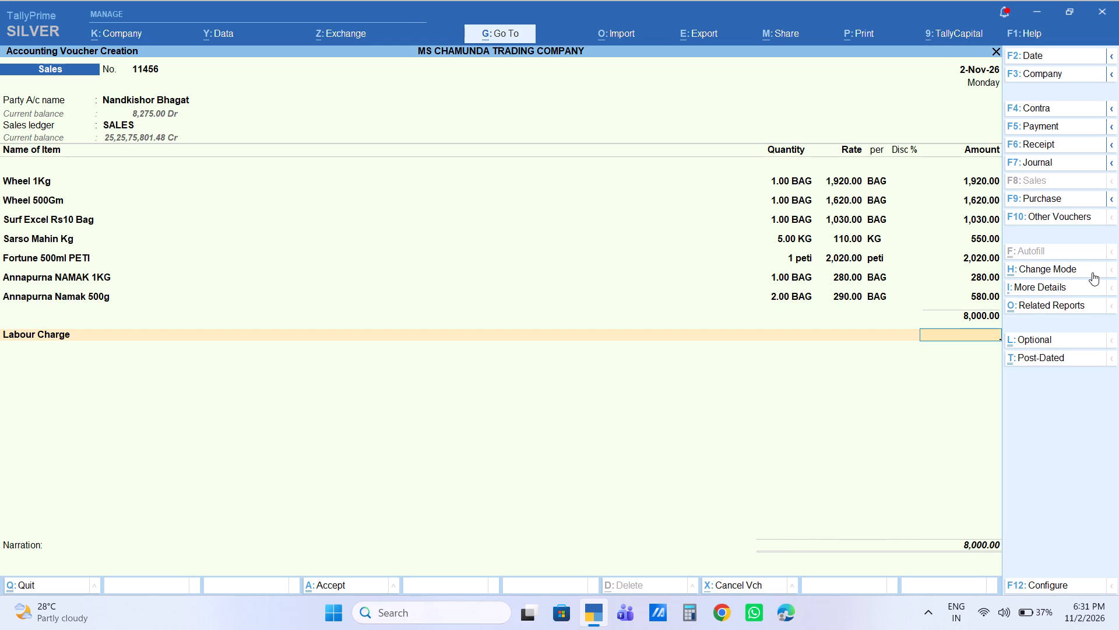
Review the rates of the voucher's items from Wheel 1Kg through Annapurna Namak 500g.
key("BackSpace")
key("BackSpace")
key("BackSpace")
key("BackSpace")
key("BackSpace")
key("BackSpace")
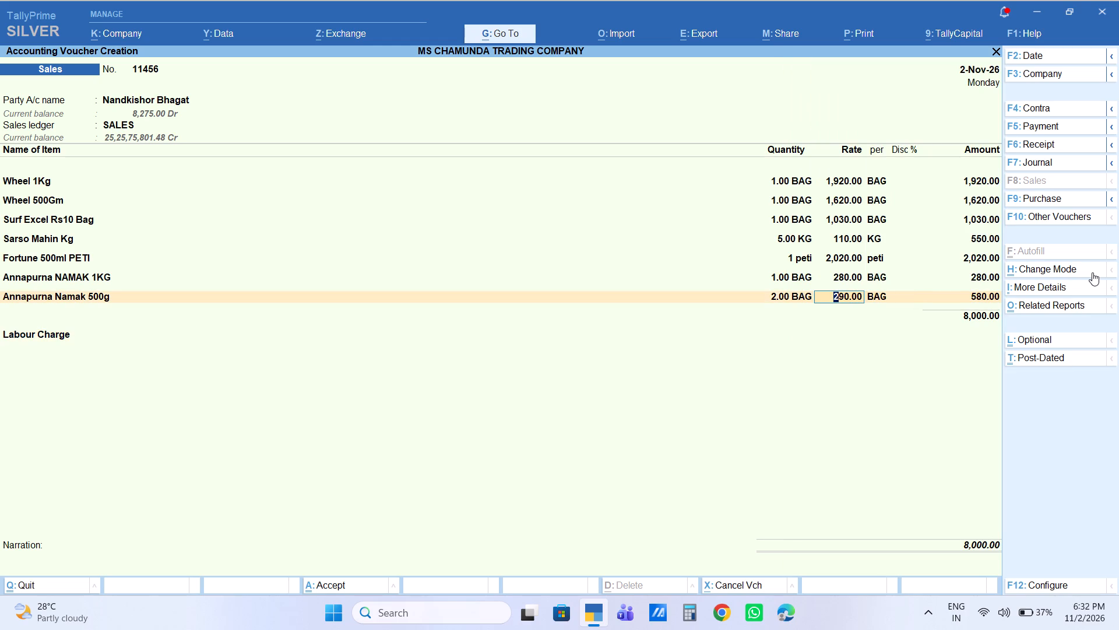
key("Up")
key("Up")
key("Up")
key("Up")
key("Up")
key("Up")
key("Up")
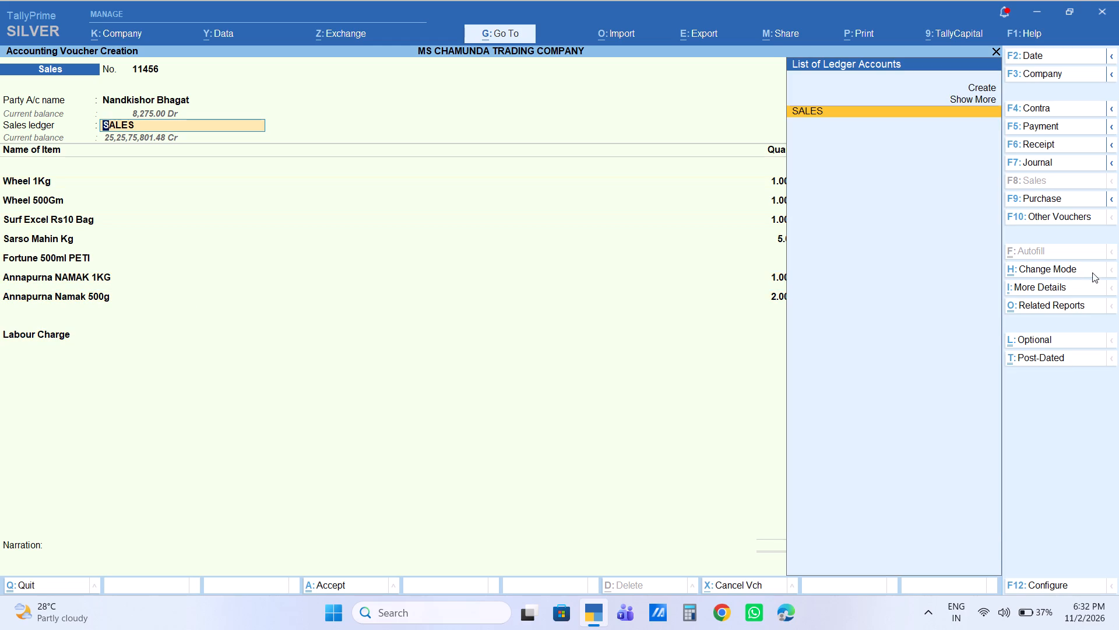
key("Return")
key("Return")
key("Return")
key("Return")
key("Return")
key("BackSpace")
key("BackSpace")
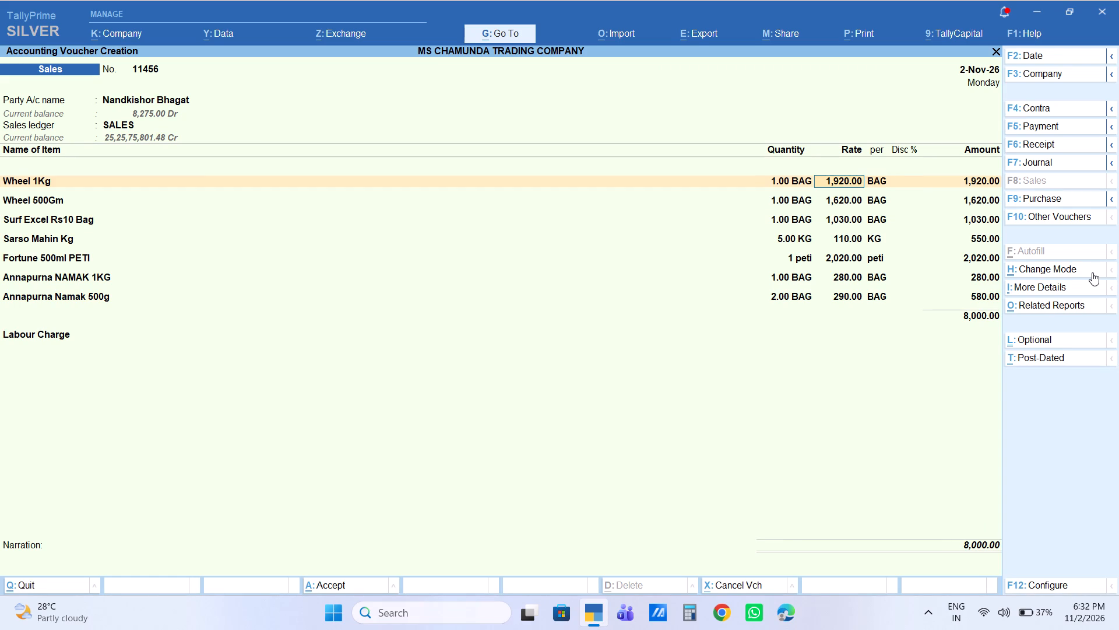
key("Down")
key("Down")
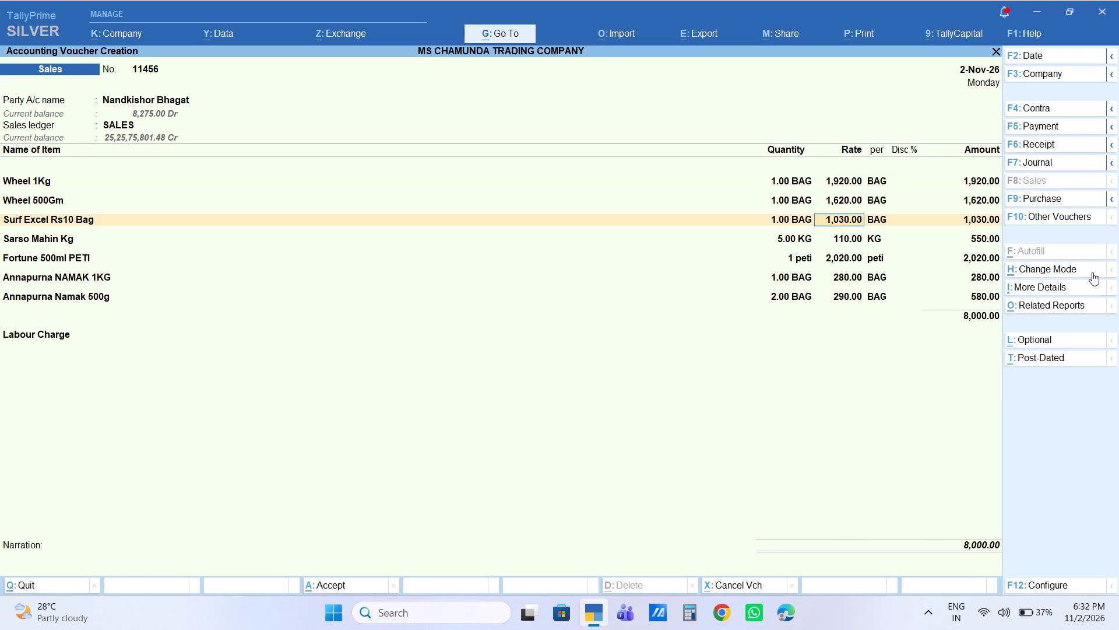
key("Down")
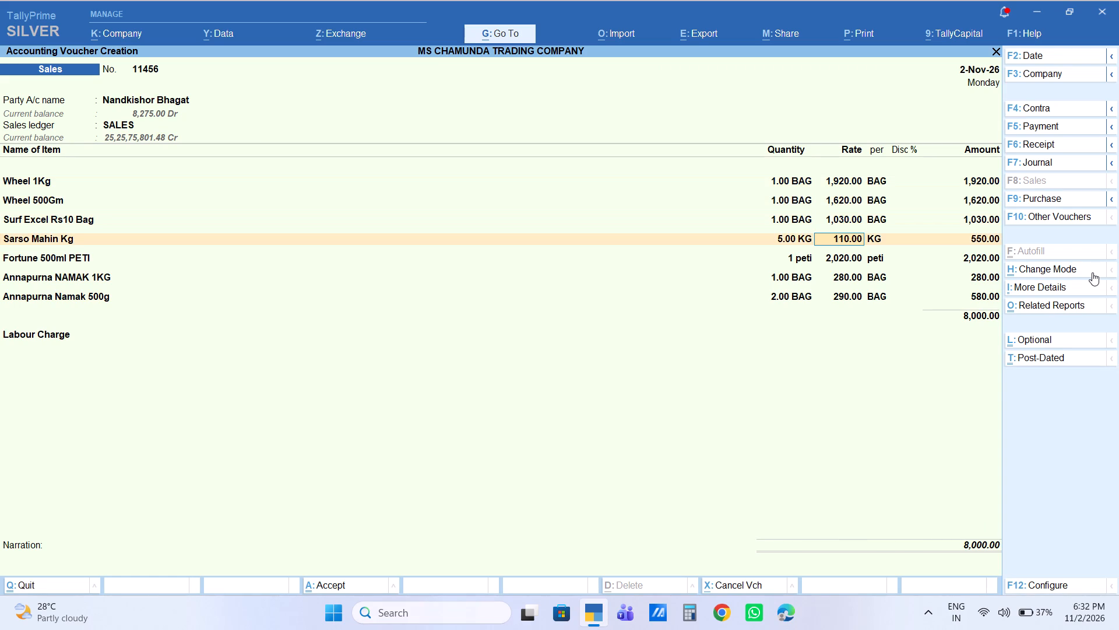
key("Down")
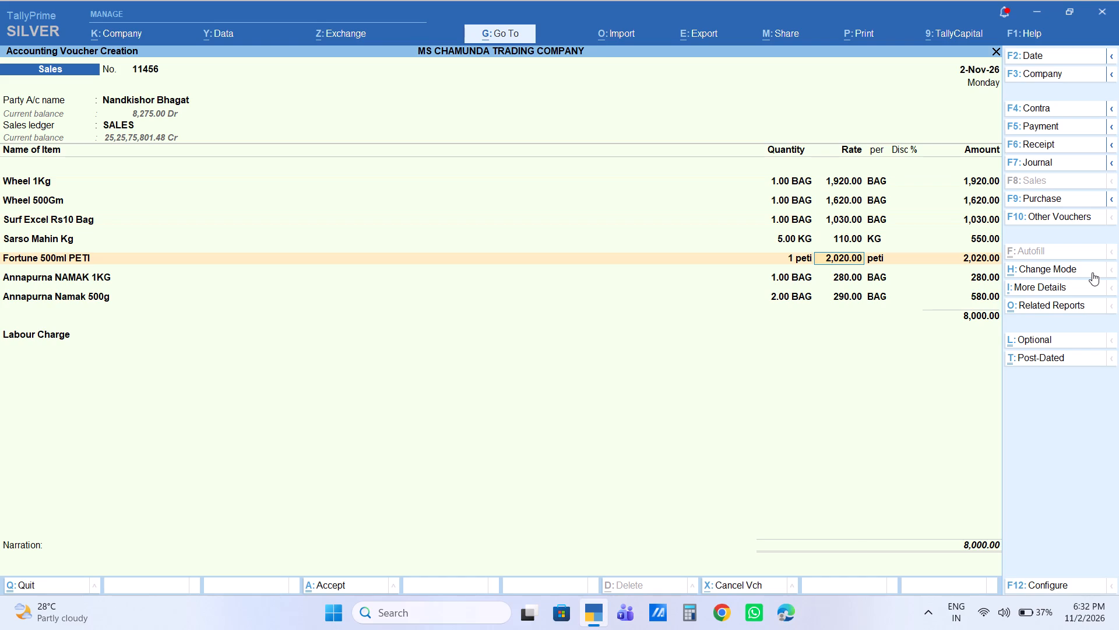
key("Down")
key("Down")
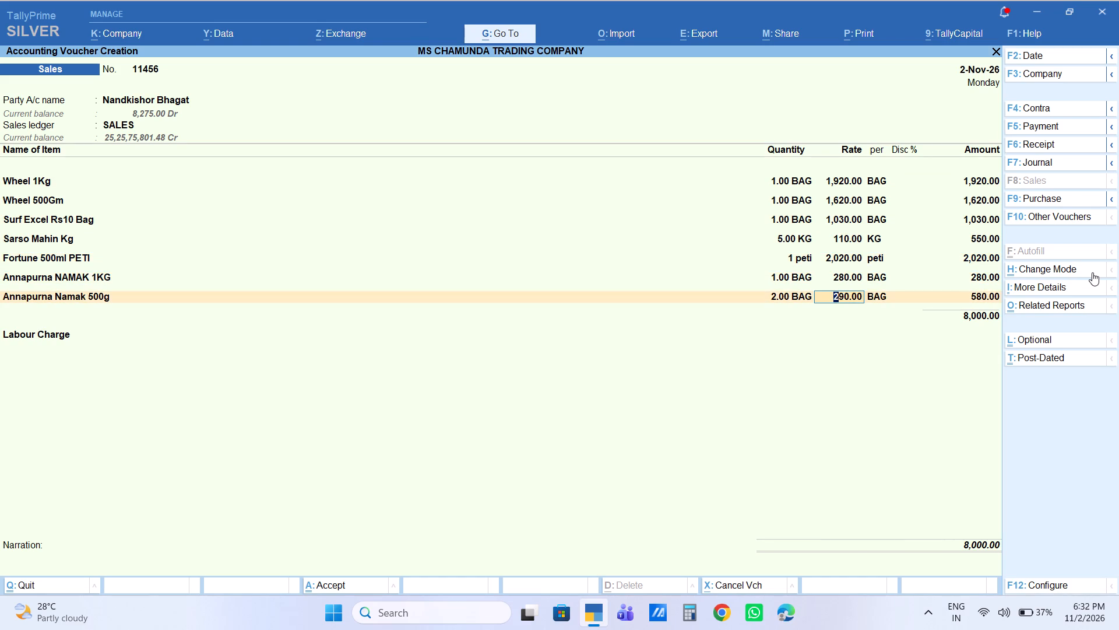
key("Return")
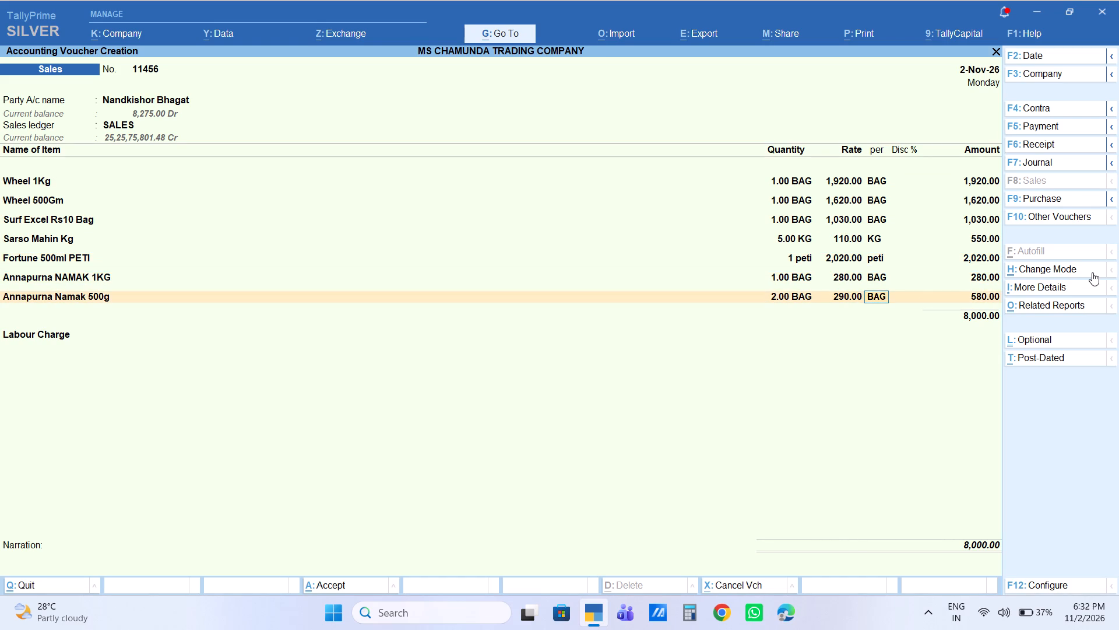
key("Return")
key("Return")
Check the amount of each item line from Wheel 1Kg down to Annapurna Namak 500g.
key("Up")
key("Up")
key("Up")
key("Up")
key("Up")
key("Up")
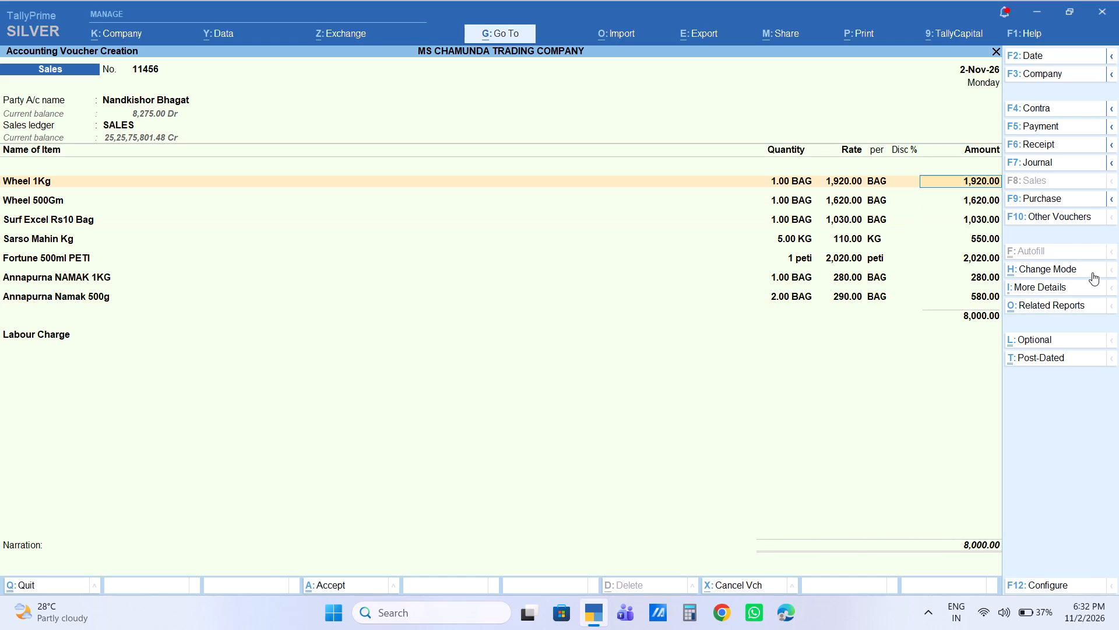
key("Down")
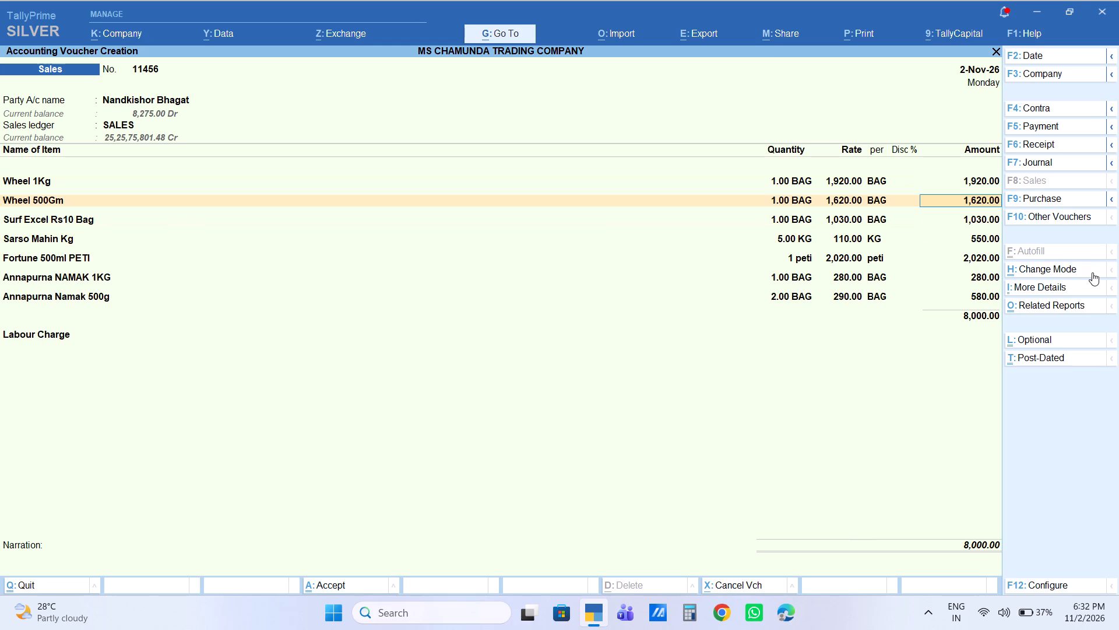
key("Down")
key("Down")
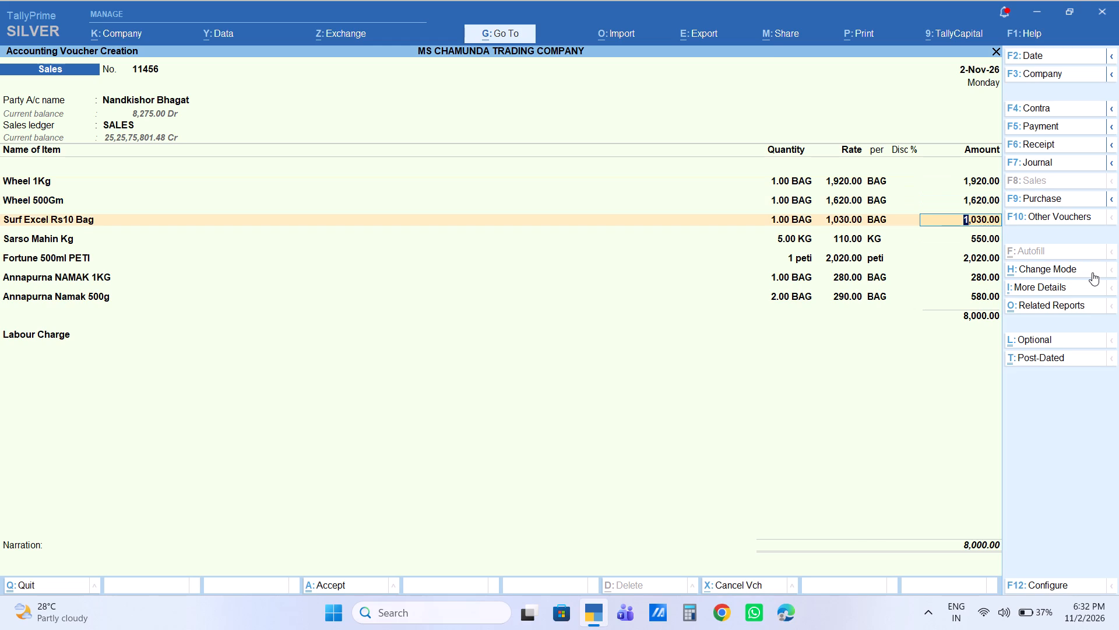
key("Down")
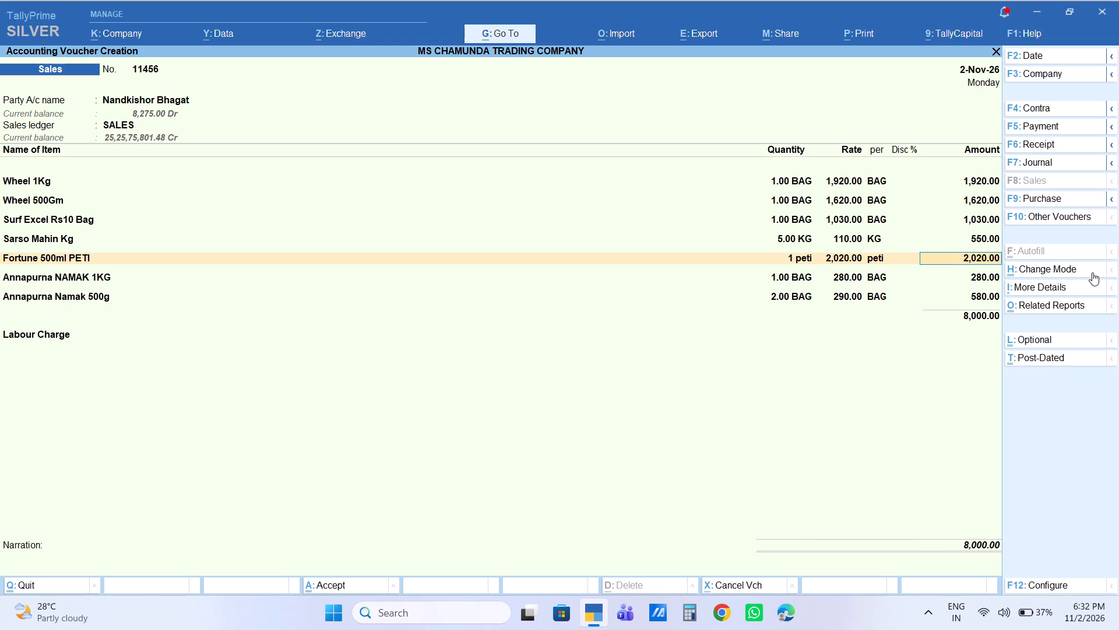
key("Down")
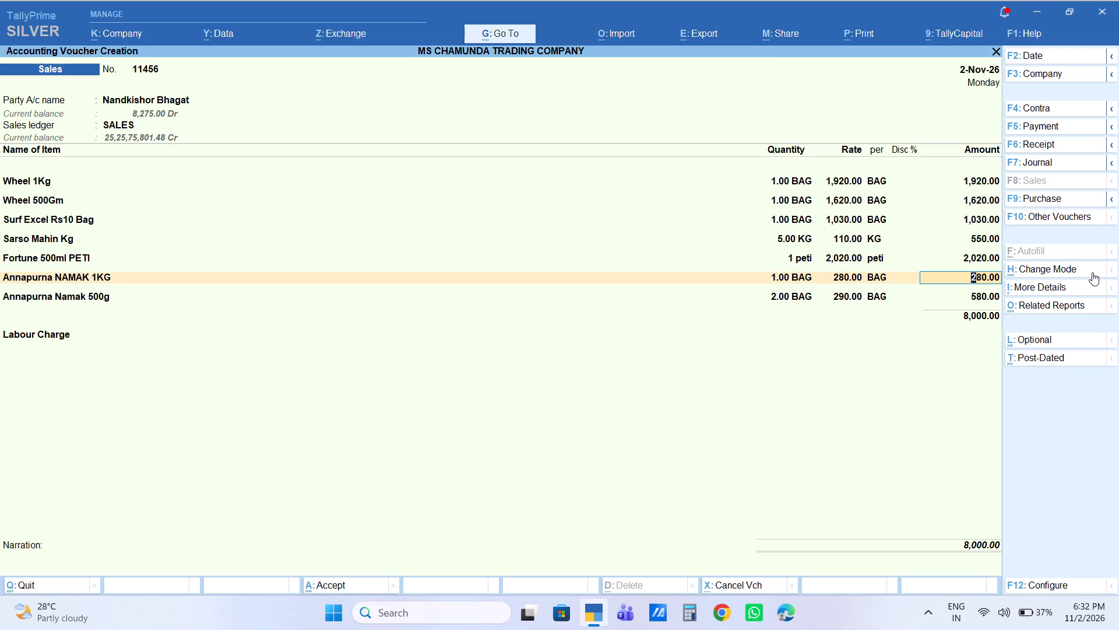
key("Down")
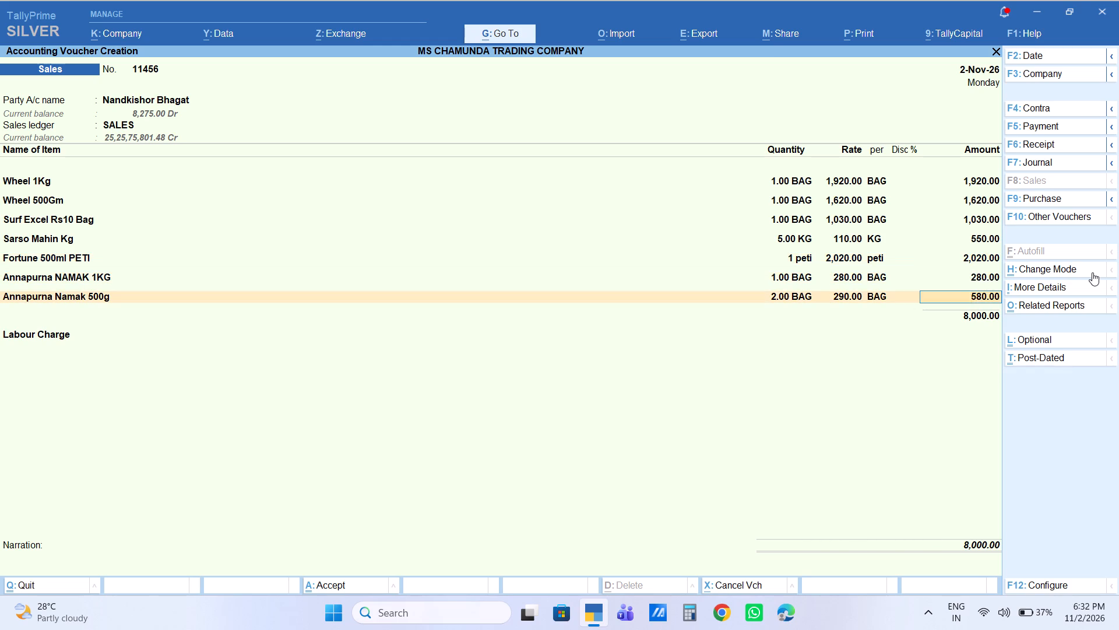
Set the quantity of Annapurna Namak 500g to 1 bag, keeping its rate.
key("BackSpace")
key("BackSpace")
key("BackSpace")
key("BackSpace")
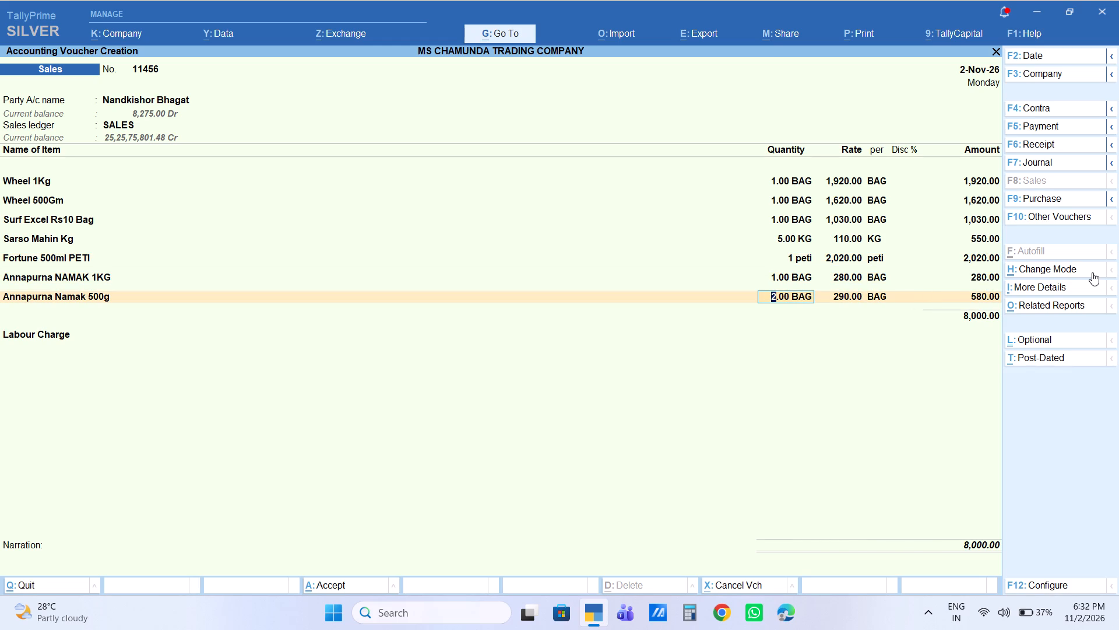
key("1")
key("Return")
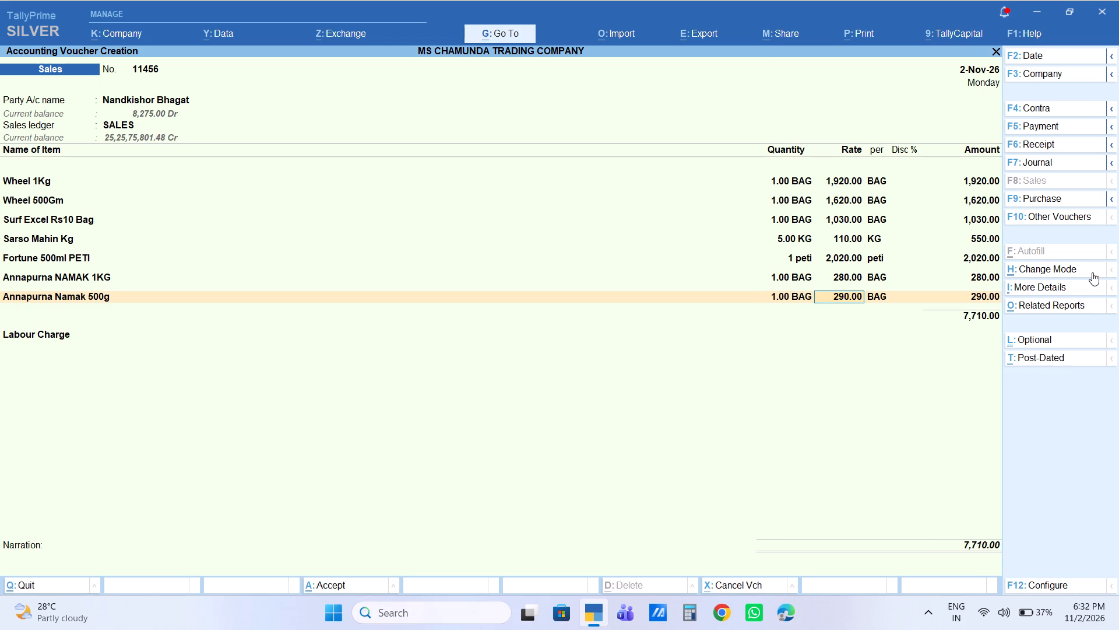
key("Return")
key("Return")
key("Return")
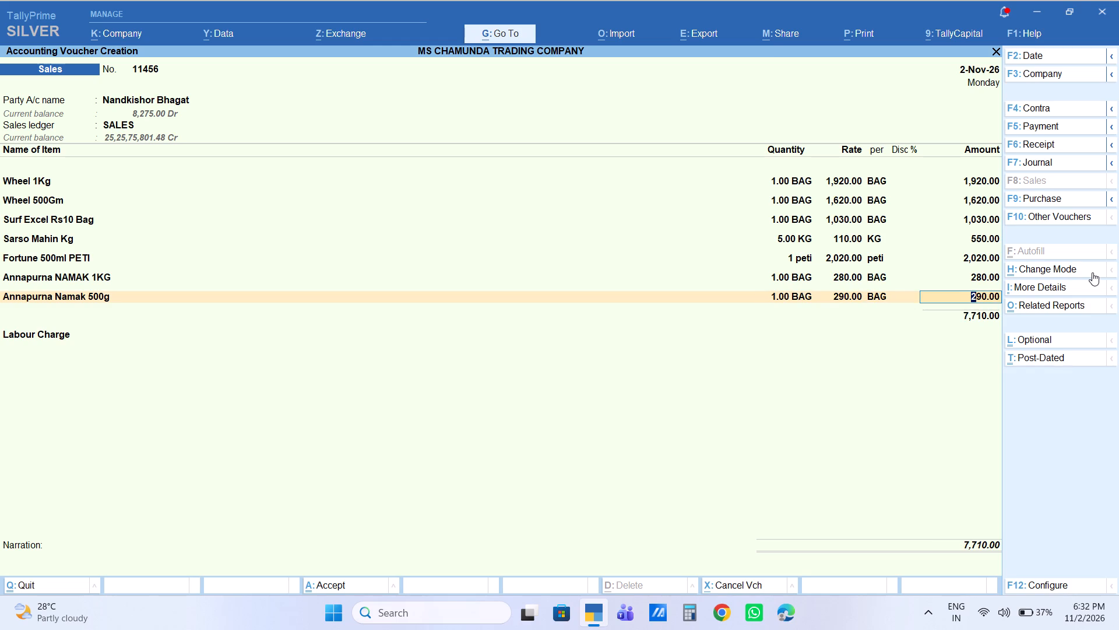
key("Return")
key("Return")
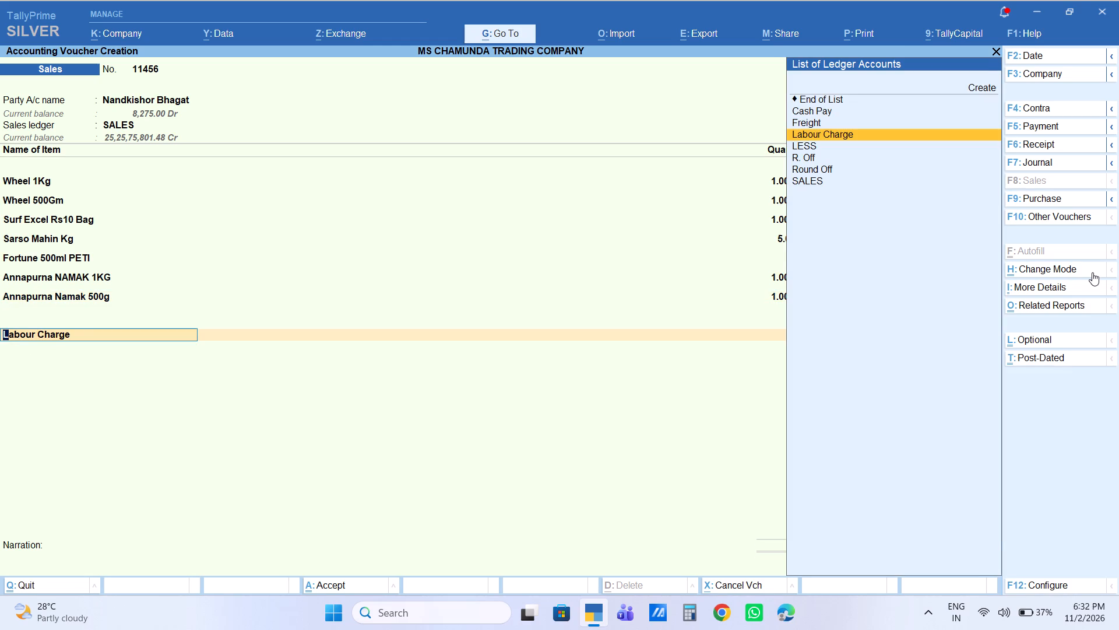
Set the Labour Charge amount to 15.
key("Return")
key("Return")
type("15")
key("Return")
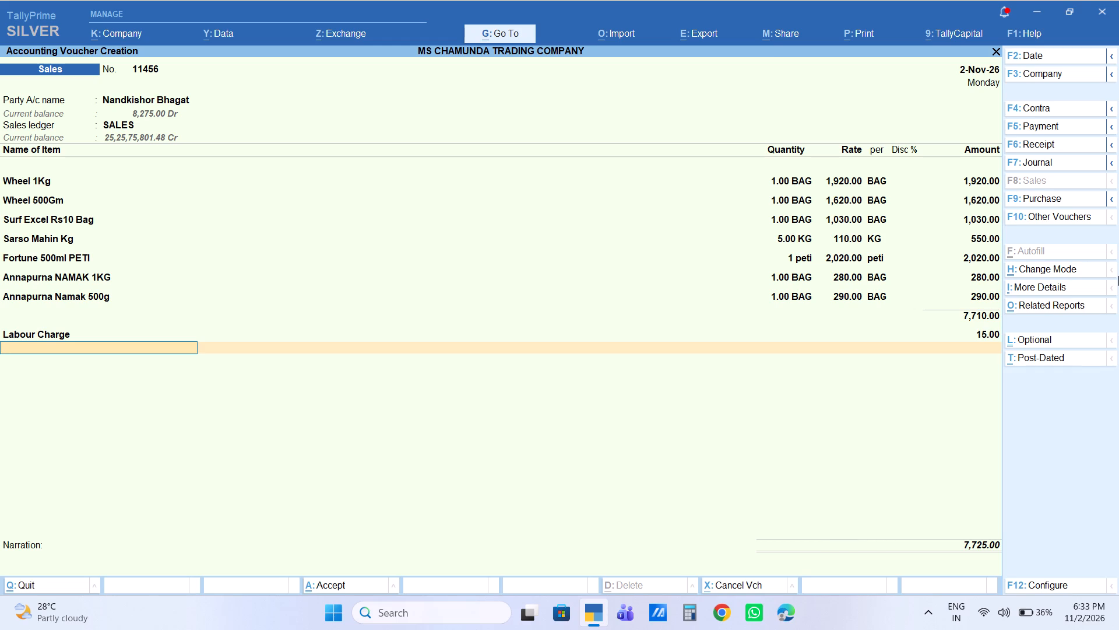
End the ledger list, leave the narration blank and accept the sales voucher.
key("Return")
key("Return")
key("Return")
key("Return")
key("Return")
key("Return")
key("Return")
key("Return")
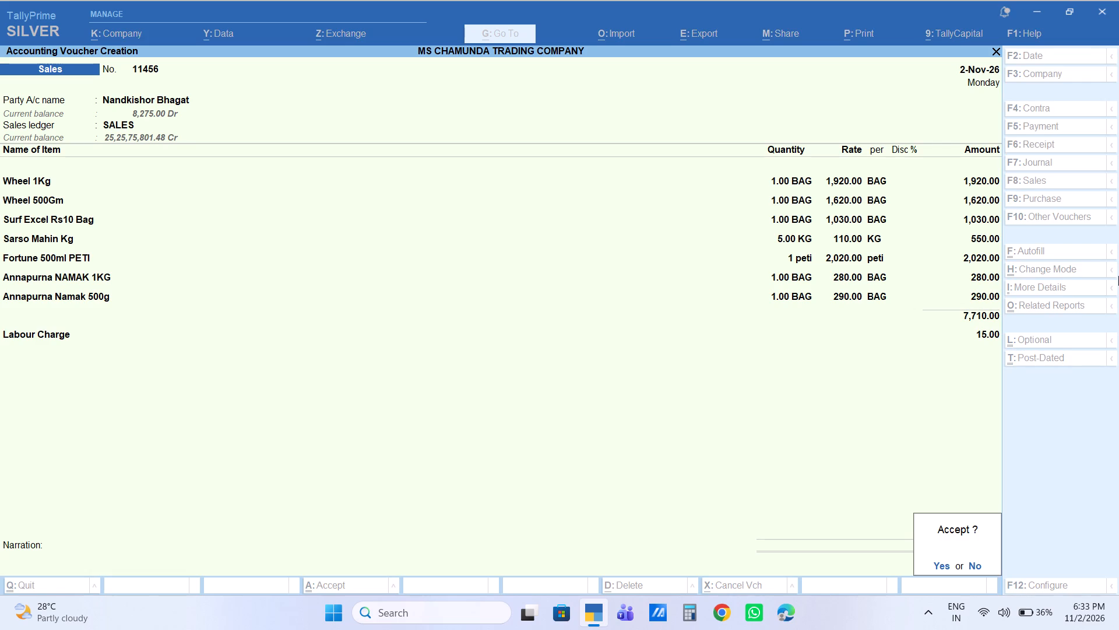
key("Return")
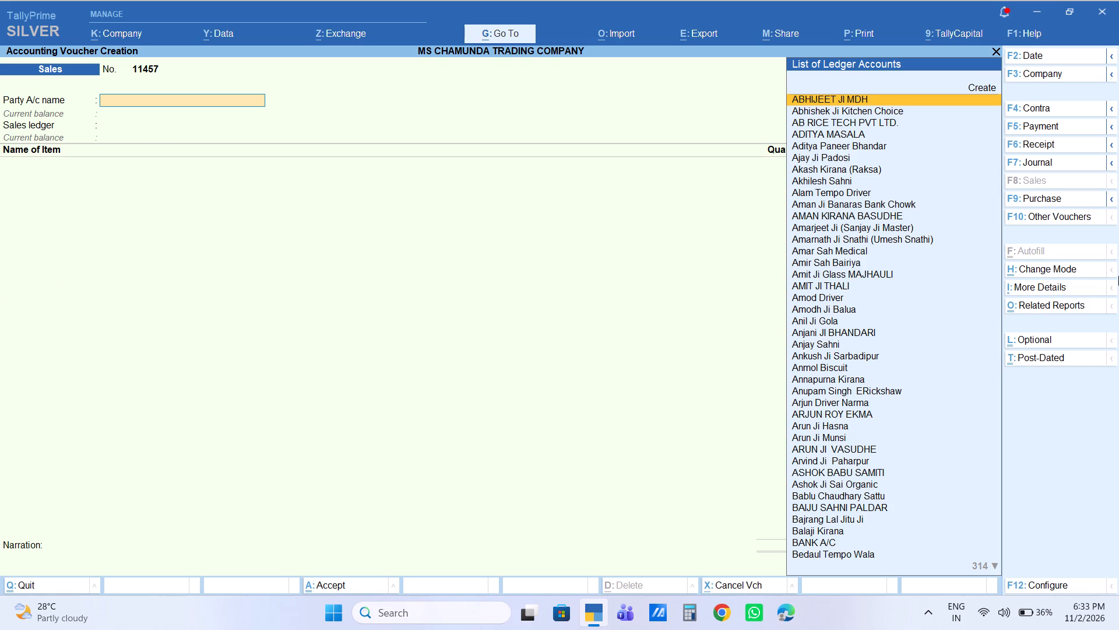
Start the sales voucher with Cash as the party account, enter the buyer's name in the party details, and use the SALES ledger.
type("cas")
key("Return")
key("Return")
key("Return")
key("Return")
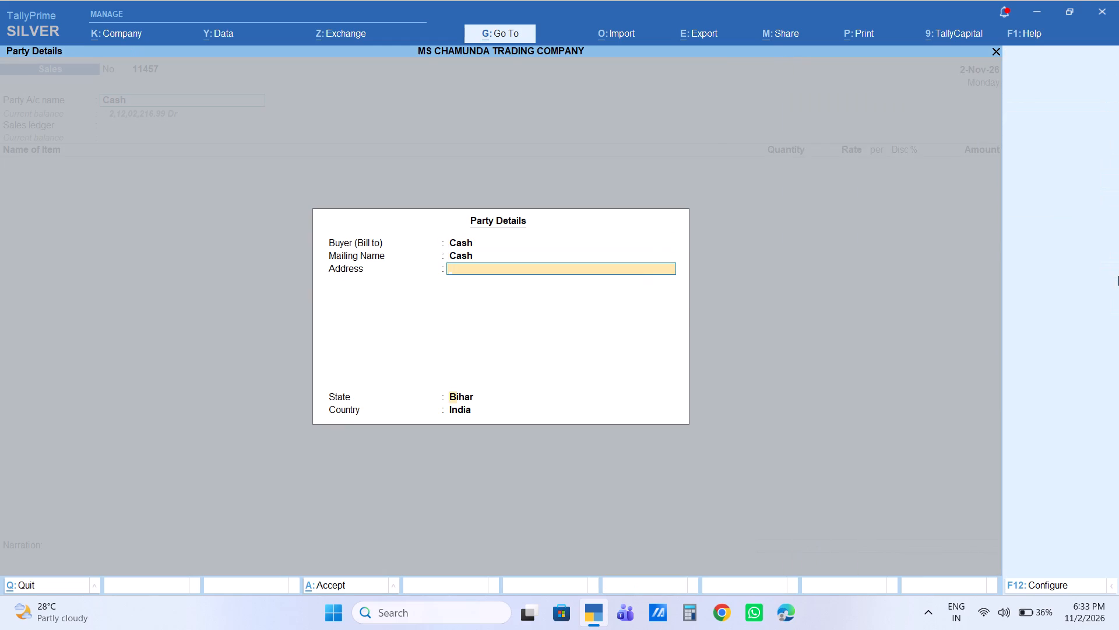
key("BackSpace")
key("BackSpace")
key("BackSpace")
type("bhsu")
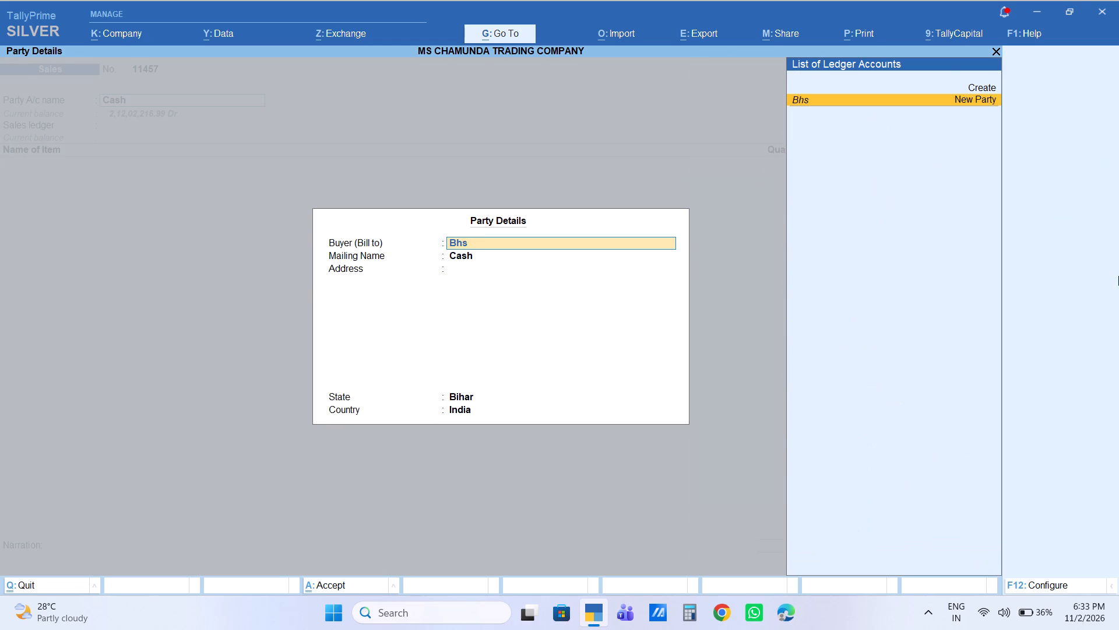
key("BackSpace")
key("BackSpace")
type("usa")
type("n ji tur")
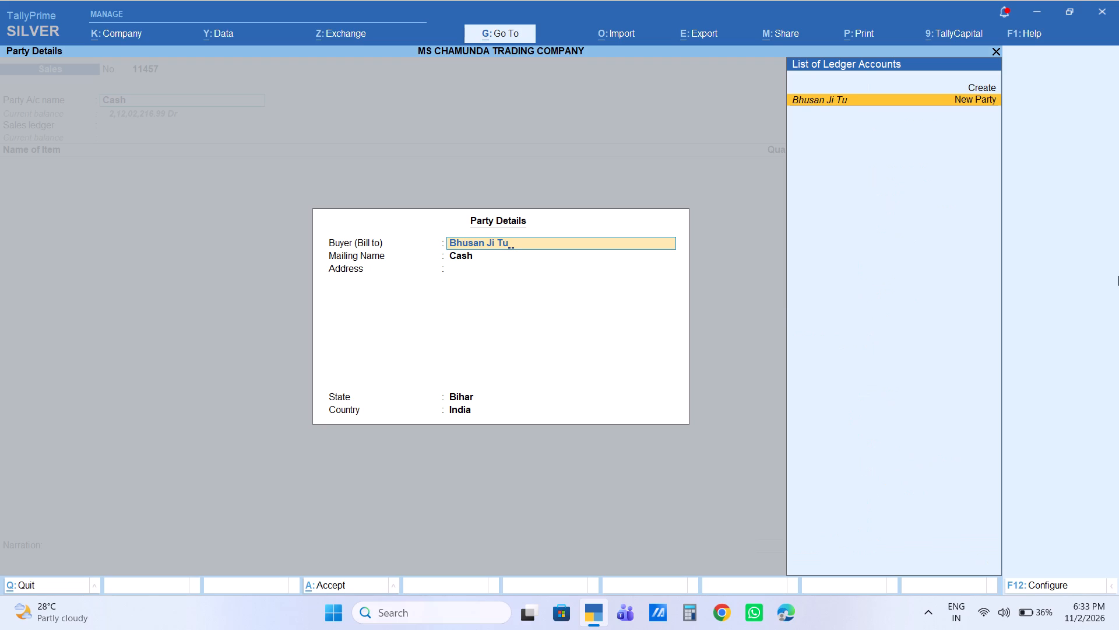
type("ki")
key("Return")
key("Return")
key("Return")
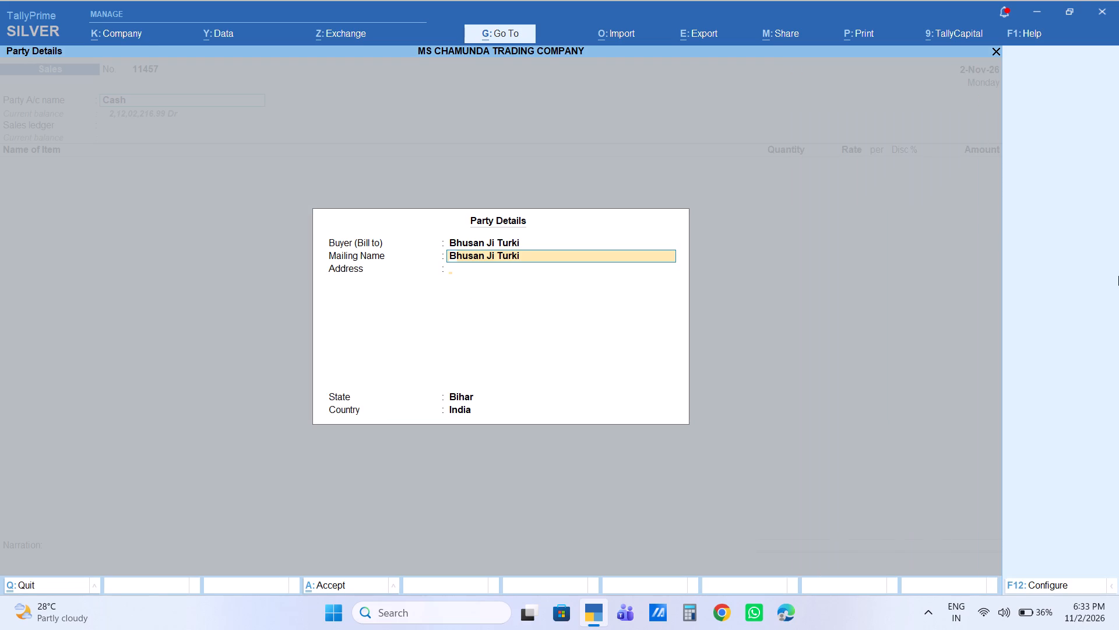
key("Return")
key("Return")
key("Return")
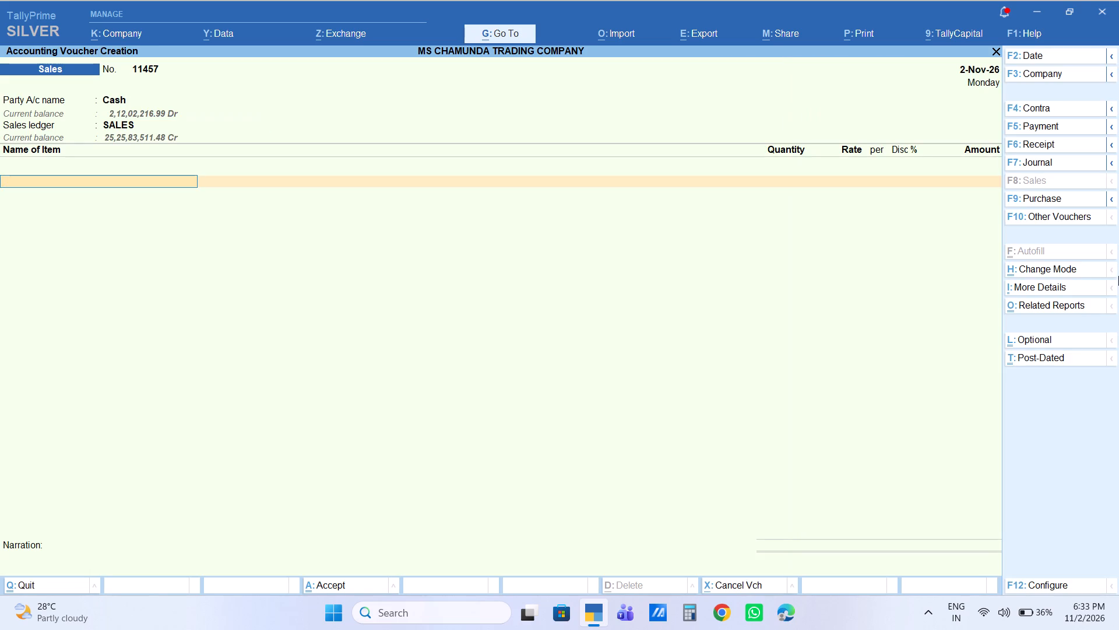
Add the item GOOD LITE 1KG with a quantity of 10 bags and an amount of 1,900.
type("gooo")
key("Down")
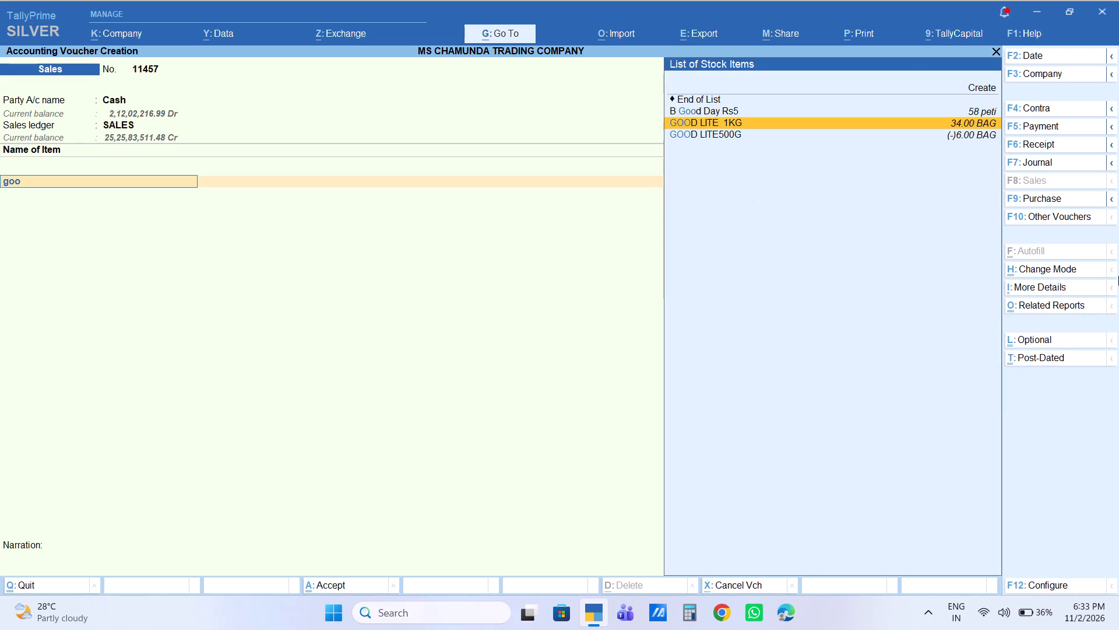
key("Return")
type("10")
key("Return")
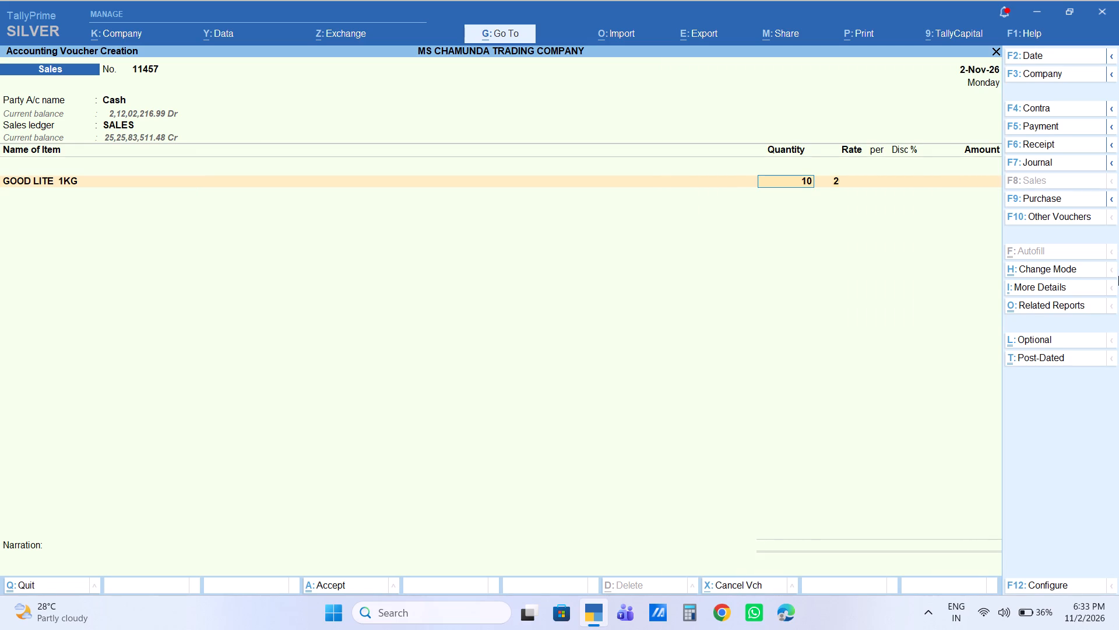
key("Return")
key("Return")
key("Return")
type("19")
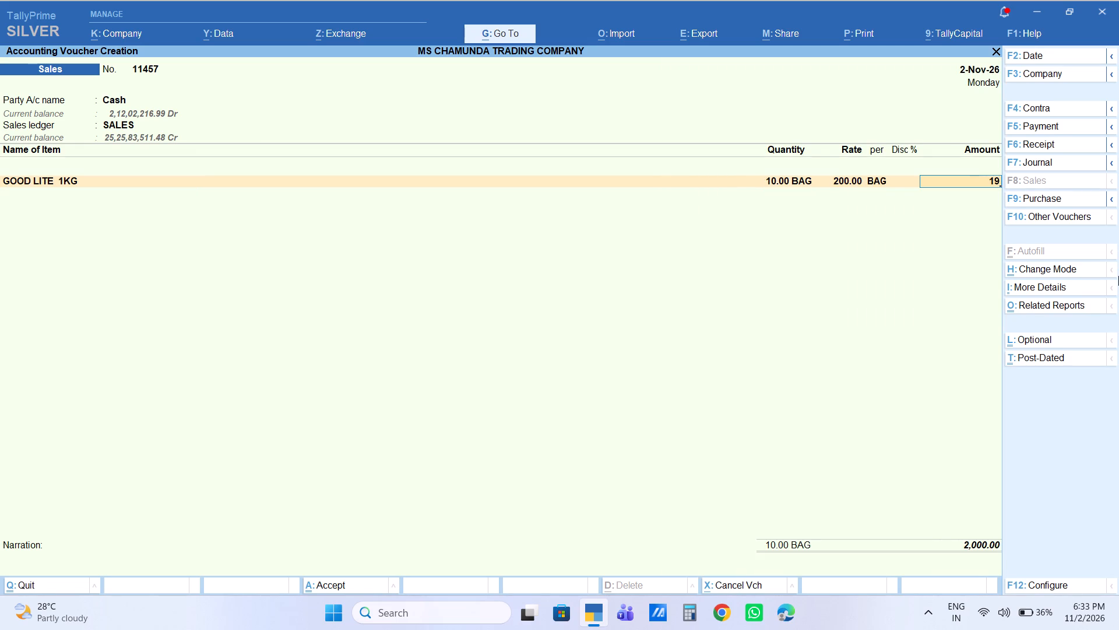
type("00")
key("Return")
Add the item Annapurna NAMAK 1KG with a quantity of 2 bags at the rate of 280.
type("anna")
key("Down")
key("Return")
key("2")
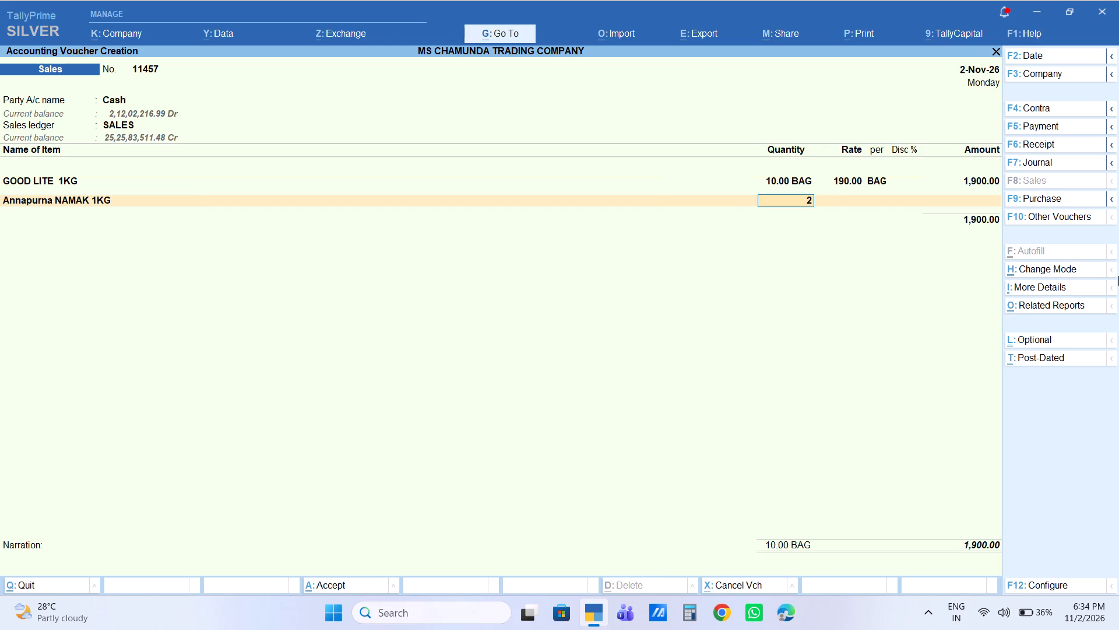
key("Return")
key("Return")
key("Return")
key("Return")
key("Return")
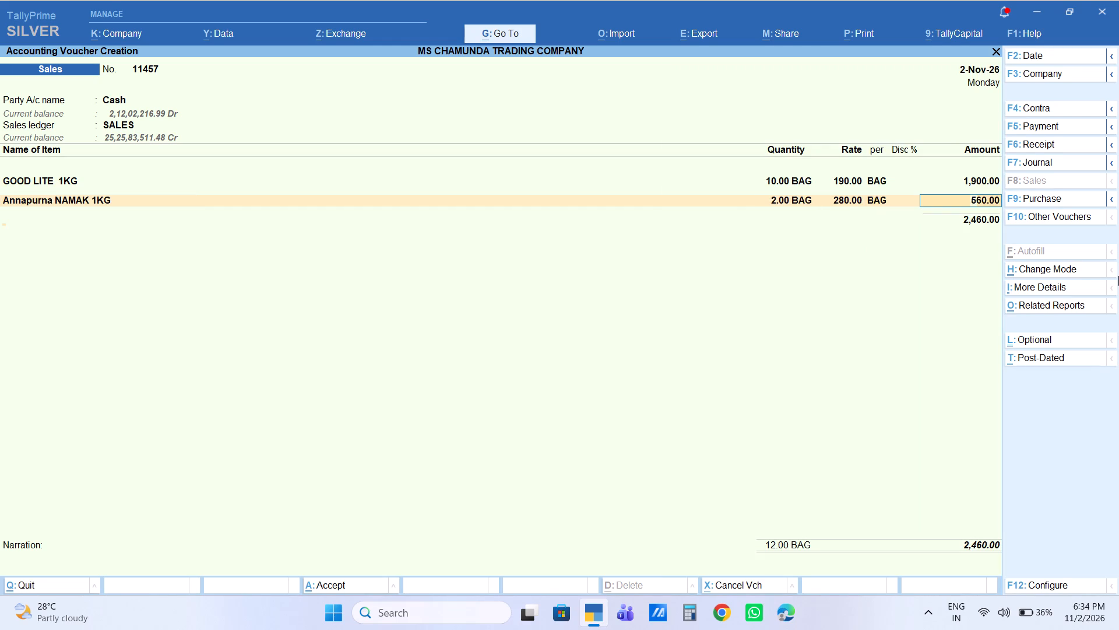
Add the item Aata 25kg with a quantity of 2 bags at the rate of 815.
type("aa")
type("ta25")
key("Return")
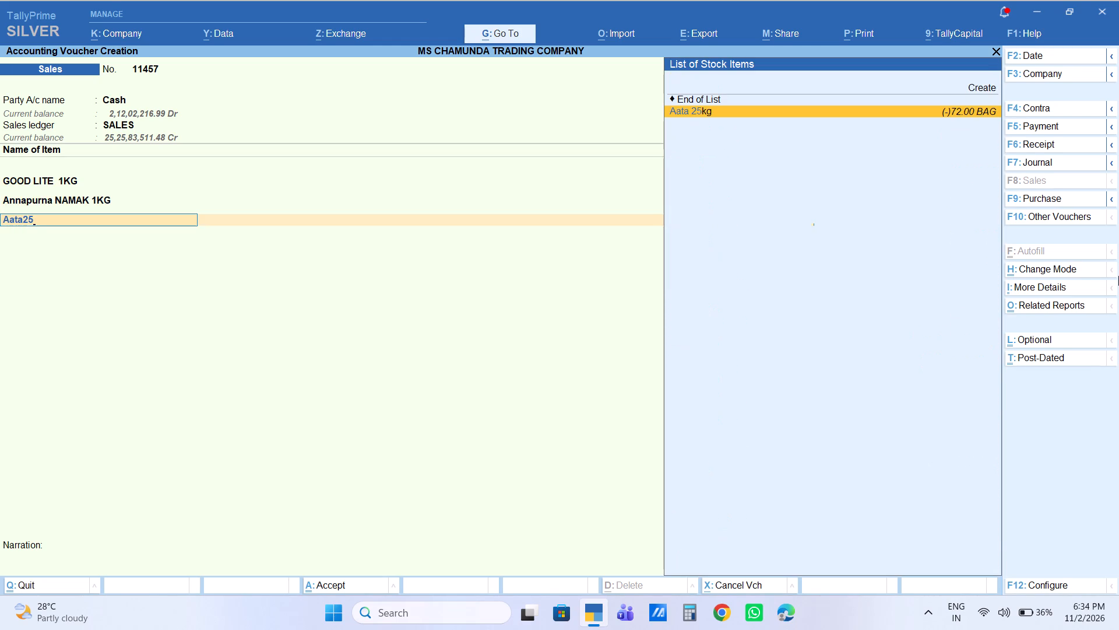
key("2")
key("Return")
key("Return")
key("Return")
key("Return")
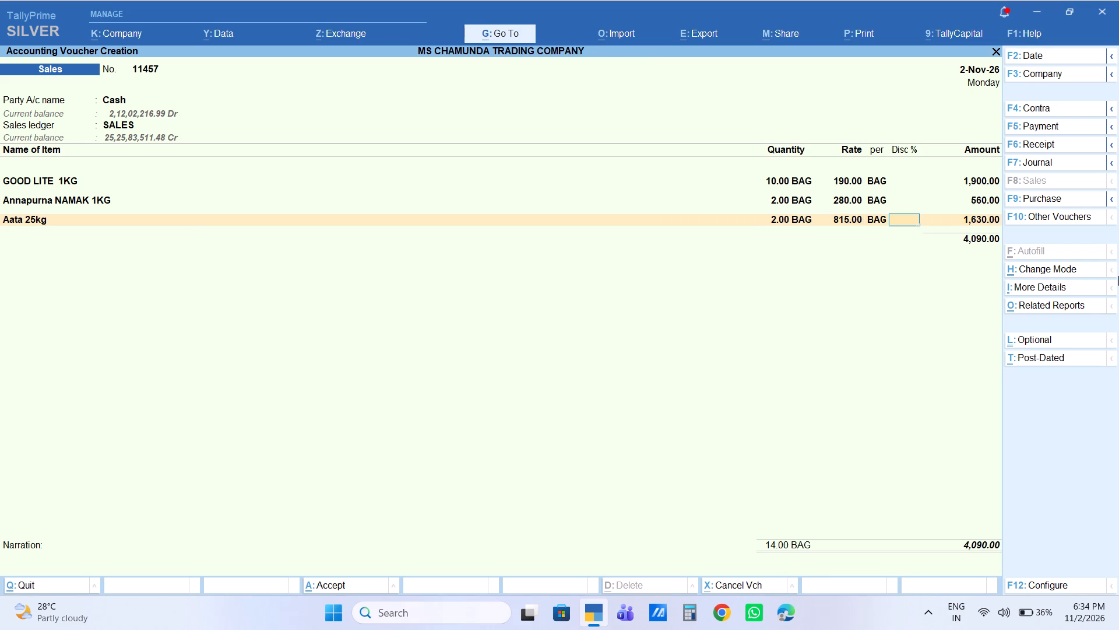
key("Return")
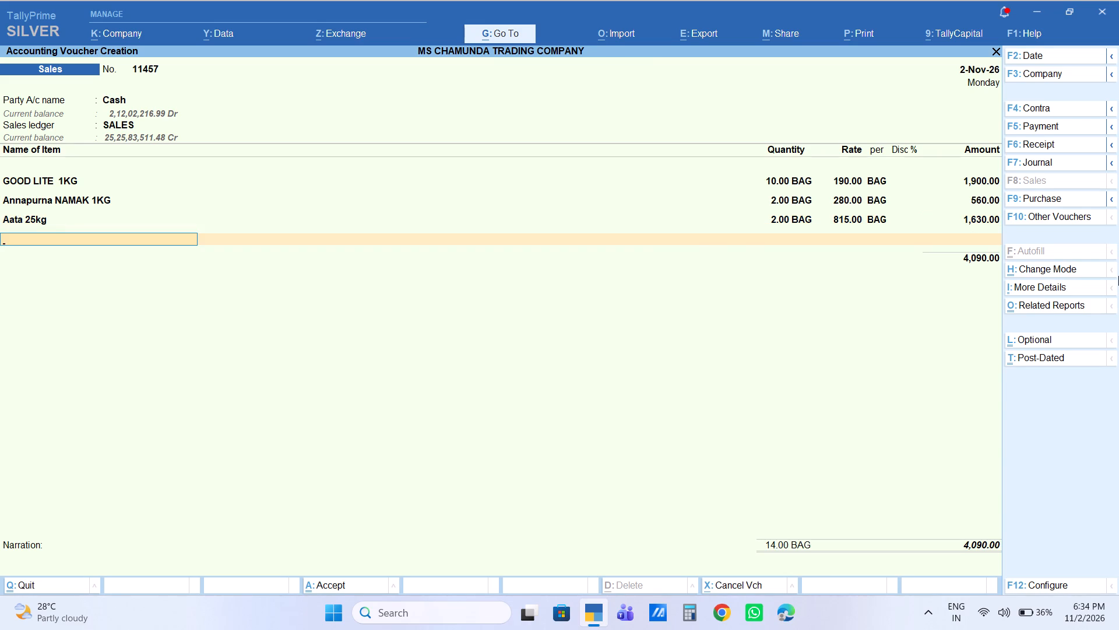
Add the item Machis Rs2 (Kitchen) with a quantity of 2 peti and an amount of 840.
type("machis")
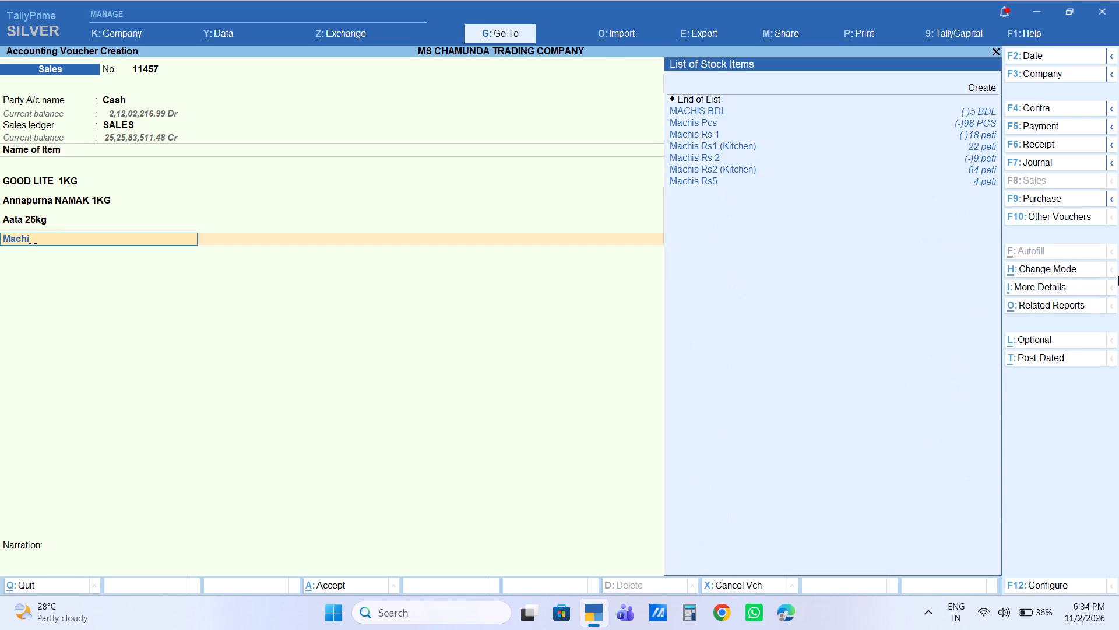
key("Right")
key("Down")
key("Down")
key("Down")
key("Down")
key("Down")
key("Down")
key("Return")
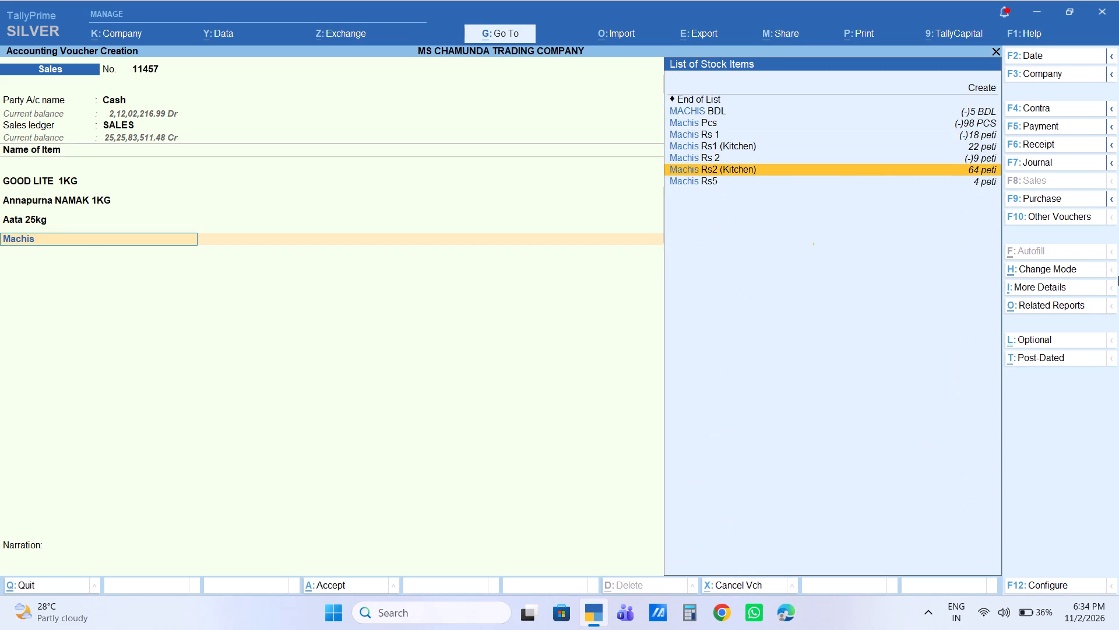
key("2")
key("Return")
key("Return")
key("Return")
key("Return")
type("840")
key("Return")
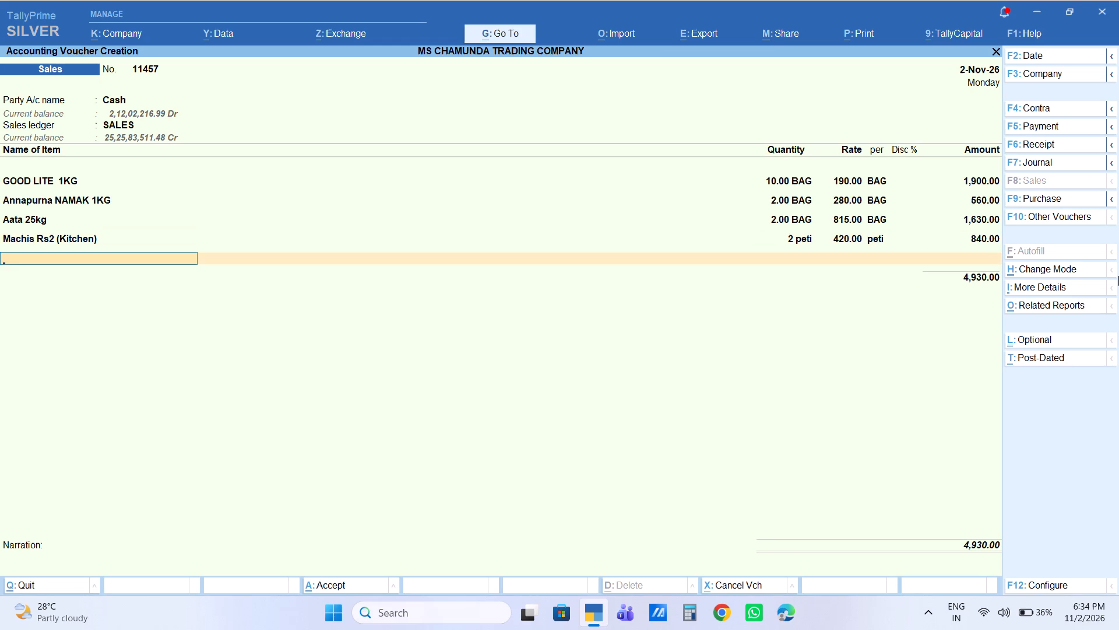
Add a Labour Charge of 32 below the stock items and save the sales voucher without a narration.
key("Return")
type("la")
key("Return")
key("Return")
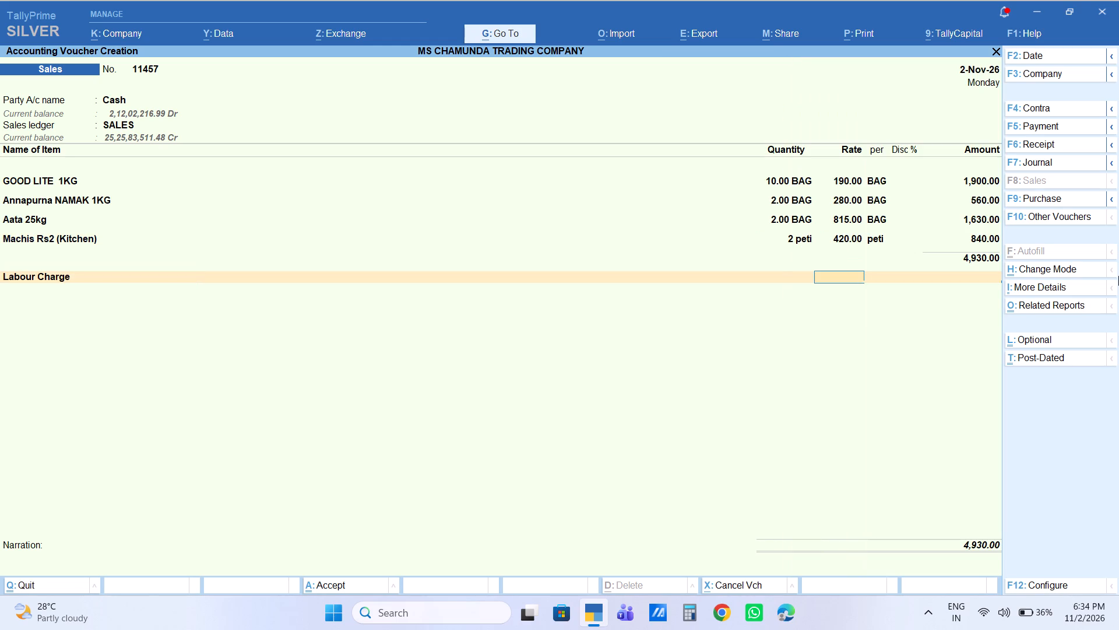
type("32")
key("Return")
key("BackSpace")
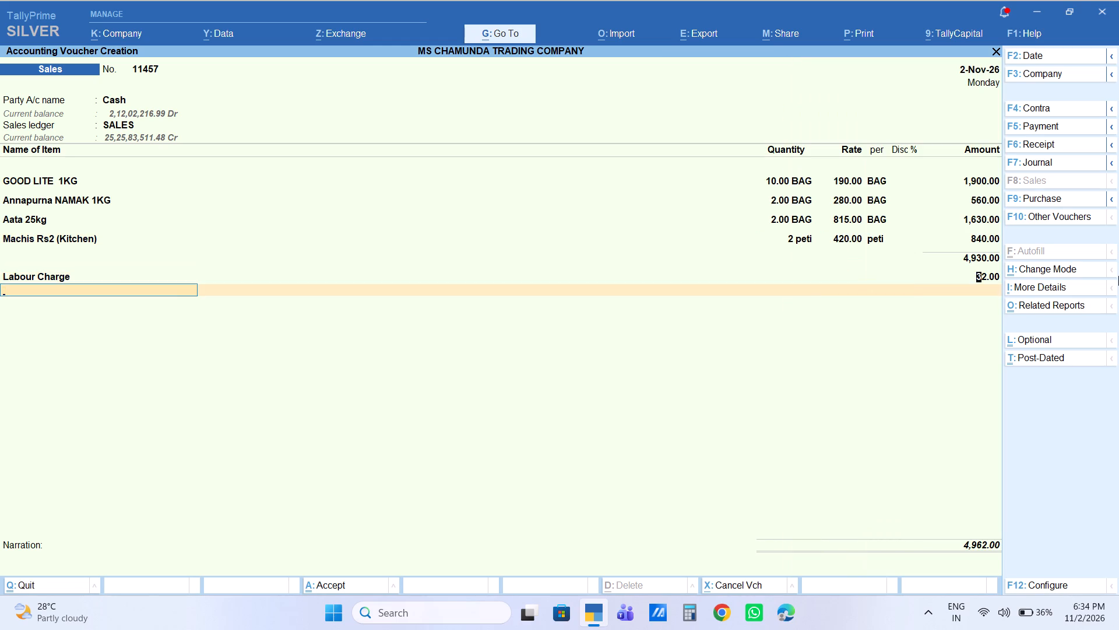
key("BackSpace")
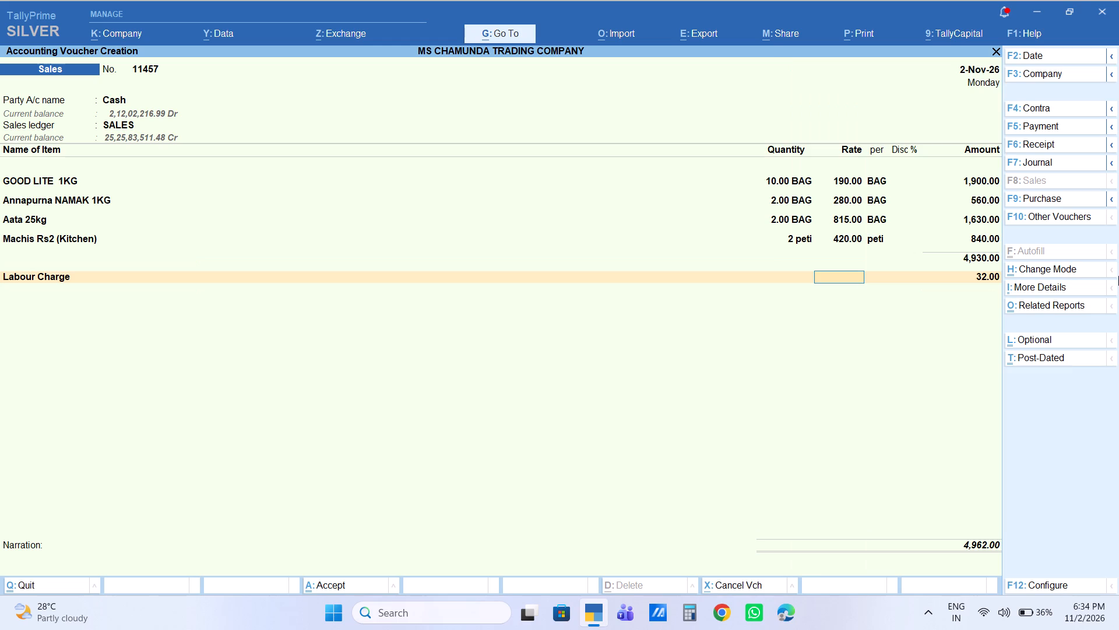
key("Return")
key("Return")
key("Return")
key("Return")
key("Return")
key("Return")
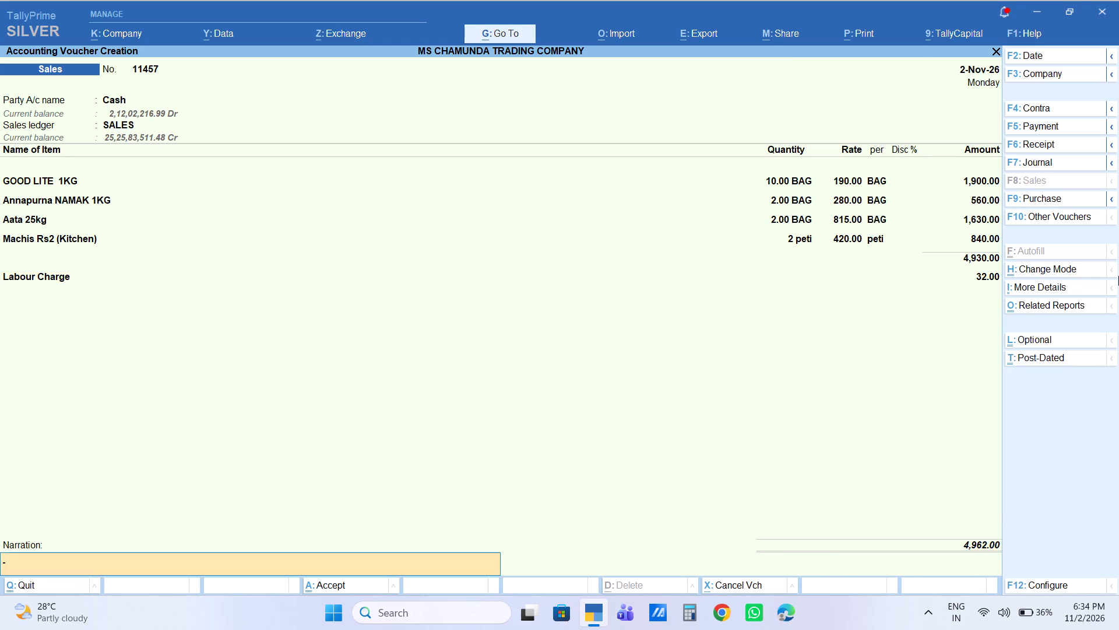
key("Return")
Start the next sales voucher with Cash as the party account, keeping the default party details and the SALES ledger.
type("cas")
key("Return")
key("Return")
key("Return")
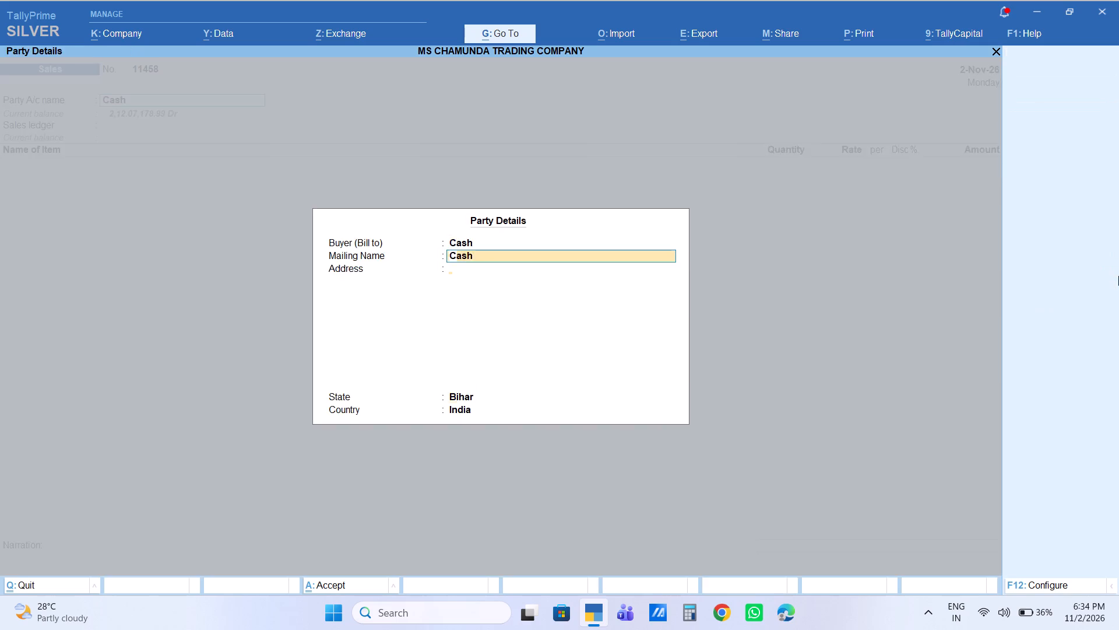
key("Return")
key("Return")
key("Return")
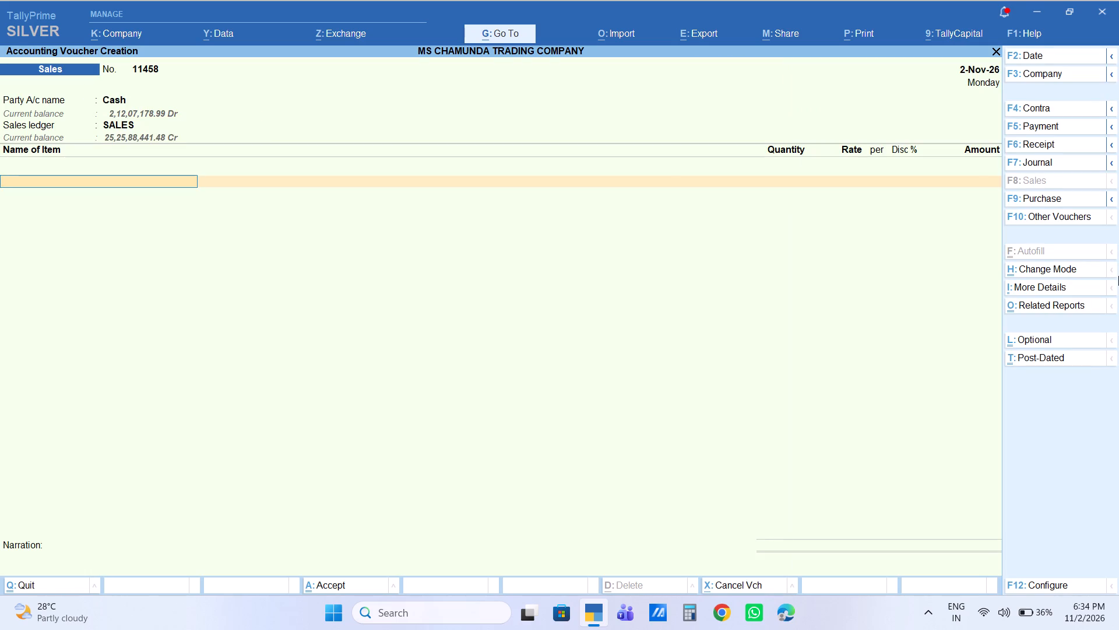
Add the item Dhela Mishri Kg with a quantity of 10 kg at the rate of 85.
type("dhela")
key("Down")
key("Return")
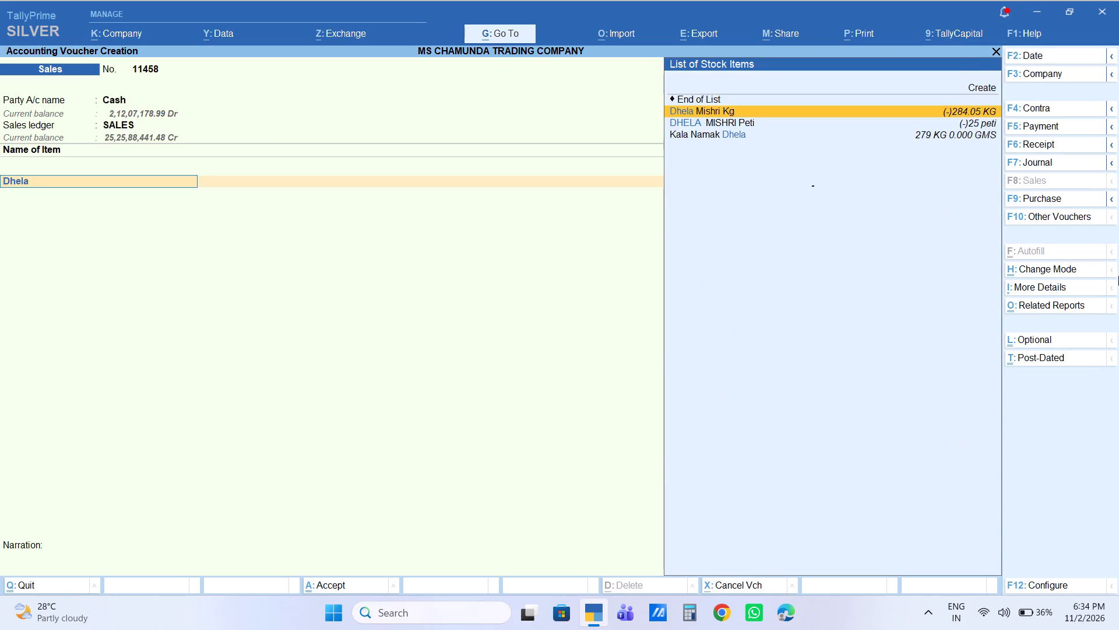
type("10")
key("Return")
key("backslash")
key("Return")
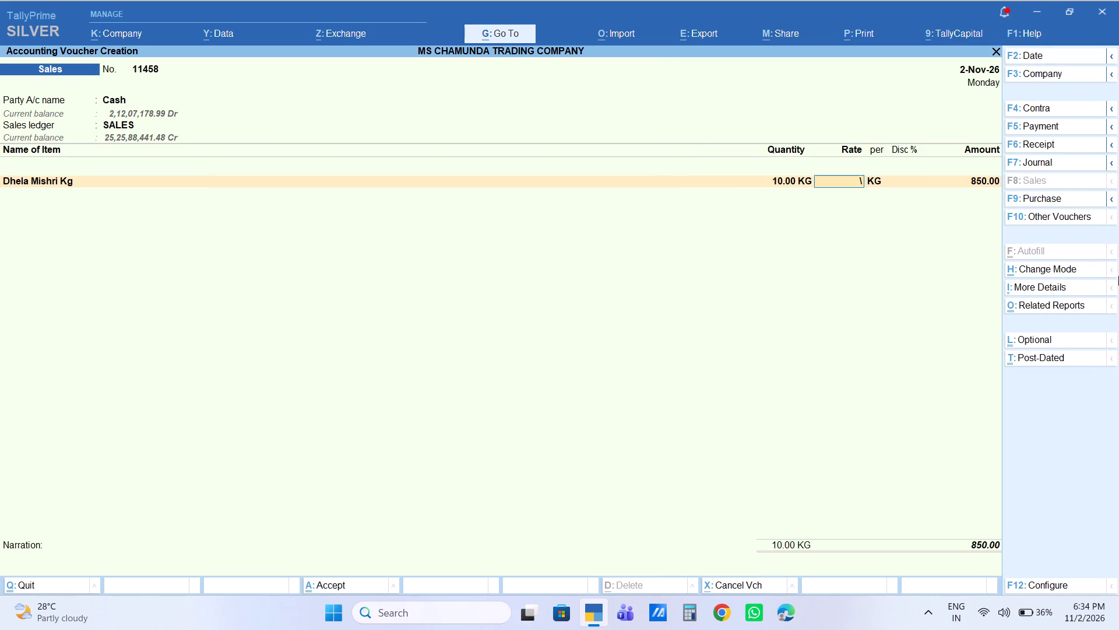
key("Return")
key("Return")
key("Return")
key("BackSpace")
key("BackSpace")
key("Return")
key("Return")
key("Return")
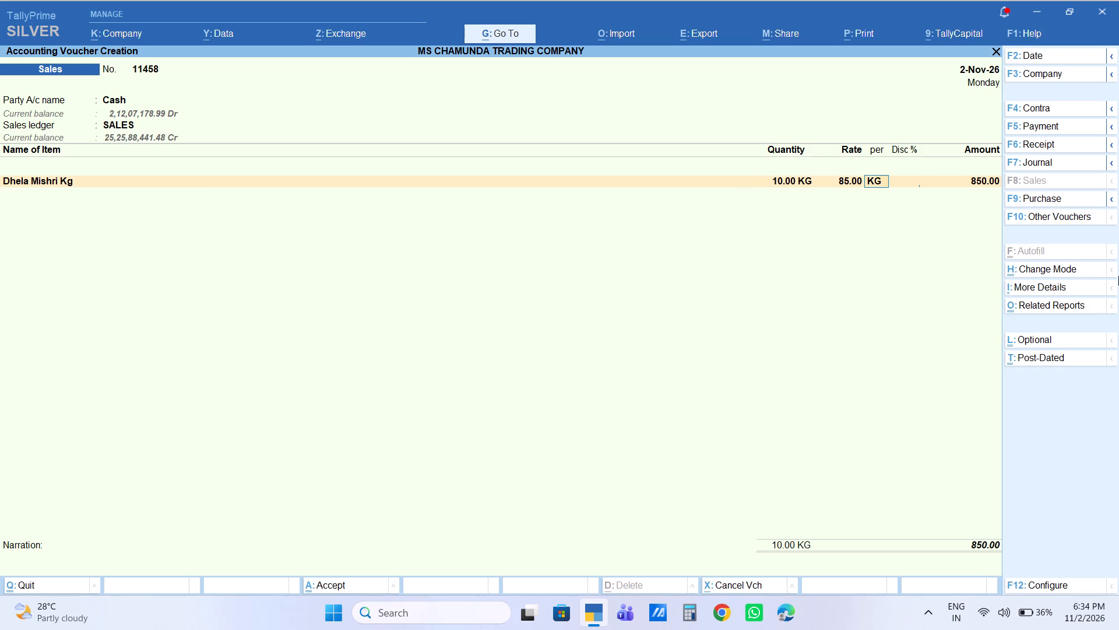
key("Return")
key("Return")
Add the item L MISHRI Cutting with a quantity of 10 kg at the rate of 70.
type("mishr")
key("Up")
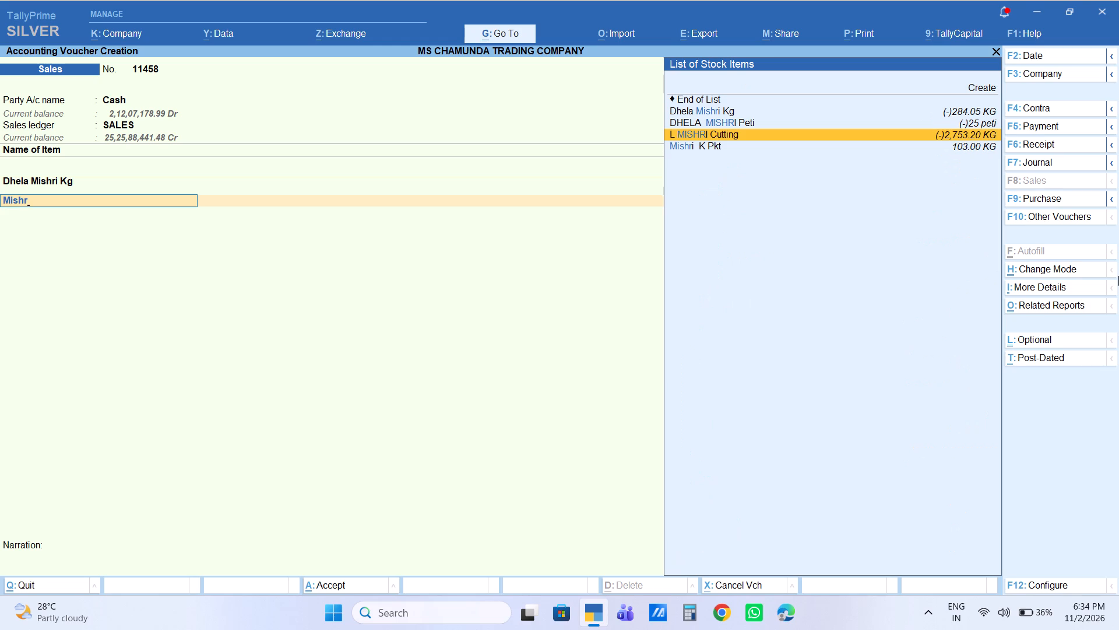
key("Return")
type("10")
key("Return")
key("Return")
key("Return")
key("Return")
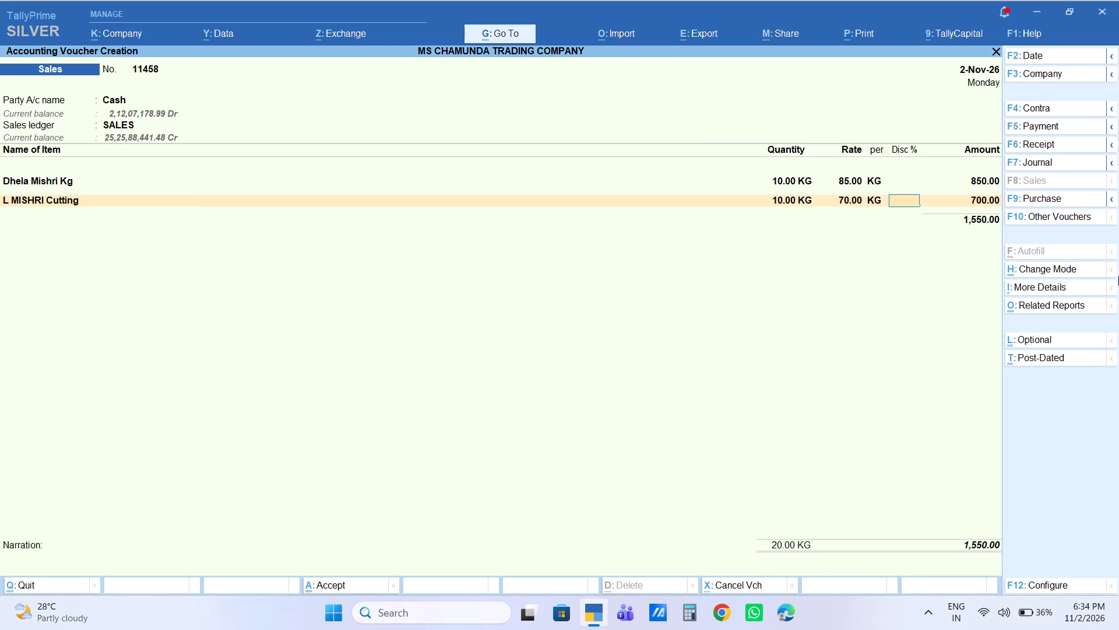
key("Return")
Add the item Lijjat Papad Kg with a quantity of 3 kg at the rate of 350.
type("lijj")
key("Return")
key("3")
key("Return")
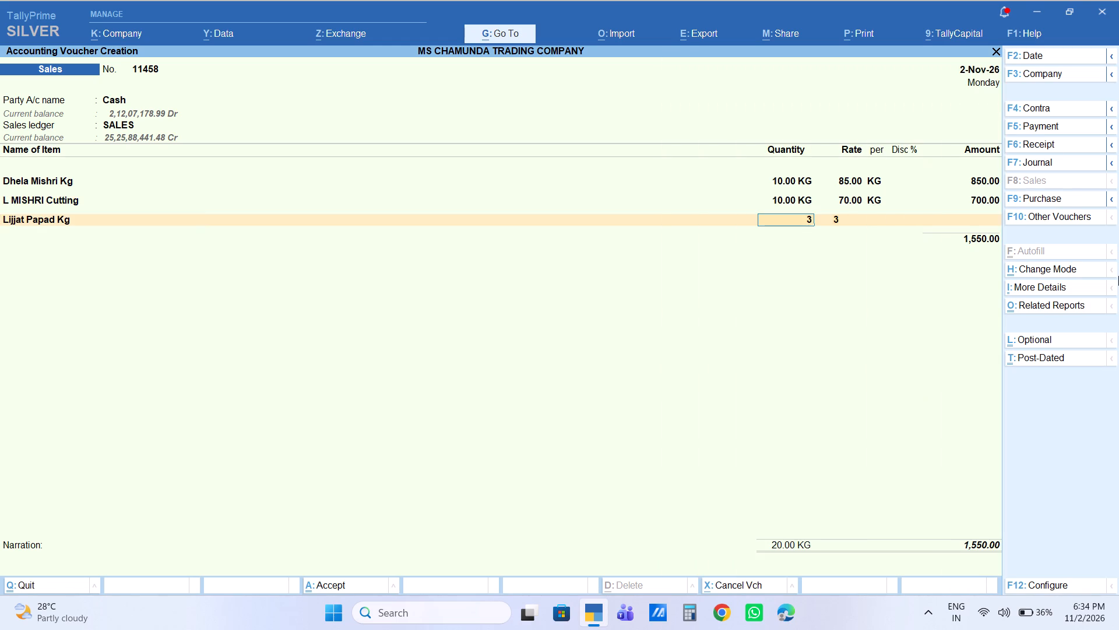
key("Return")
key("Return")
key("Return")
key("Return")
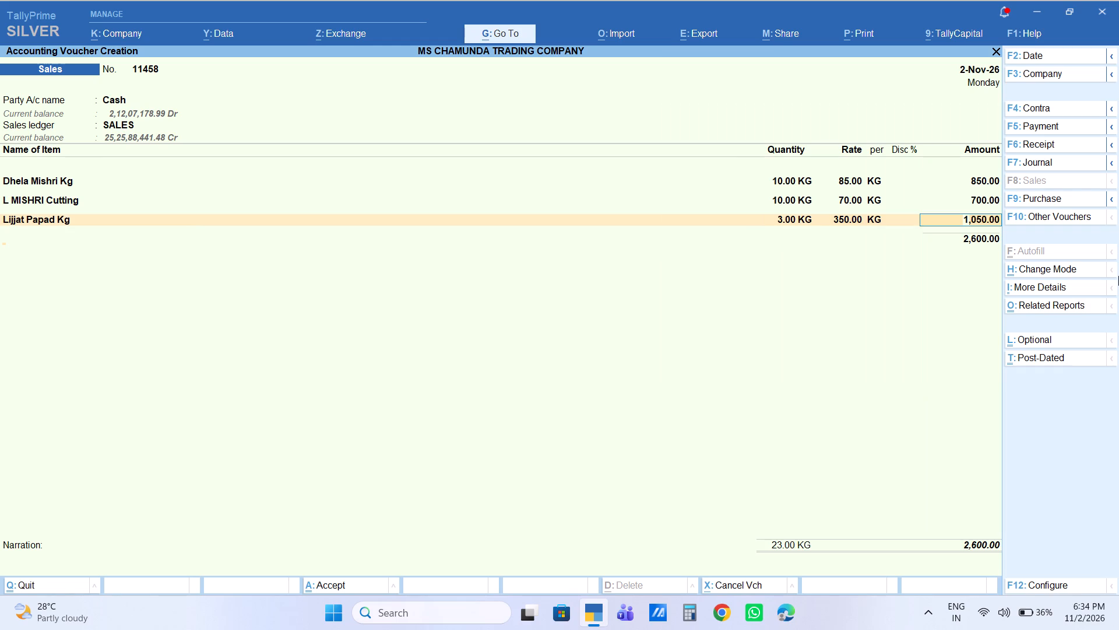
Add the item Machli Chips 5kg with a quantity of 2 jhola and an amount of 520.
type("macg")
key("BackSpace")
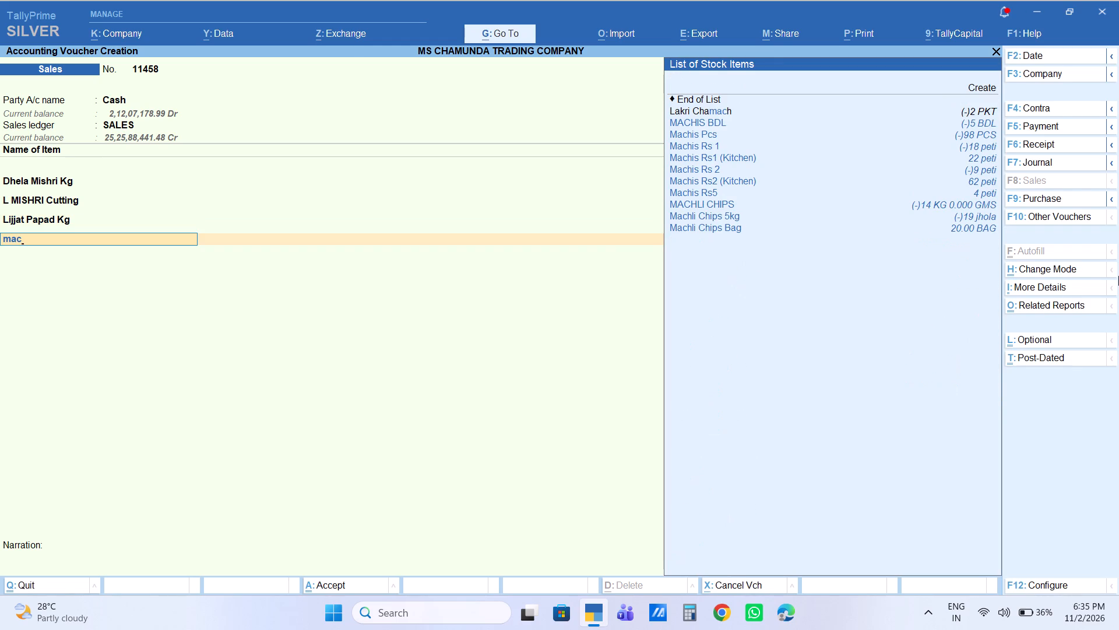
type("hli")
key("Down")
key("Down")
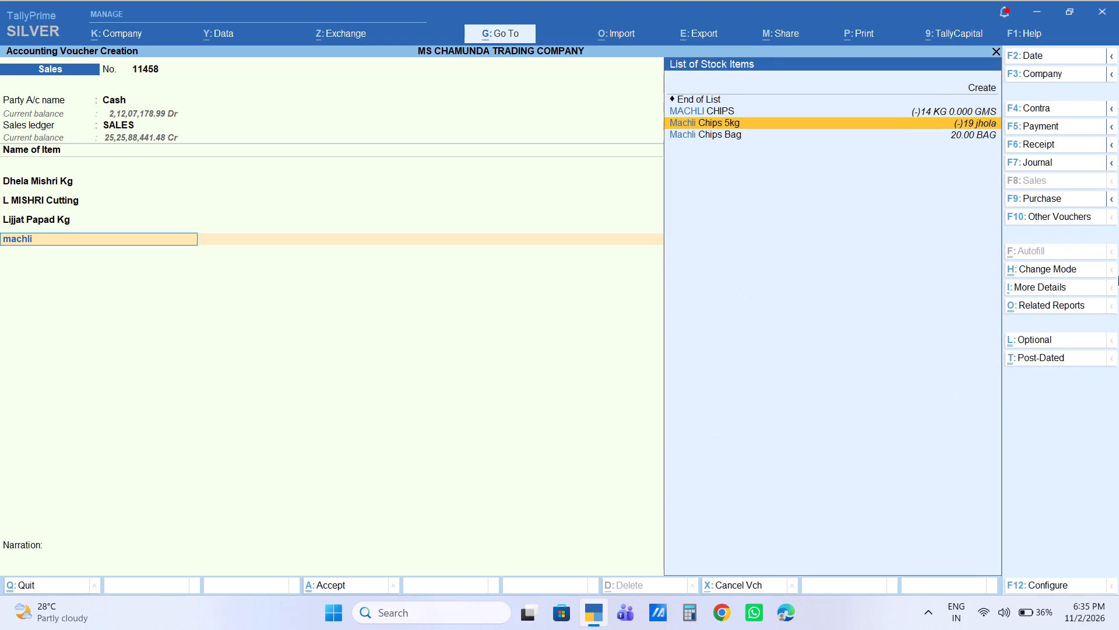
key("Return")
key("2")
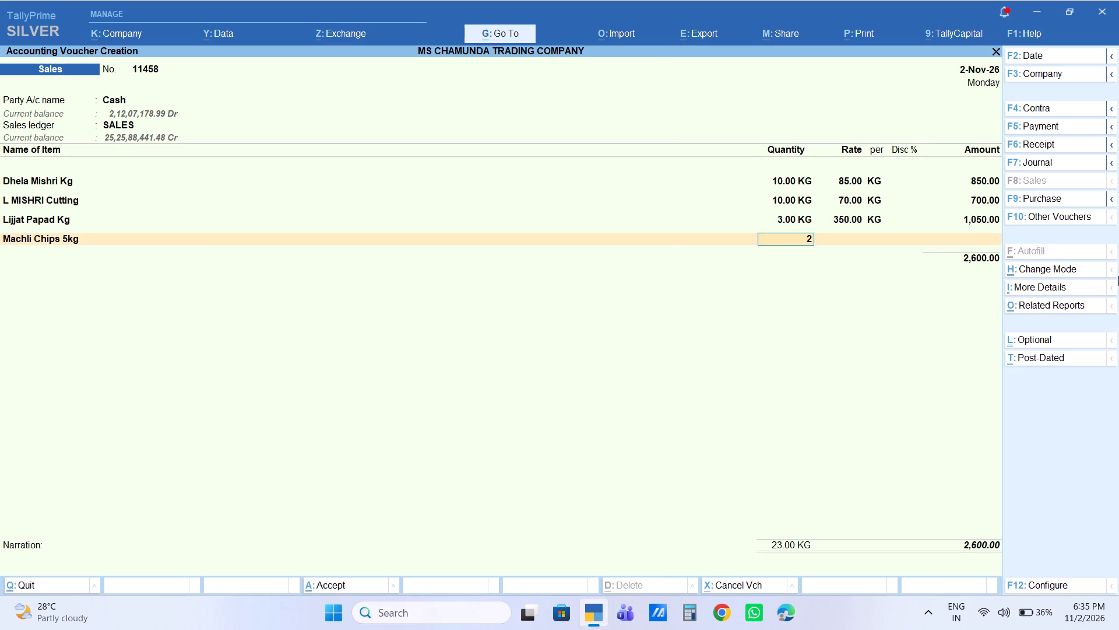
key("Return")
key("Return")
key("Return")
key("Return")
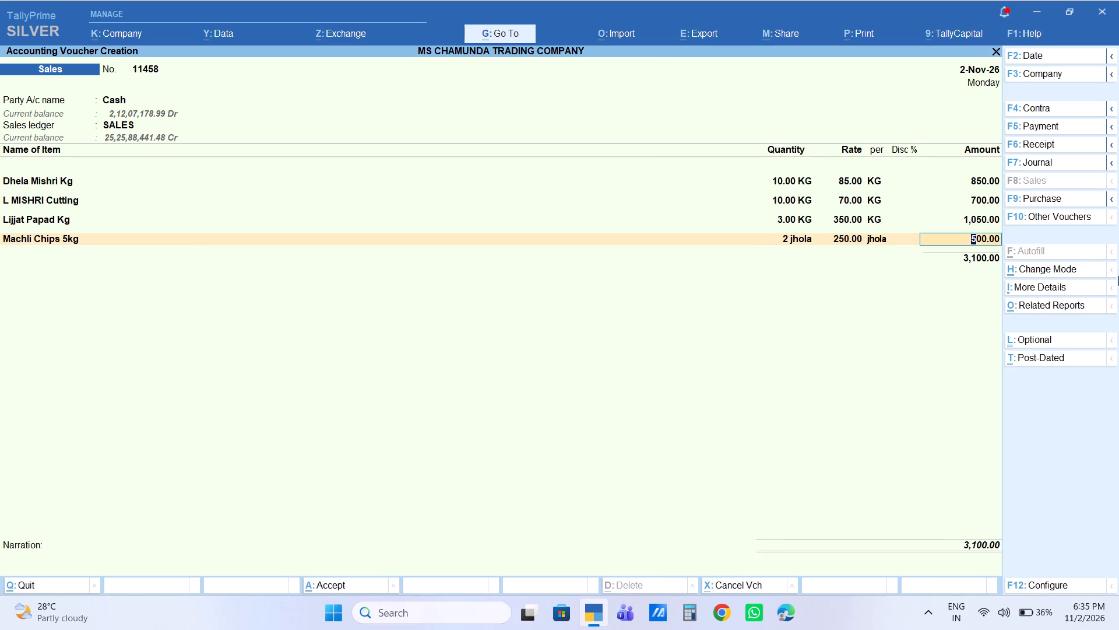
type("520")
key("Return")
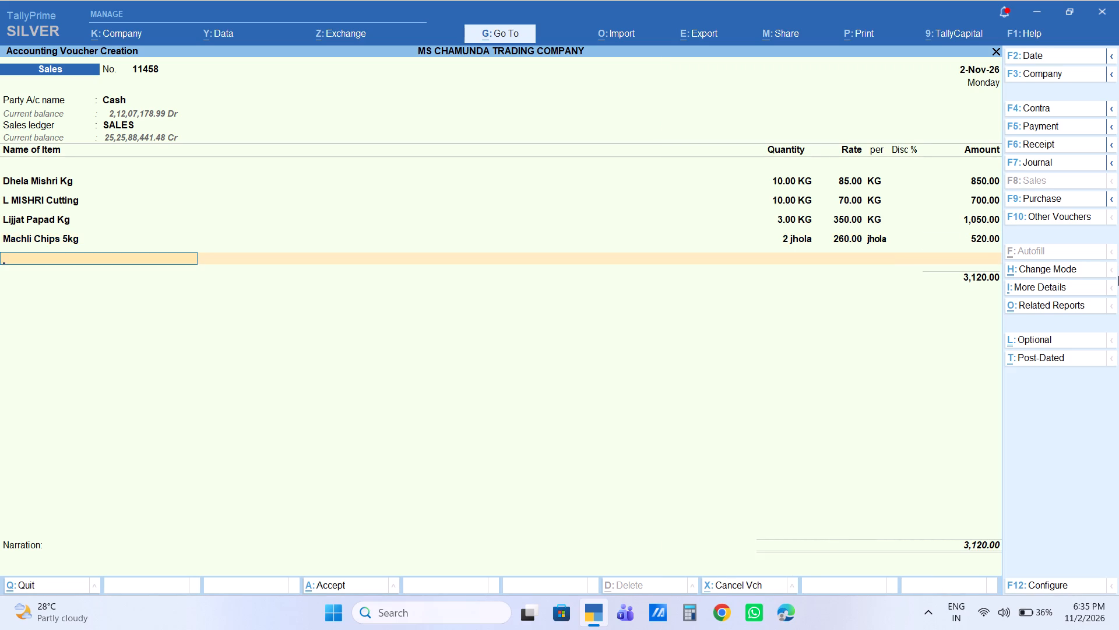
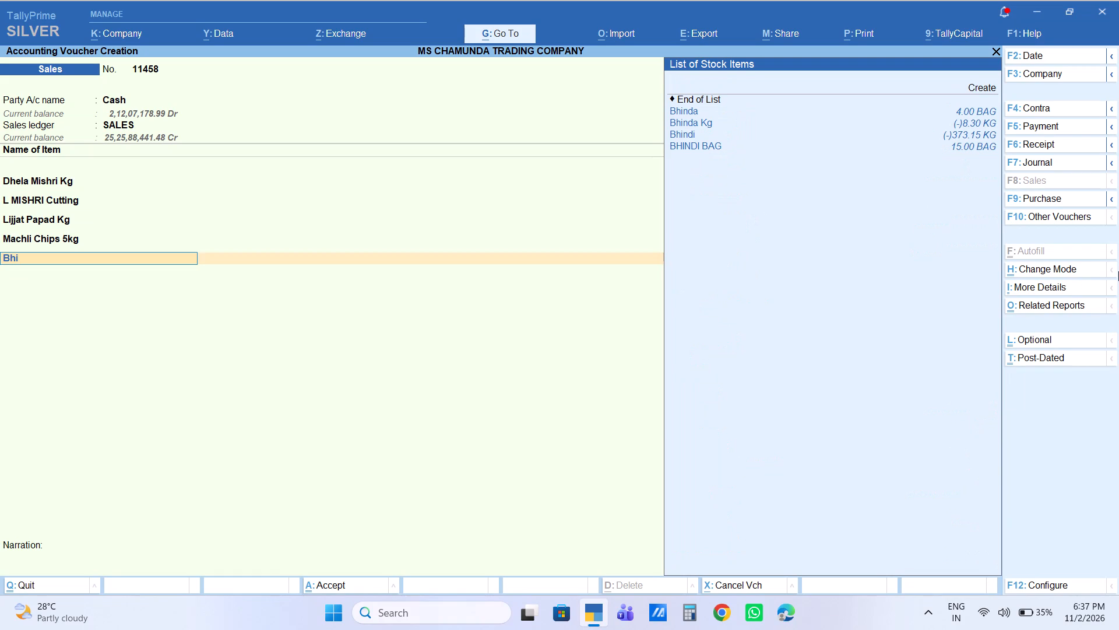
Add the item BHINDI BAG with a quantity of 1 bag and an amount of 780.
key("Down")
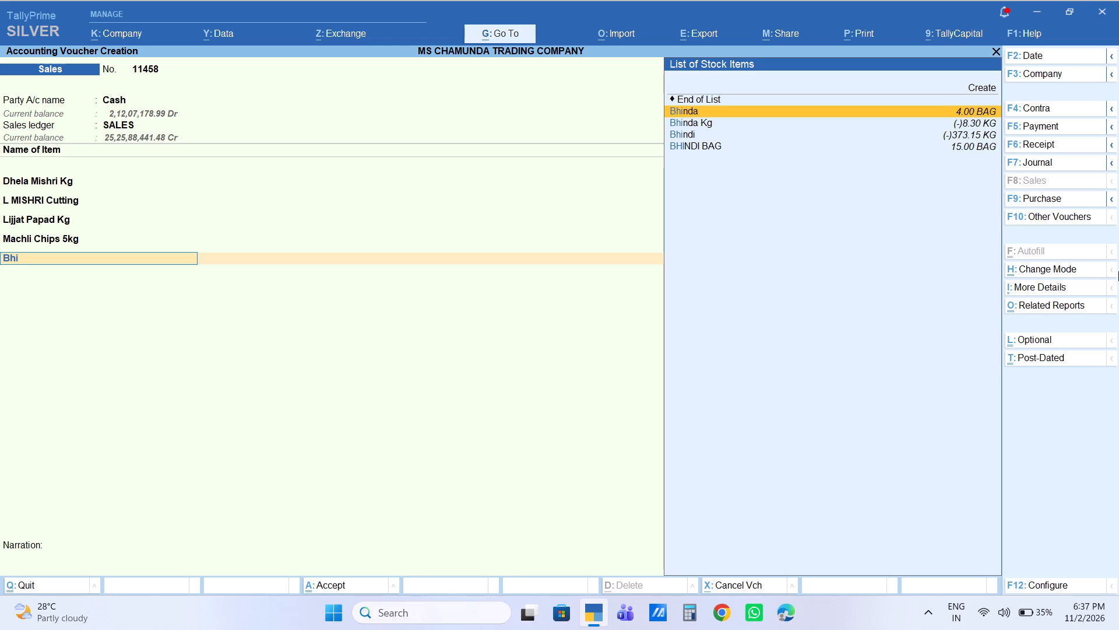
key("Down")
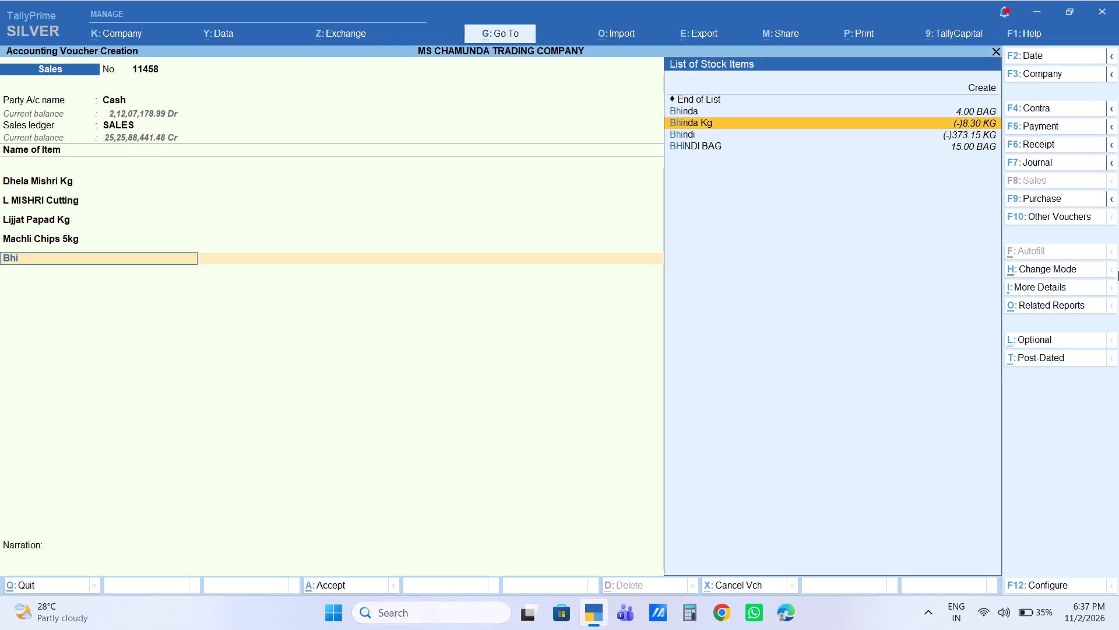
key("Down")
key("Down")
key("Return")
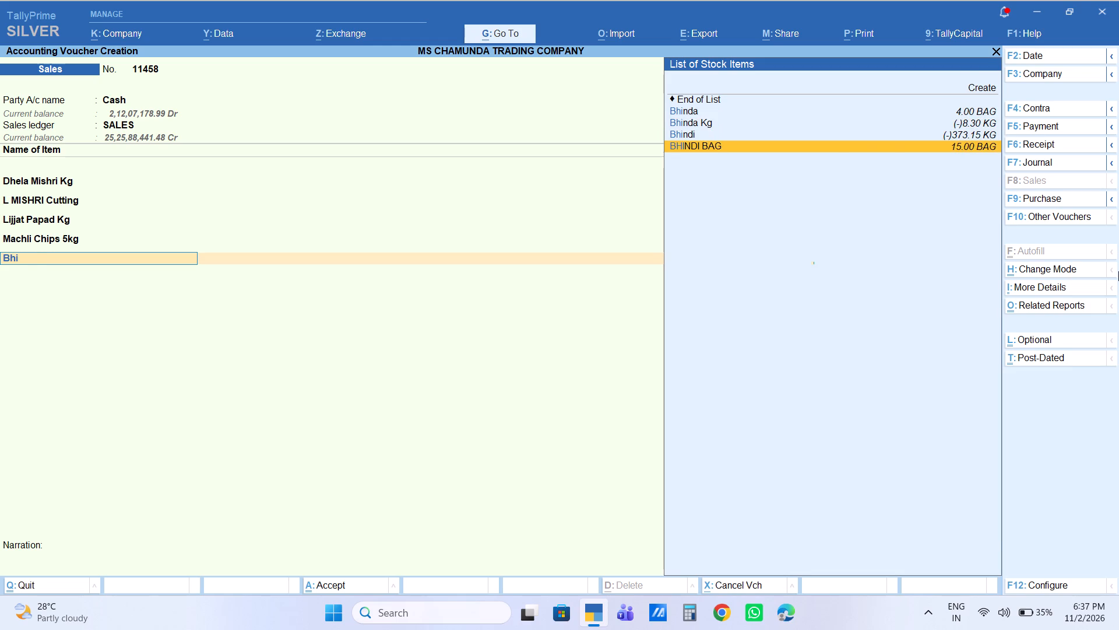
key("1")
key("Return")
key("Return")
key("Return")
key("Return")
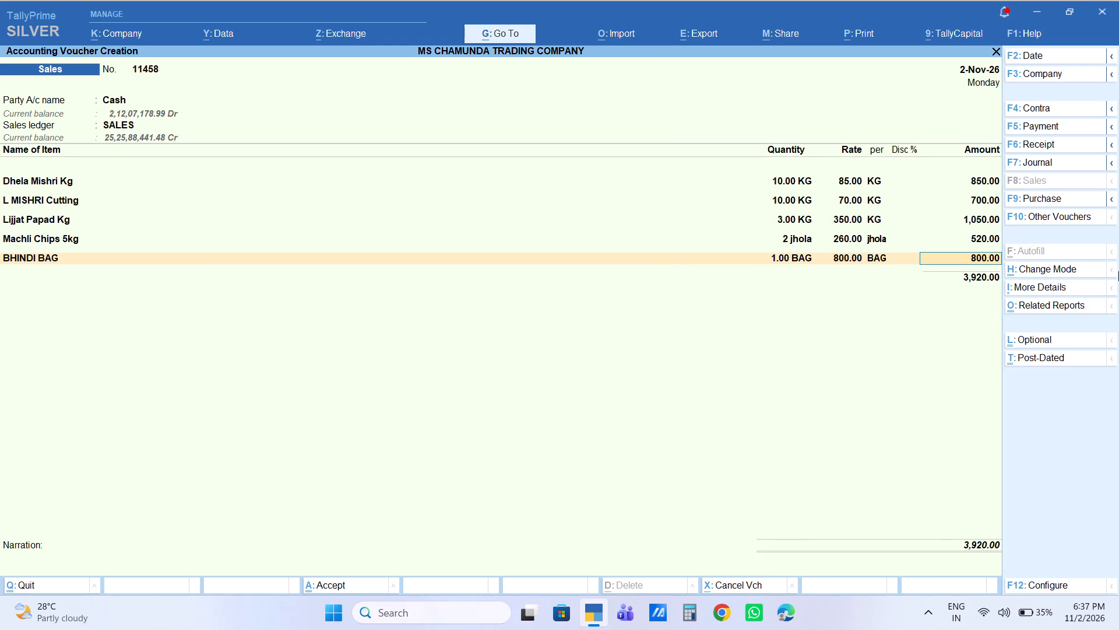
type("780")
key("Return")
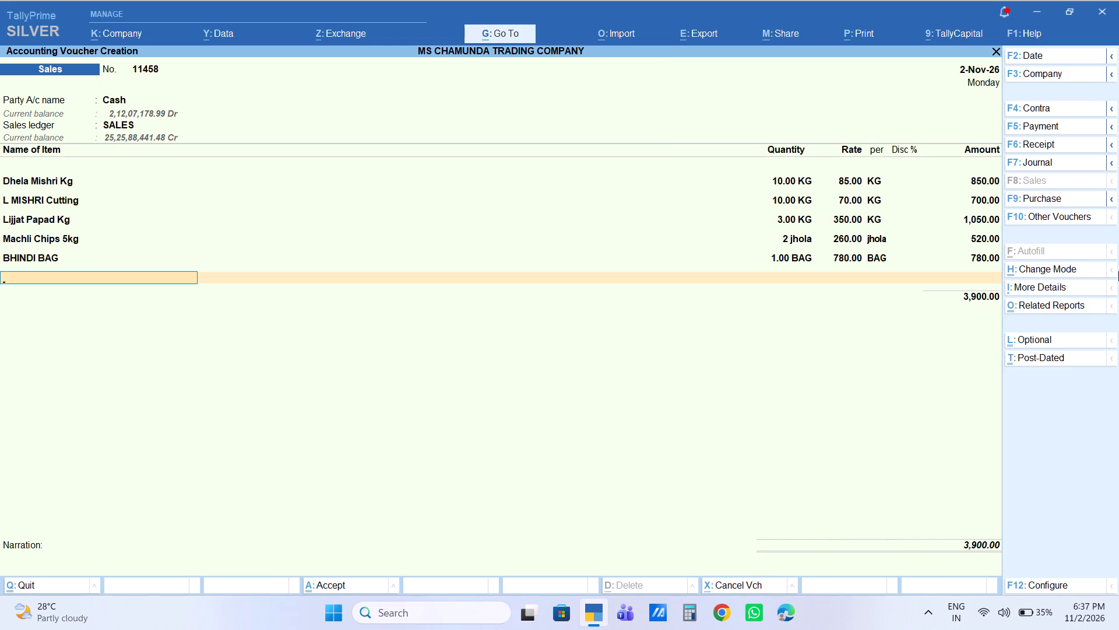
Add the item Mircha 10kg with a quantity of 1 bag and an amount of 2,200.
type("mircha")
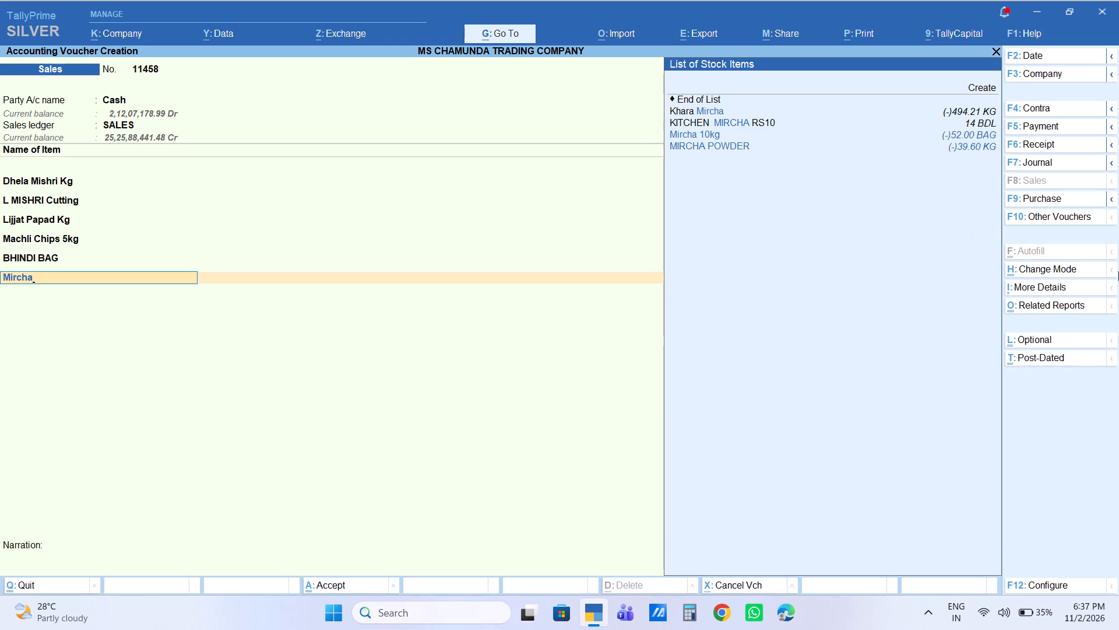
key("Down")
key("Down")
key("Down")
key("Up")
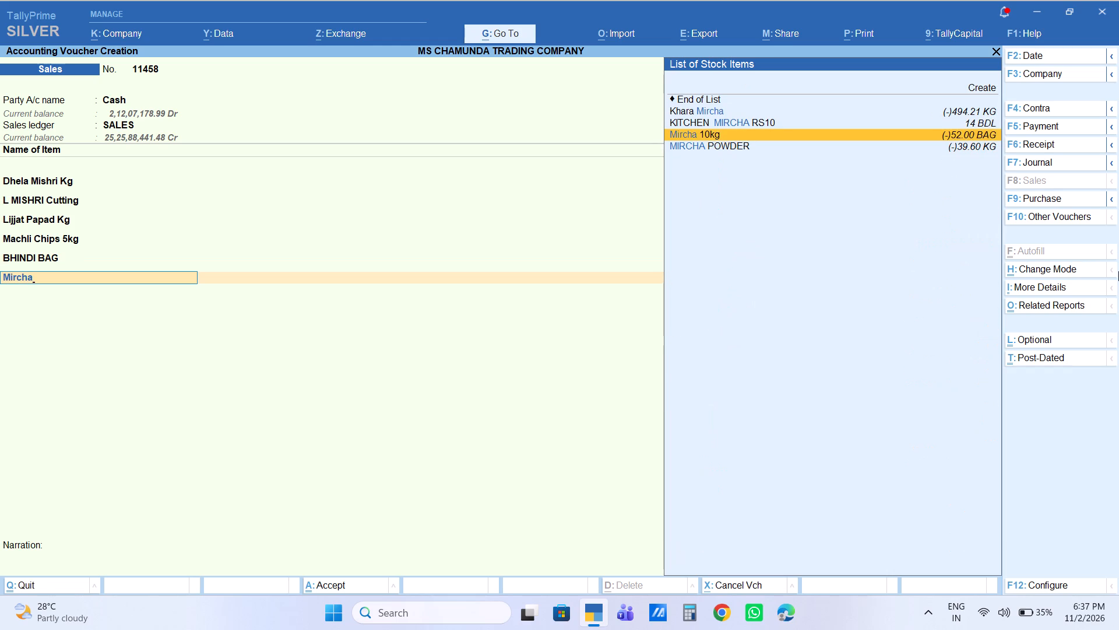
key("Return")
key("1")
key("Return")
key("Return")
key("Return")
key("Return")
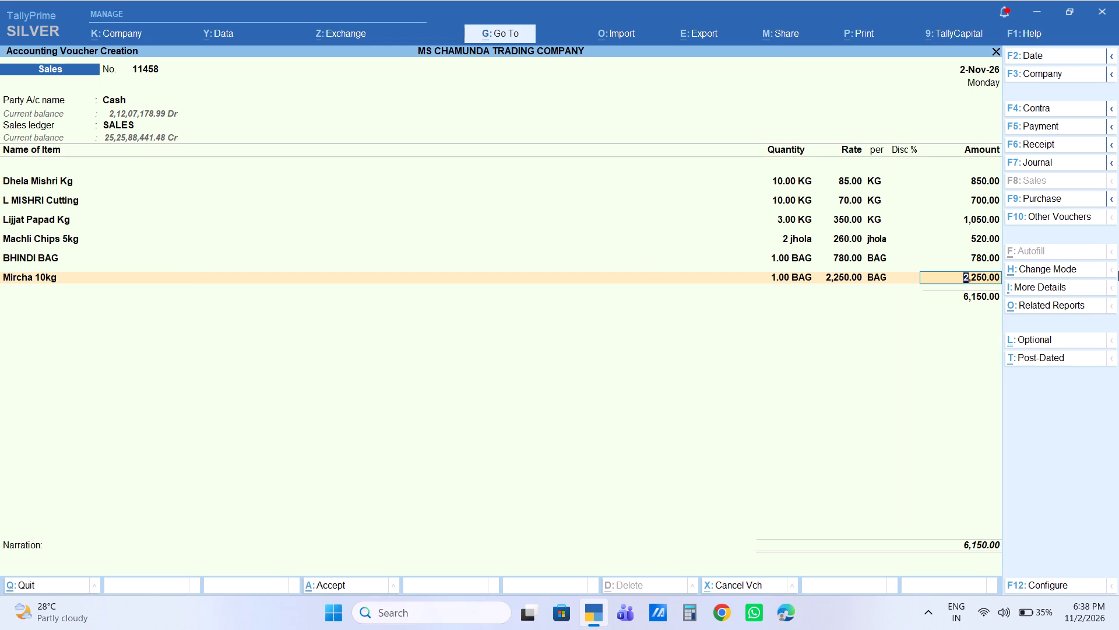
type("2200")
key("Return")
End the item list and save sales voucher 11458 without additional charges or a narration.
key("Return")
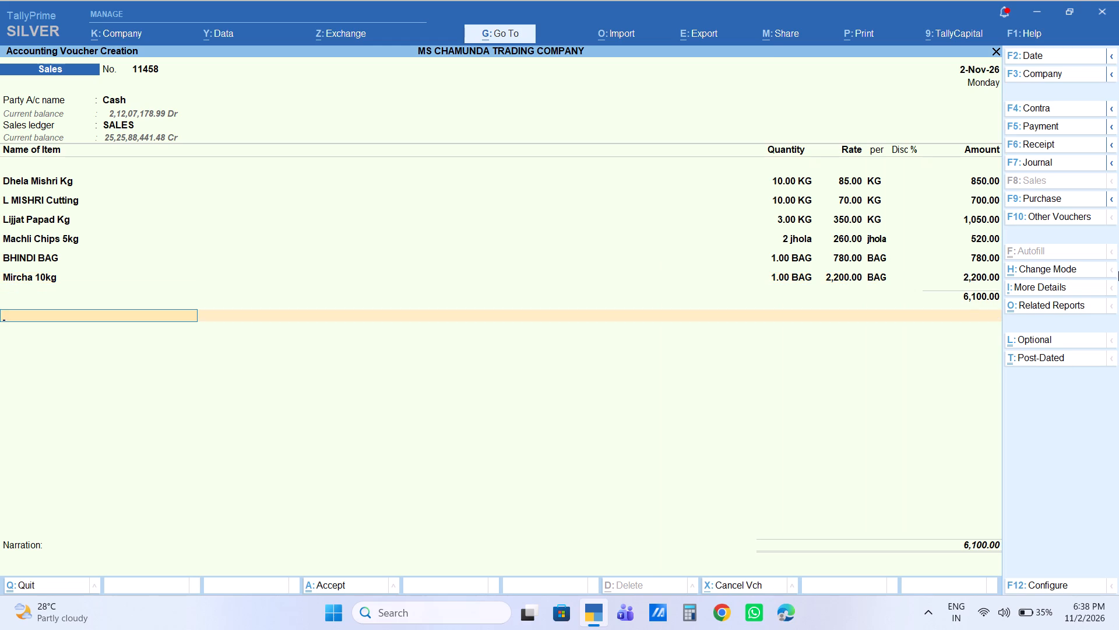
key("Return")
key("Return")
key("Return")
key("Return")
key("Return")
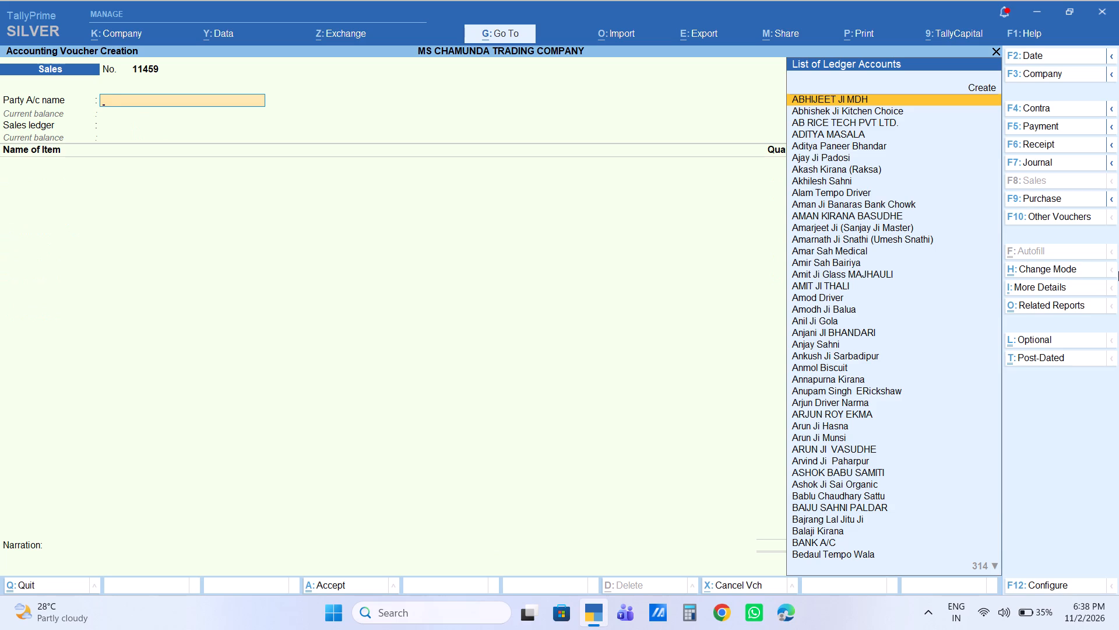
Start the next sales voucher with Cash as the party account and SALES as the sales ledger.
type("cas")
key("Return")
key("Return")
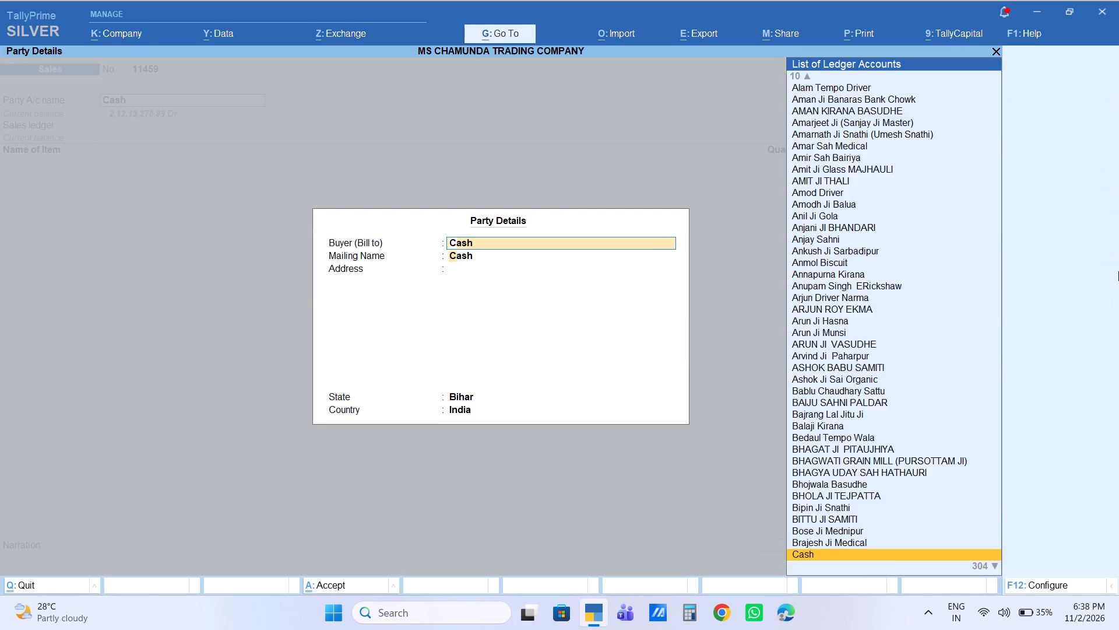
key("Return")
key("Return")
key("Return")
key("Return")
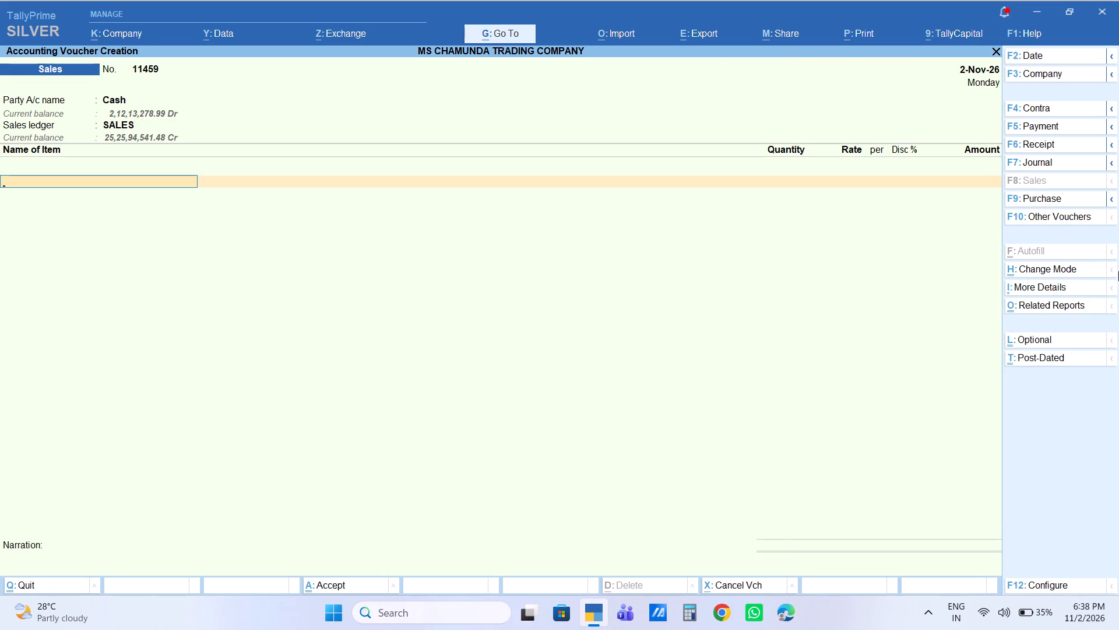
Return to the party details and enter the customer's name as buyer and mailing name, keeping Bihar and India.
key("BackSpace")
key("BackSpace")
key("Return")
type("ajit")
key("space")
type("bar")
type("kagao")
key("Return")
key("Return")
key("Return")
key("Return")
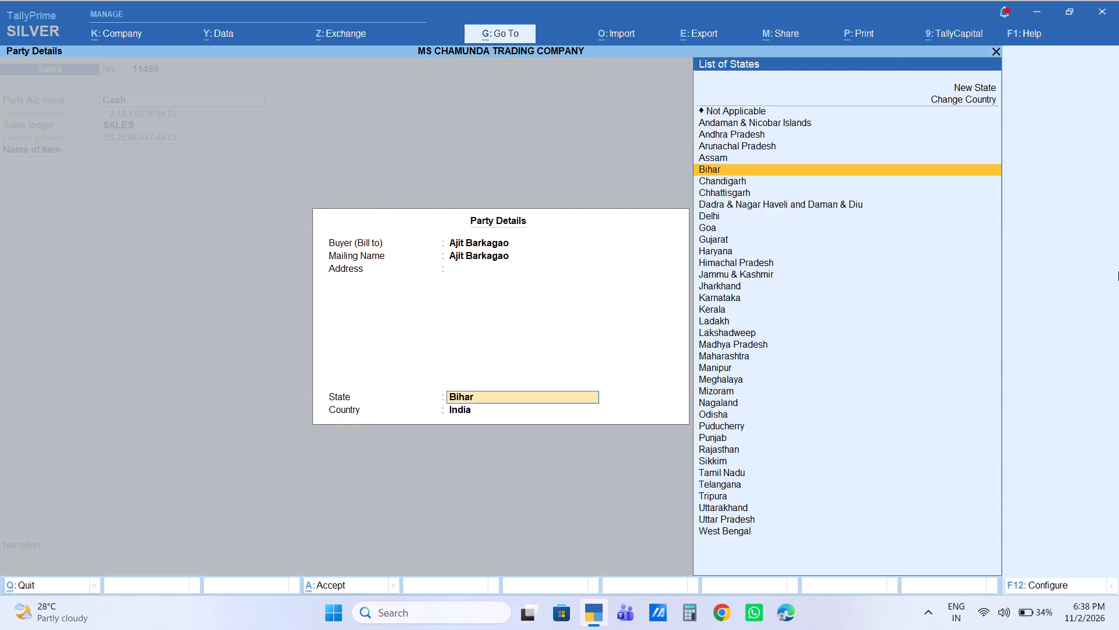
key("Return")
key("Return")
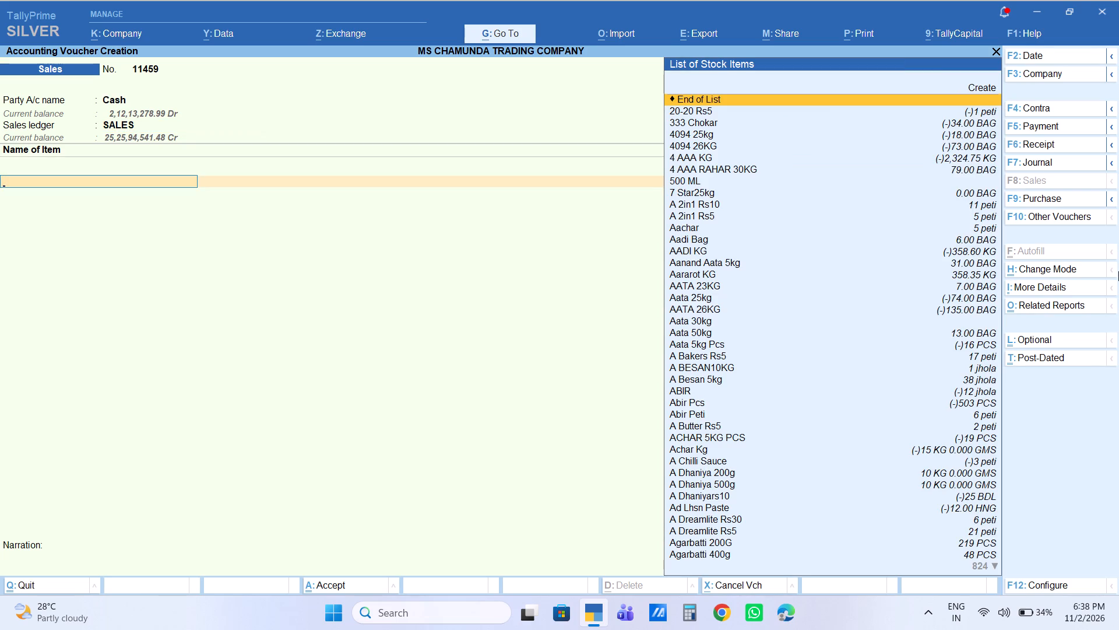
Add the item R Haldi 200g with a quantity of 4 kg at the rate of 490 and a 38% discount.
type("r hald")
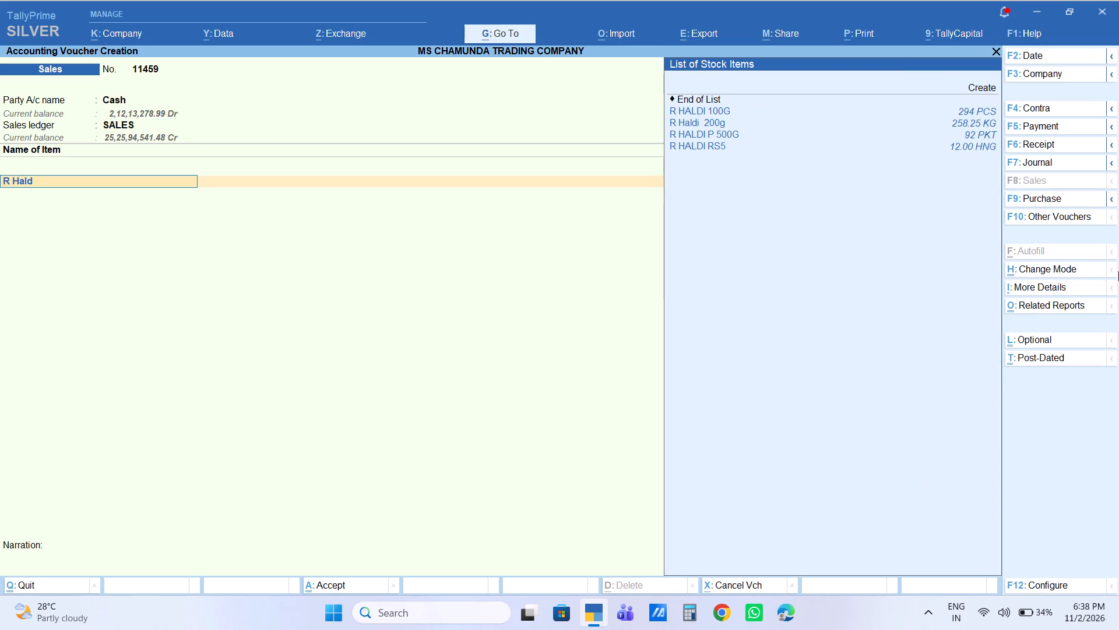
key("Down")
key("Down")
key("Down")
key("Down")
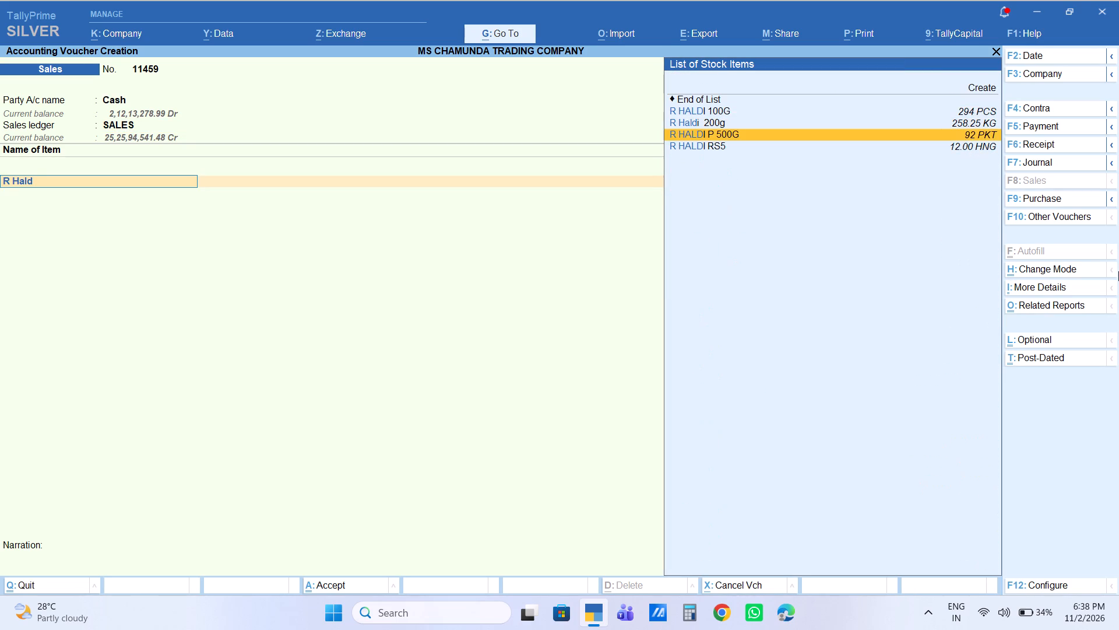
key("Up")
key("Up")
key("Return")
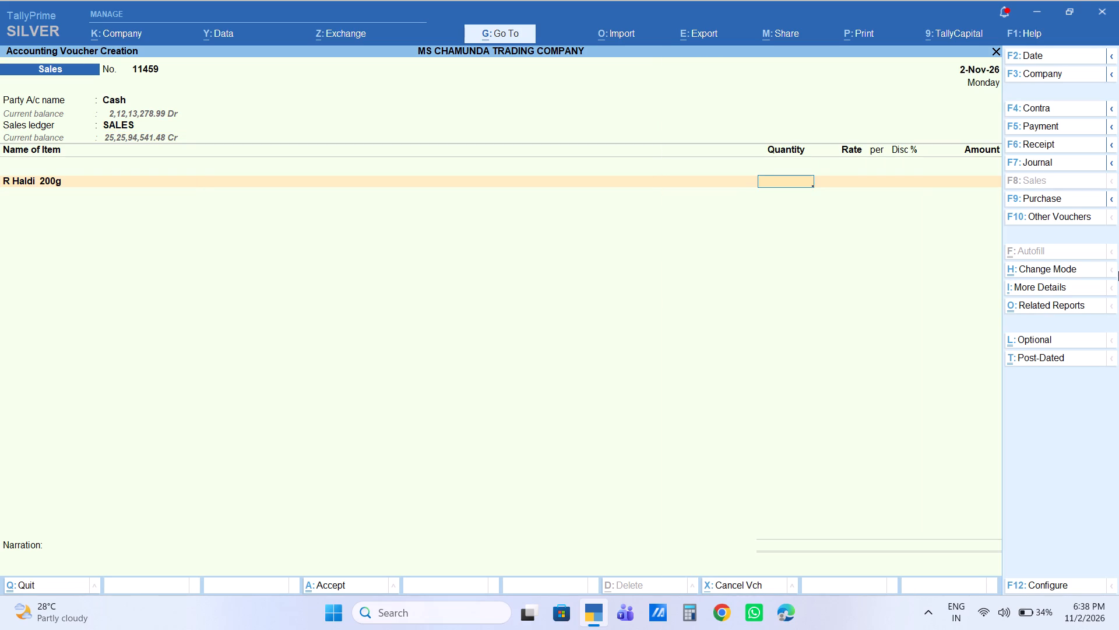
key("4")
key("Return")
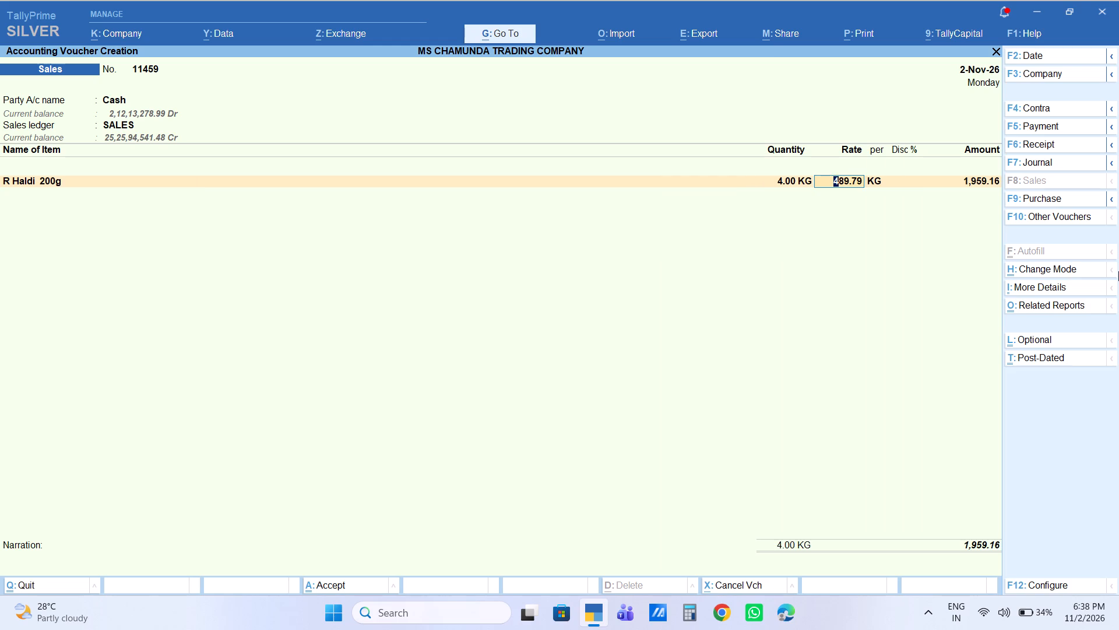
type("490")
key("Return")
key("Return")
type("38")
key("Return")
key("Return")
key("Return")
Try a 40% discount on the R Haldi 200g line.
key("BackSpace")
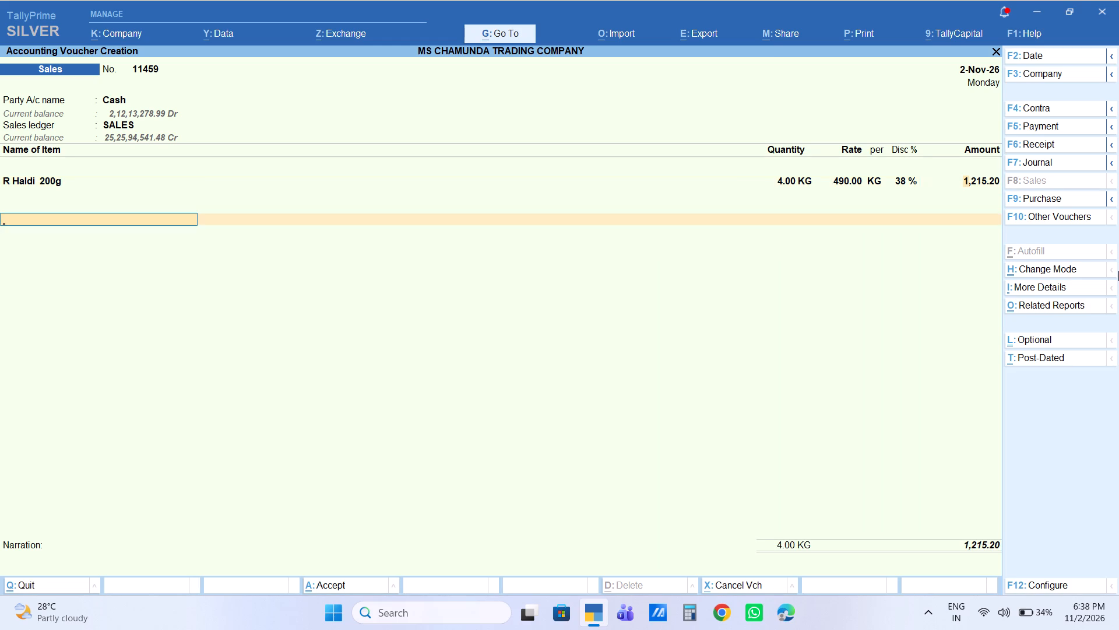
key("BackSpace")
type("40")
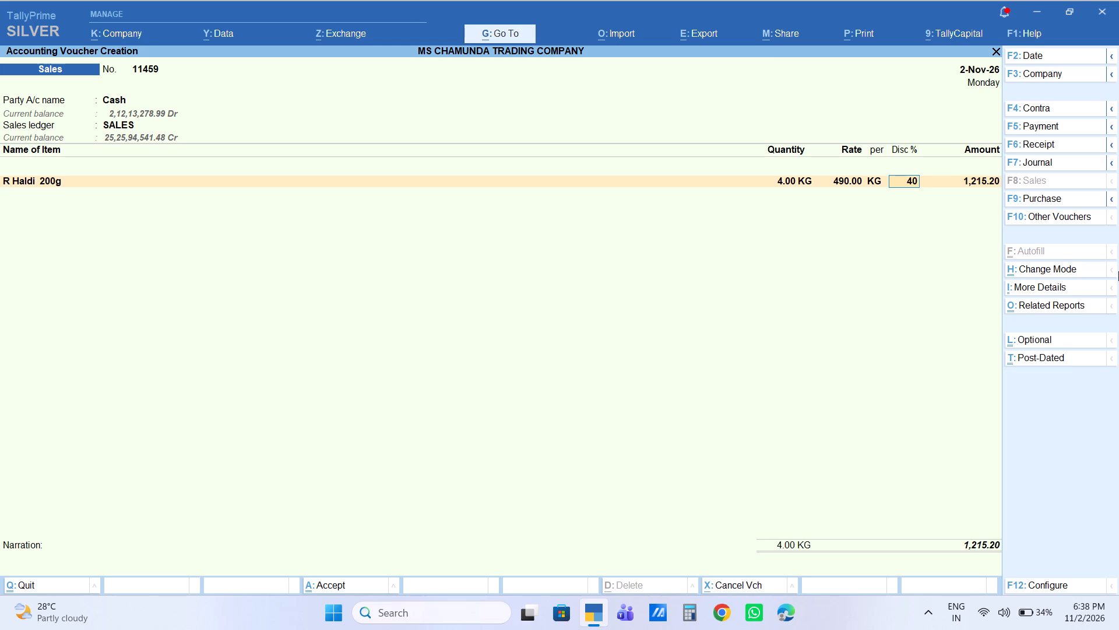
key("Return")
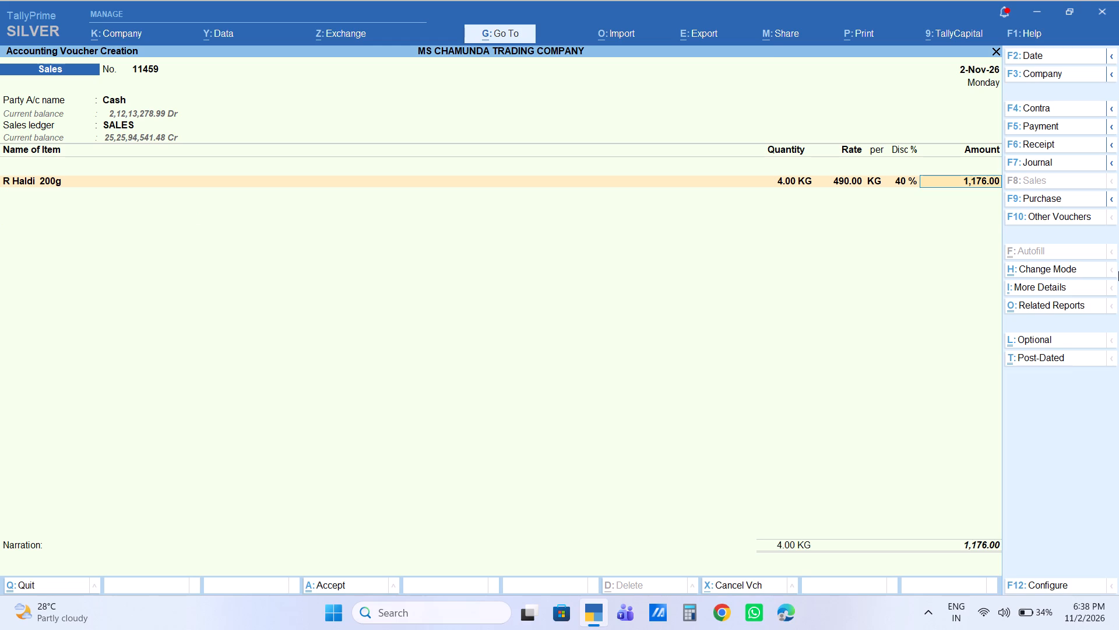
Set the R Haldi 200g discount to 39% and its amount to 1,195.
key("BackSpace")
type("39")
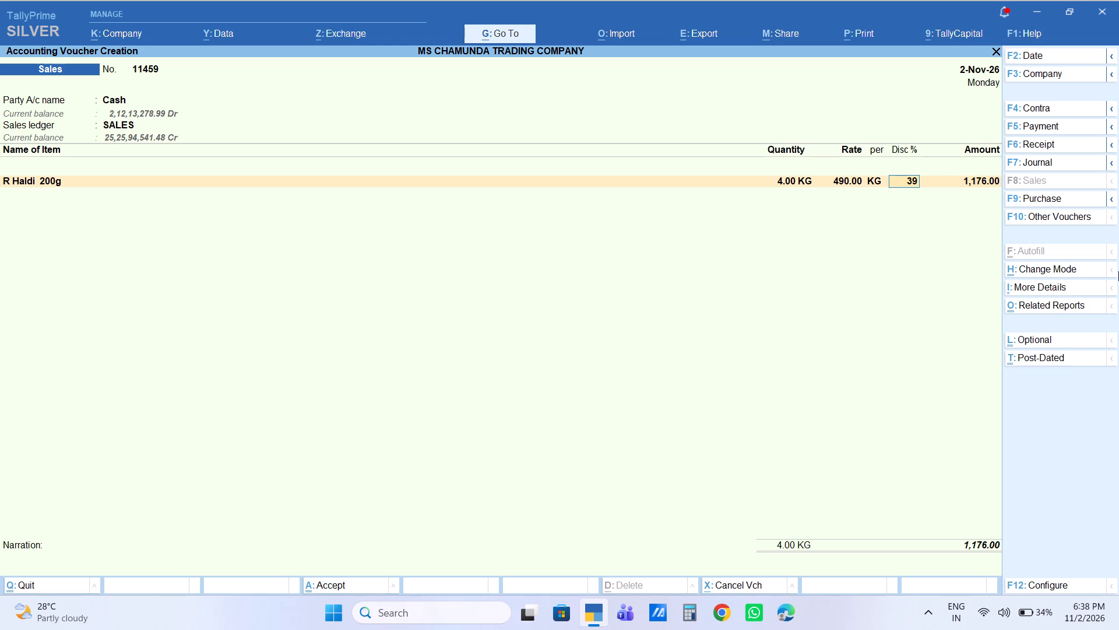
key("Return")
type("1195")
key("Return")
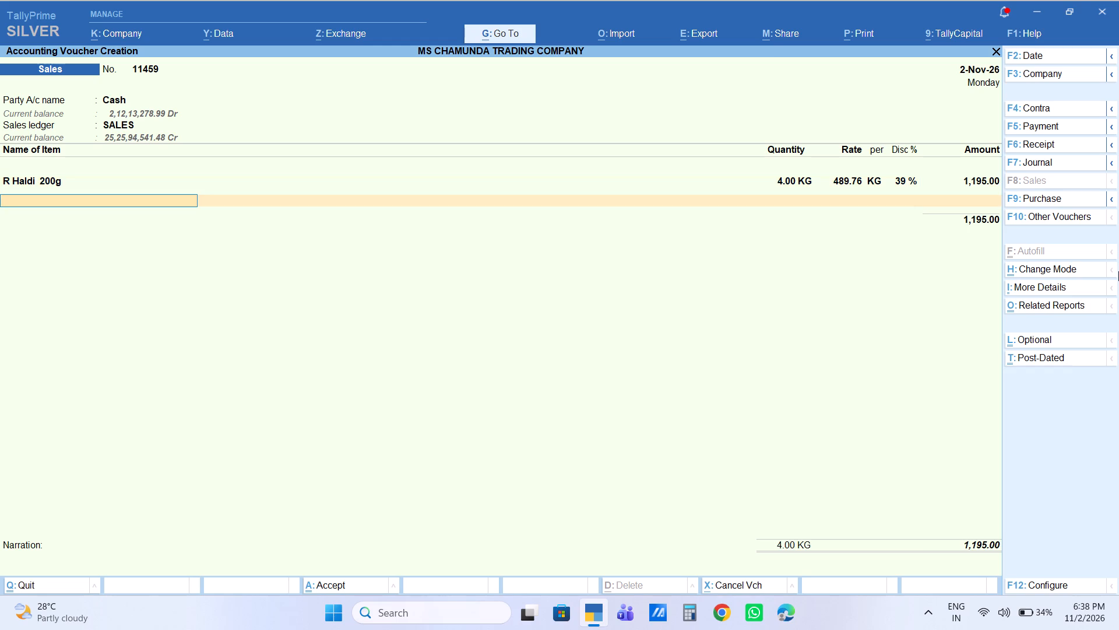
Add the item R MIRCH 200G with a quantity of 4 kg, a 39% discount and an amount of 1,610.
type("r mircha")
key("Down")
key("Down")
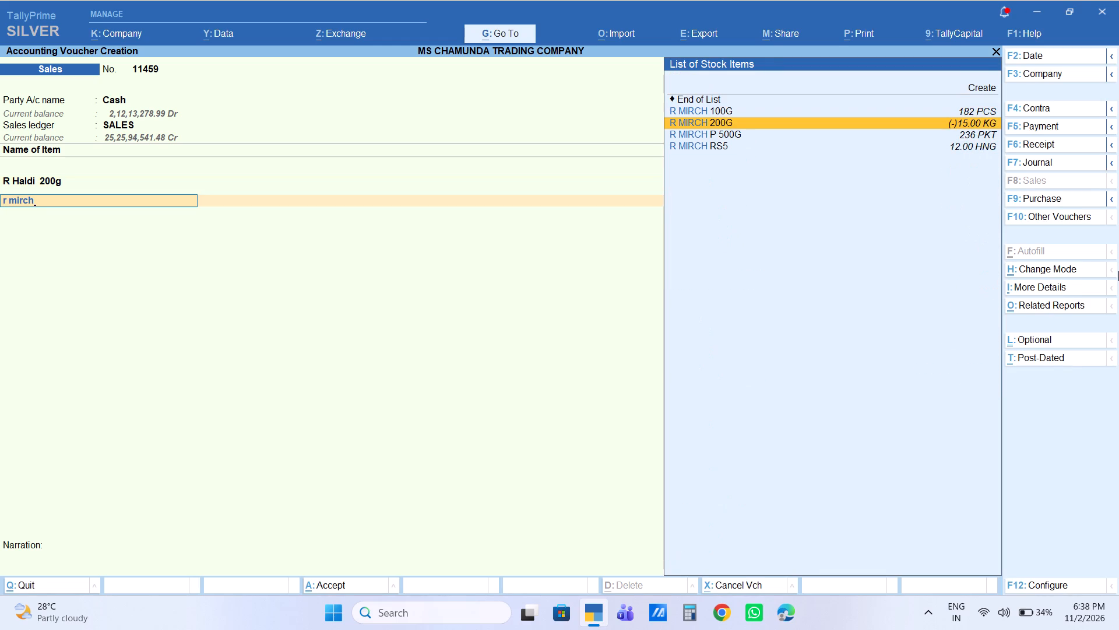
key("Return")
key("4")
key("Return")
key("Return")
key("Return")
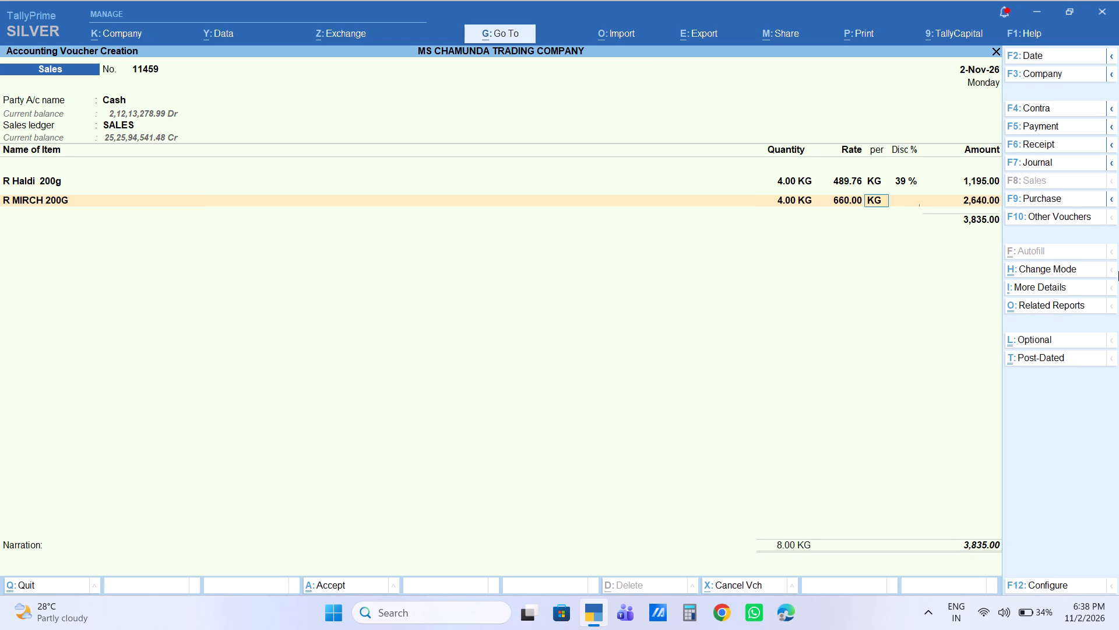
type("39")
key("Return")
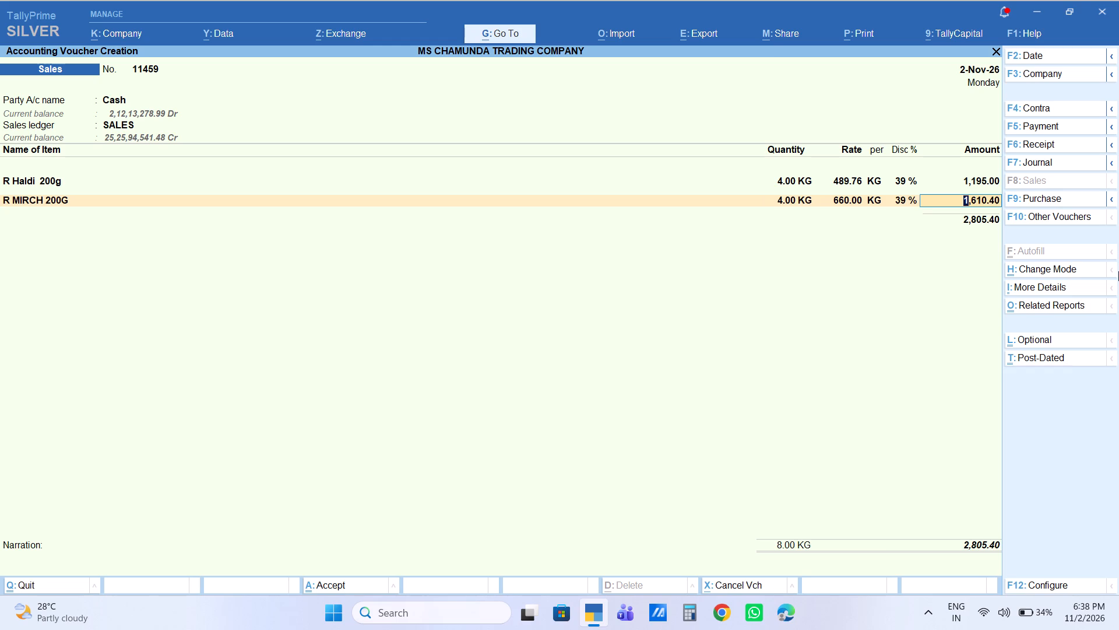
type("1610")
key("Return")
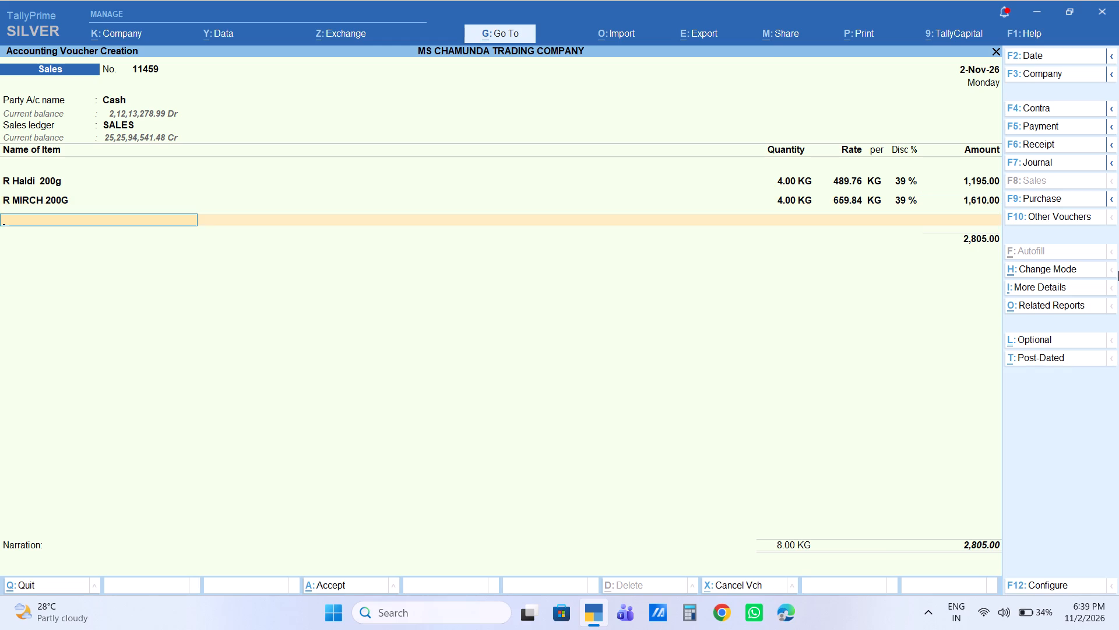
Add the item R Dhaniya 200g with a quantity of 4 kg, a rate of 455, a 39% discount and an amount of 1,110.
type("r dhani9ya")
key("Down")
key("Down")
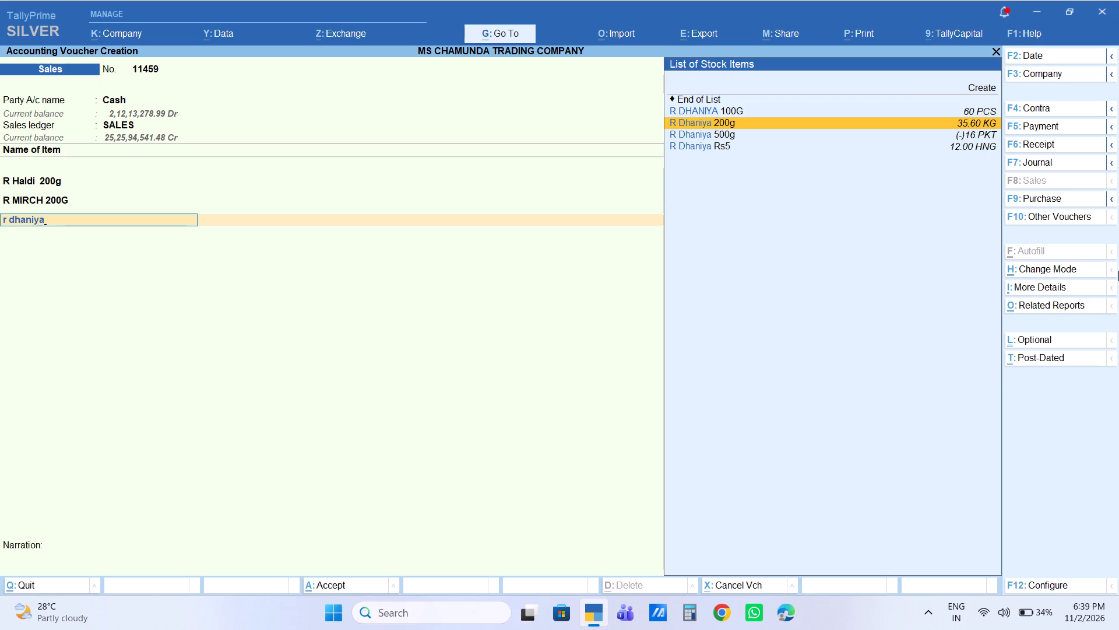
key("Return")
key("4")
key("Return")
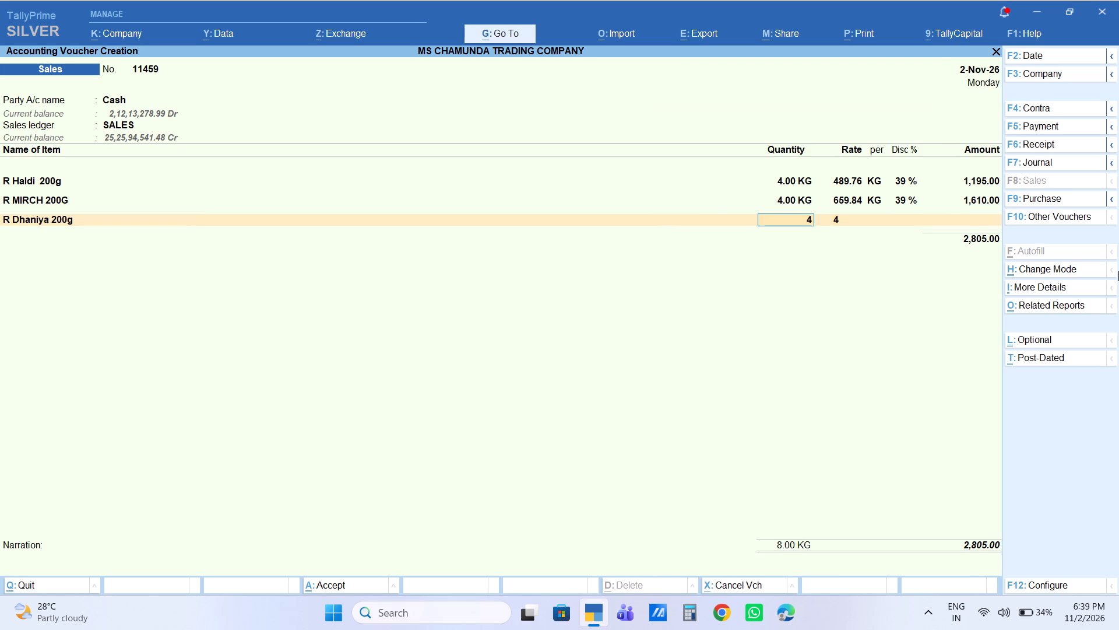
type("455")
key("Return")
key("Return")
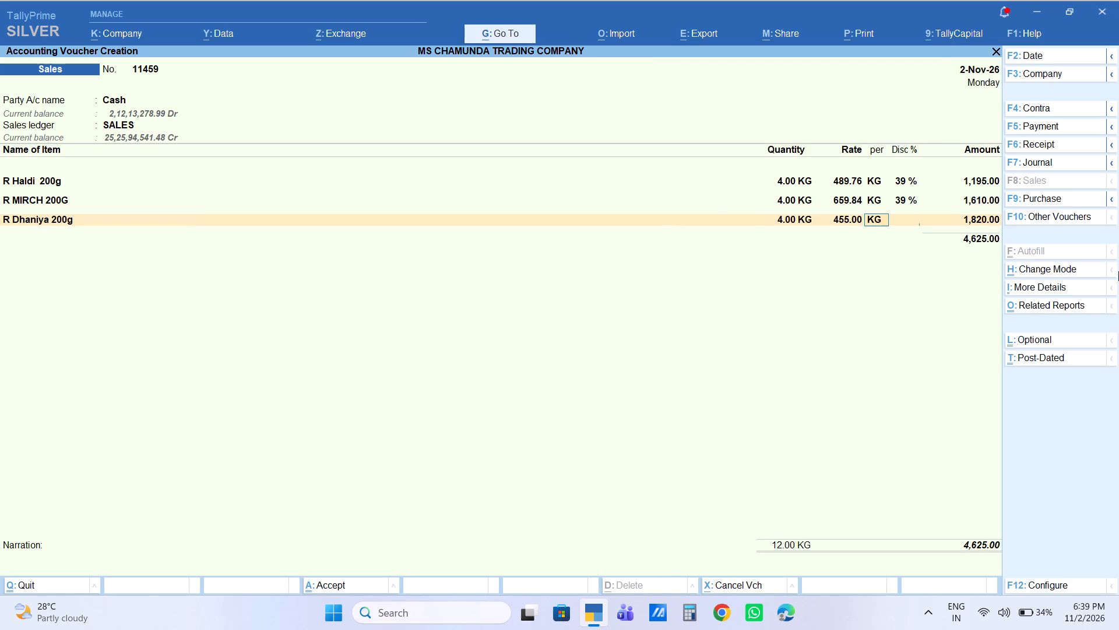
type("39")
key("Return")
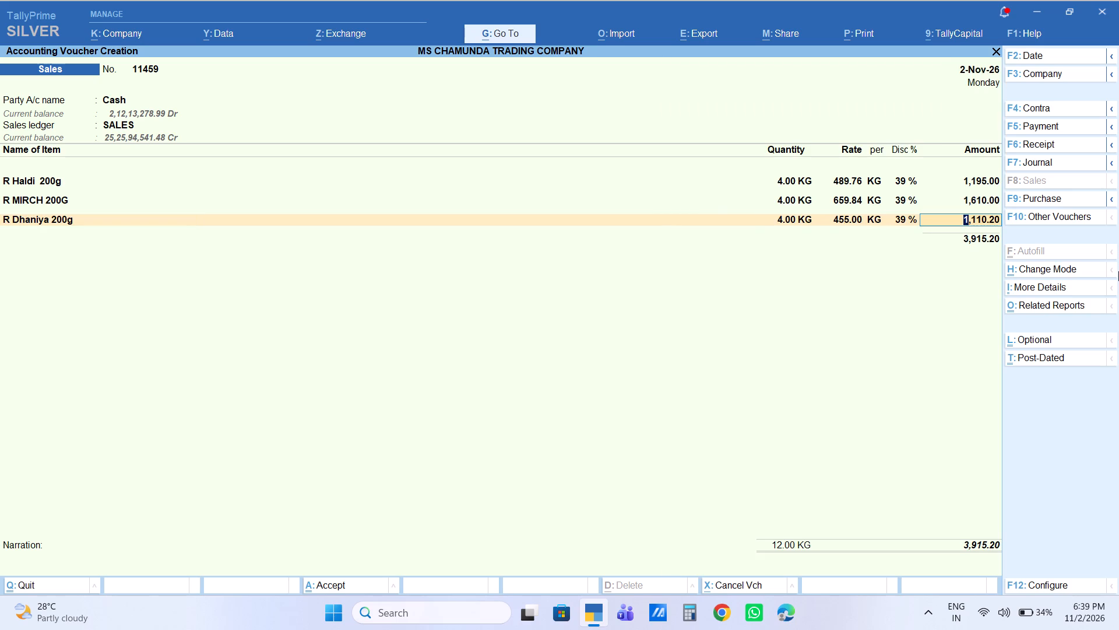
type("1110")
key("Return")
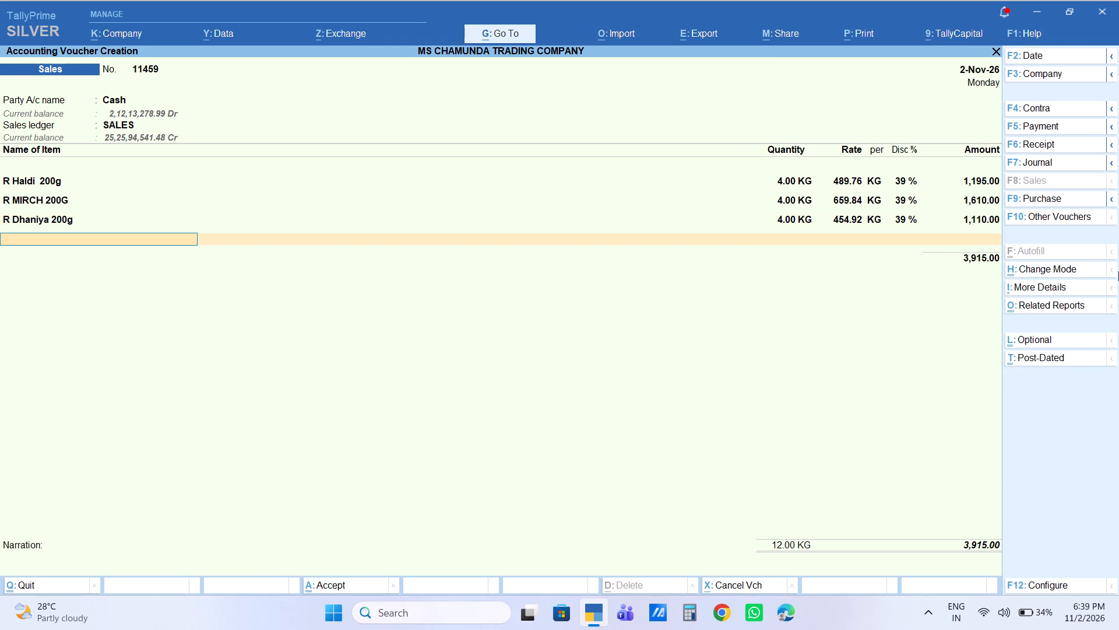
Add the item Kaju 100g with a quantity of 1 kg at a rate of 850 and no discount.
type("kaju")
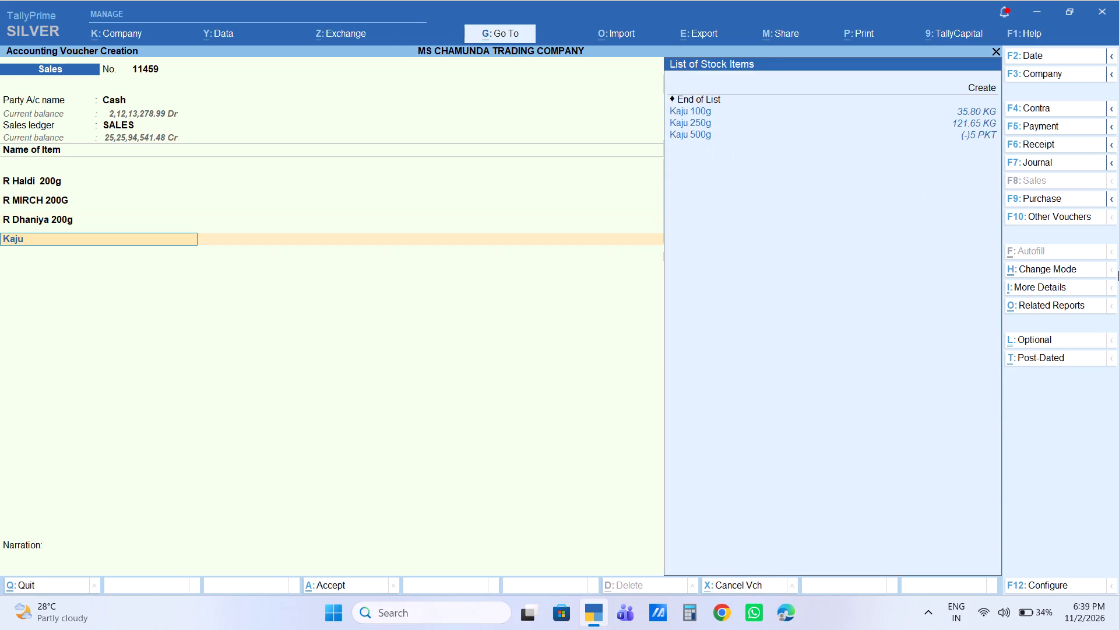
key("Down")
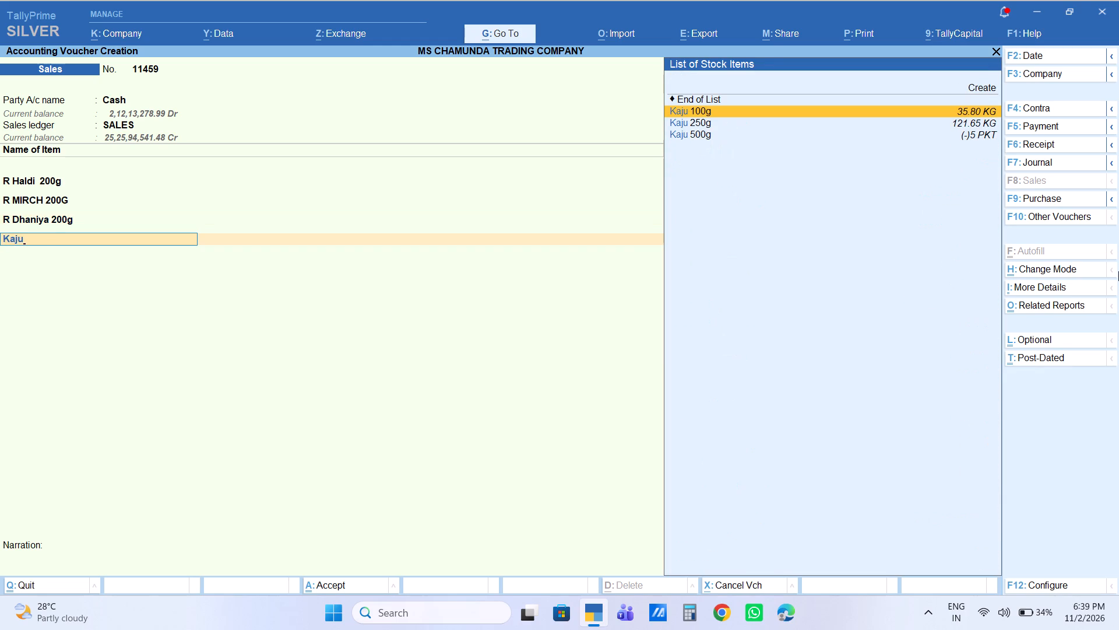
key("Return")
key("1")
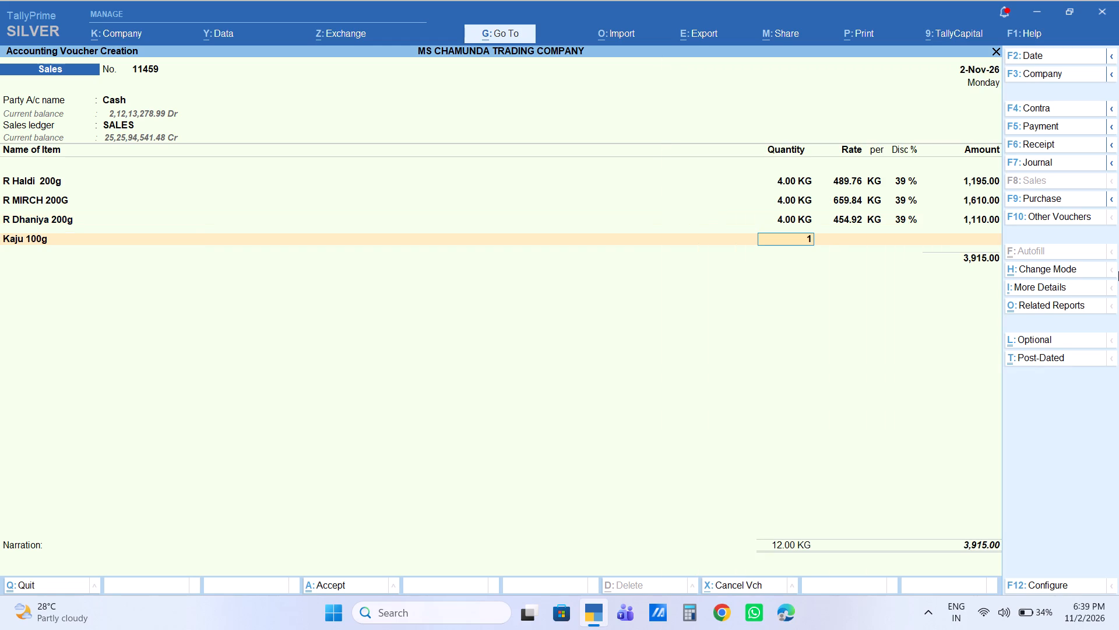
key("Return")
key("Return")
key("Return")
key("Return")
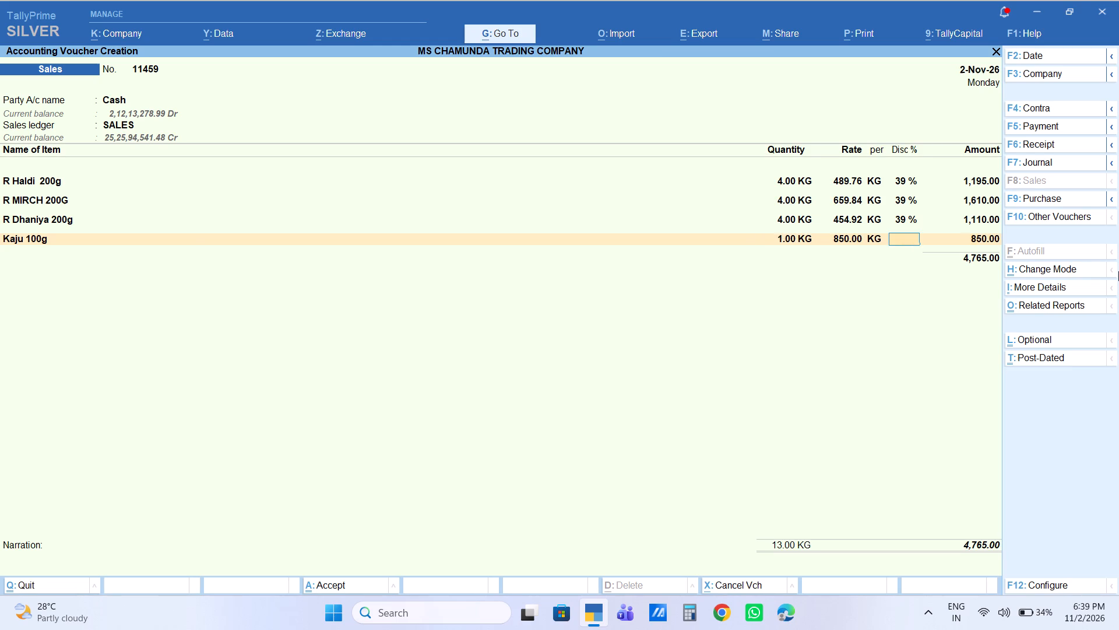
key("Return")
Add the item CHHUHARA KG with a quantity of 1 kg and an amount of 240.
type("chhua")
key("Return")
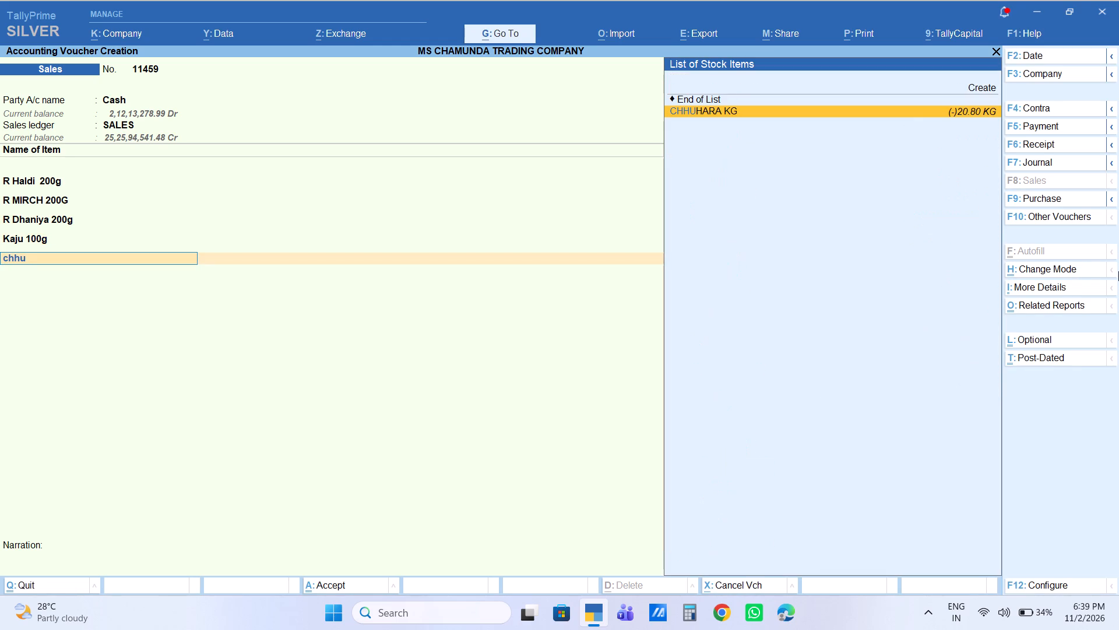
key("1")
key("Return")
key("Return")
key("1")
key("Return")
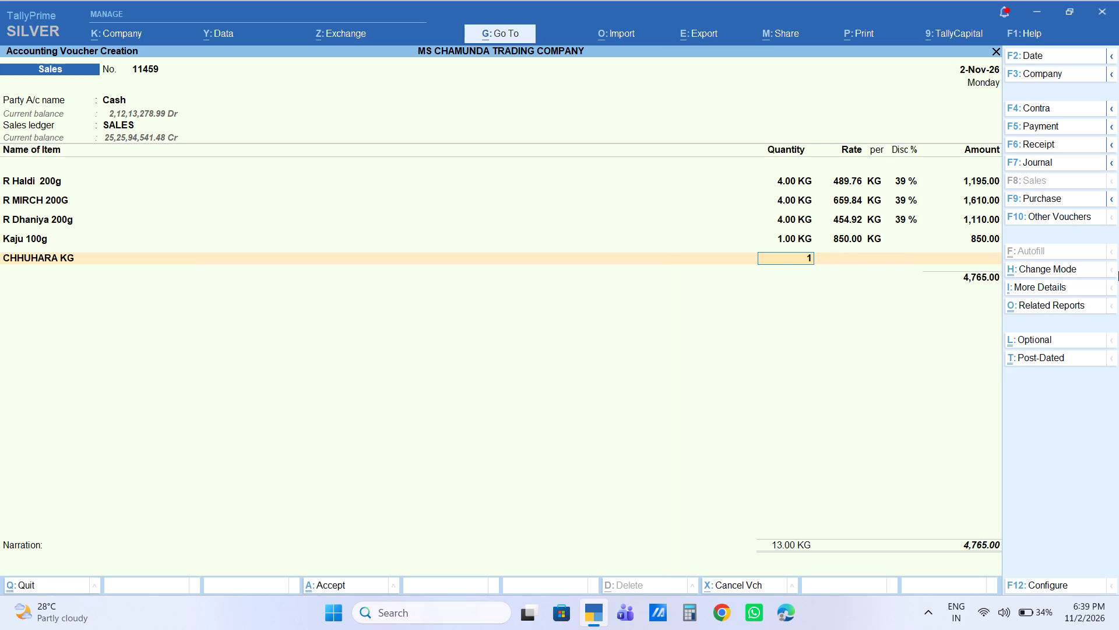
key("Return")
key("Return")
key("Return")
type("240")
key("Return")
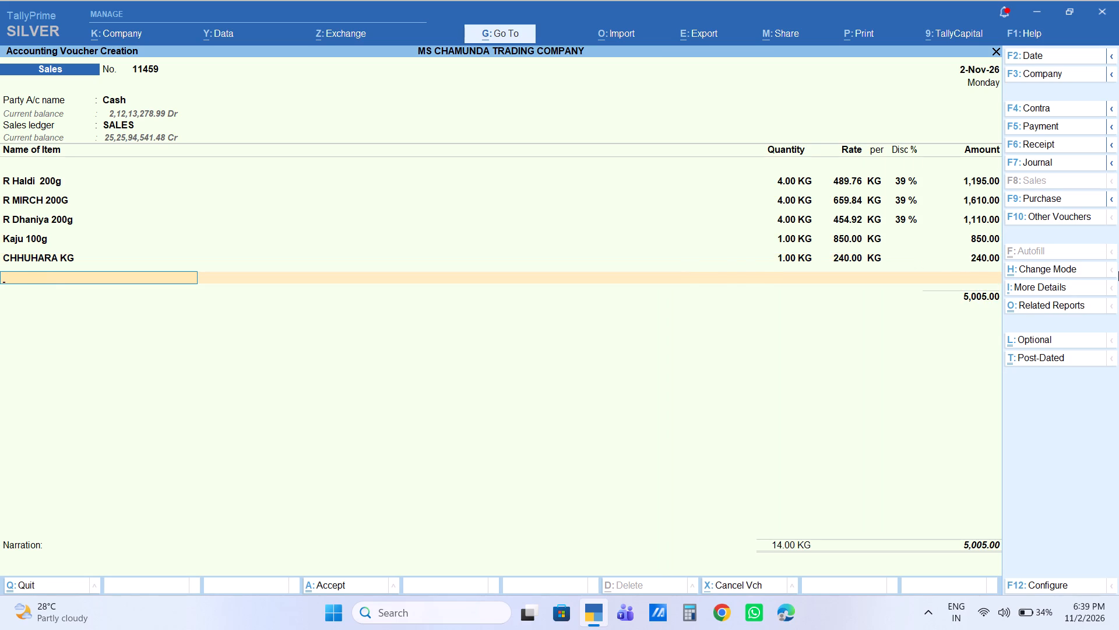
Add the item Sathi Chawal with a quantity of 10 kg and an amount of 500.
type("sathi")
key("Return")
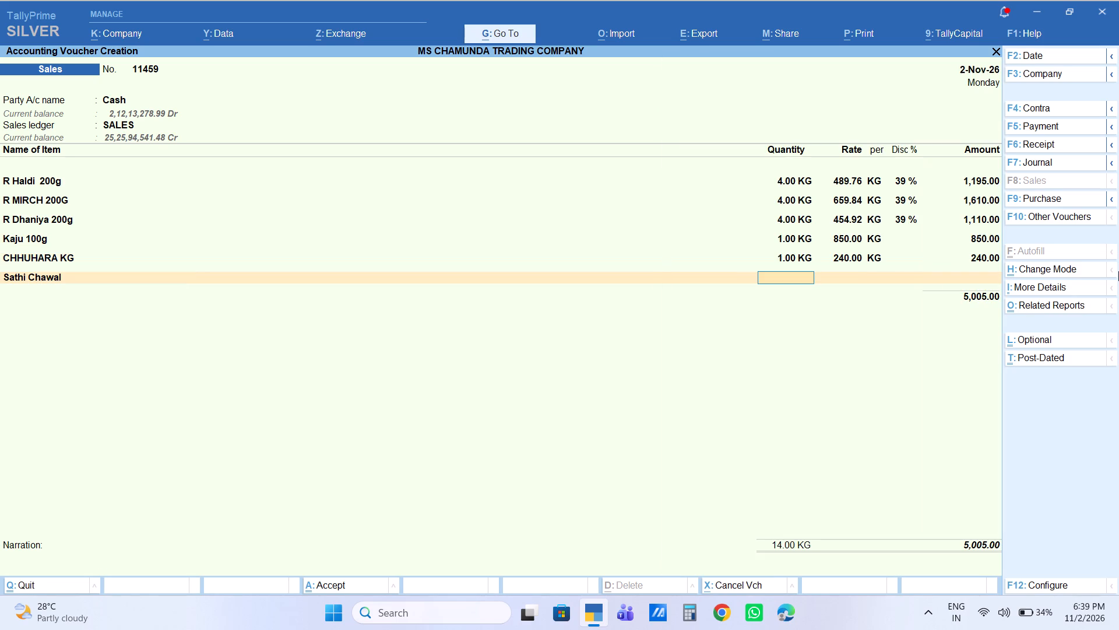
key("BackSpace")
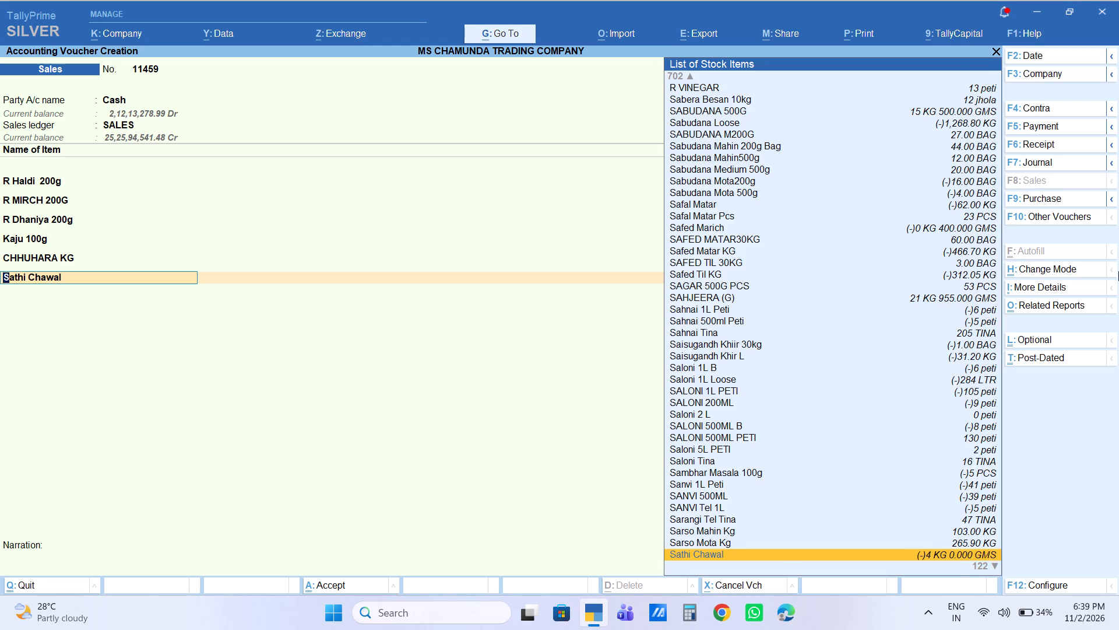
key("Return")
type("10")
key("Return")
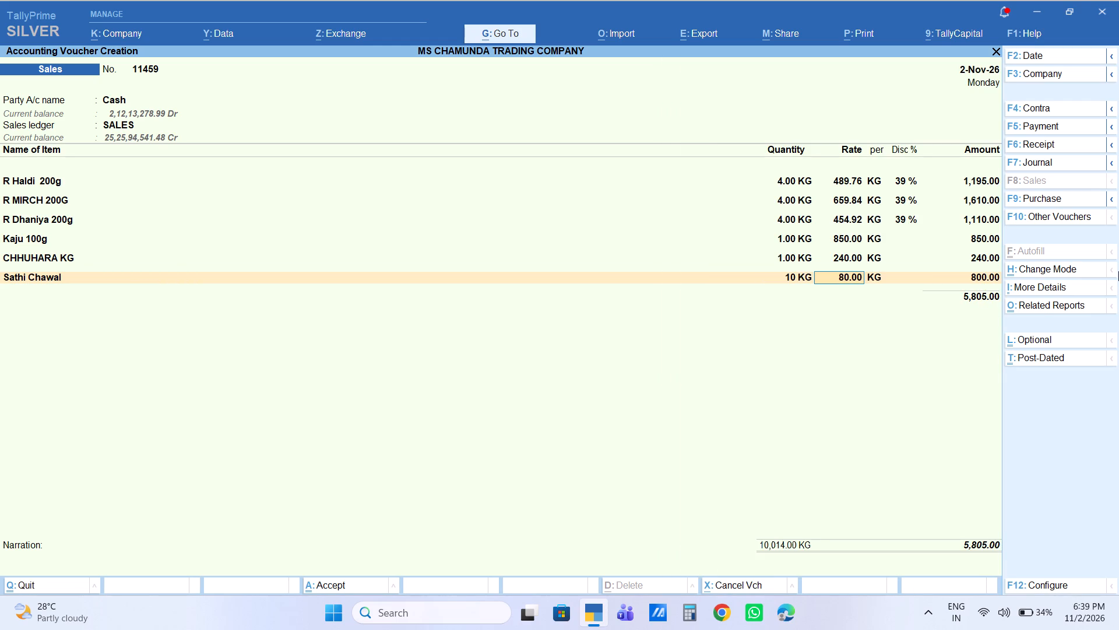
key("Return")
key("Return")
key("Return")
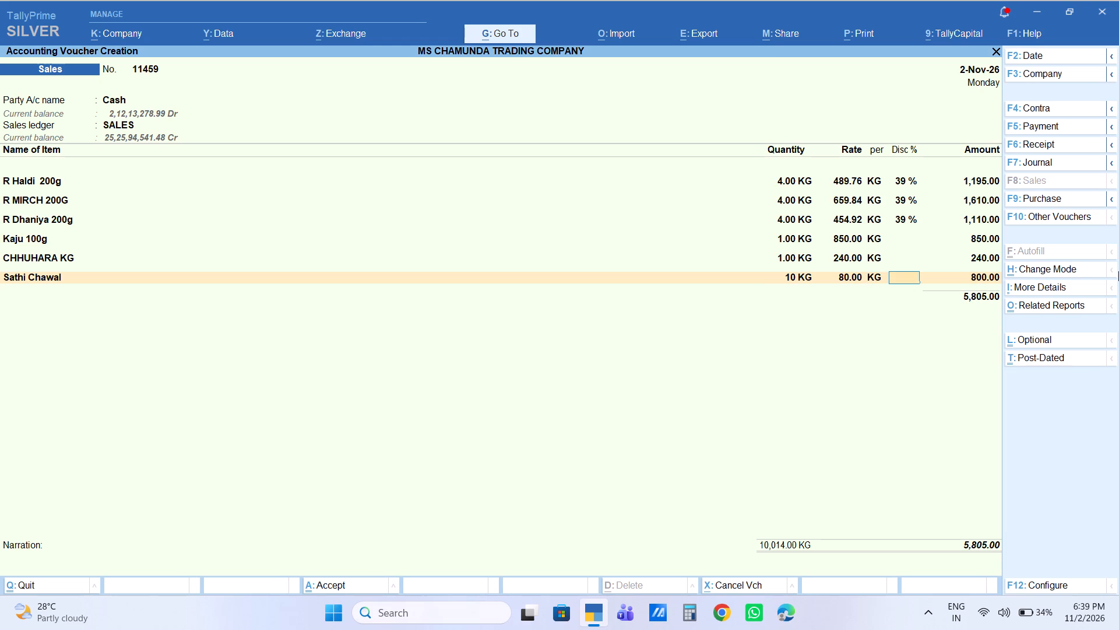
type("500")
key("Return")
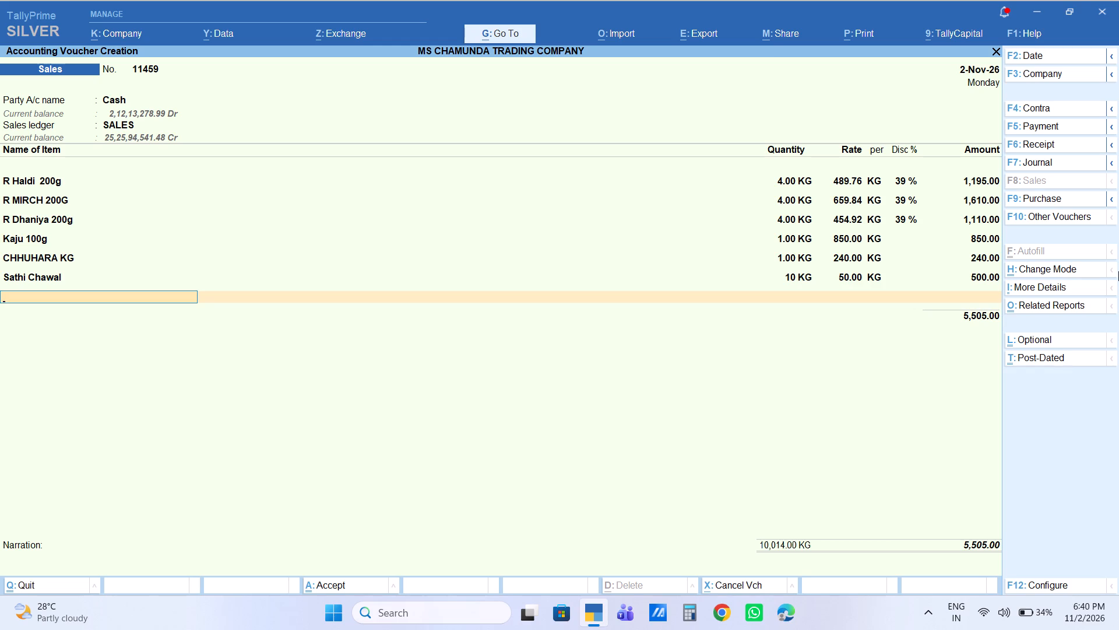
Replace the Sathi Chawal line with the item Kerao, with a quantity of 5 kg and an amount of 350.
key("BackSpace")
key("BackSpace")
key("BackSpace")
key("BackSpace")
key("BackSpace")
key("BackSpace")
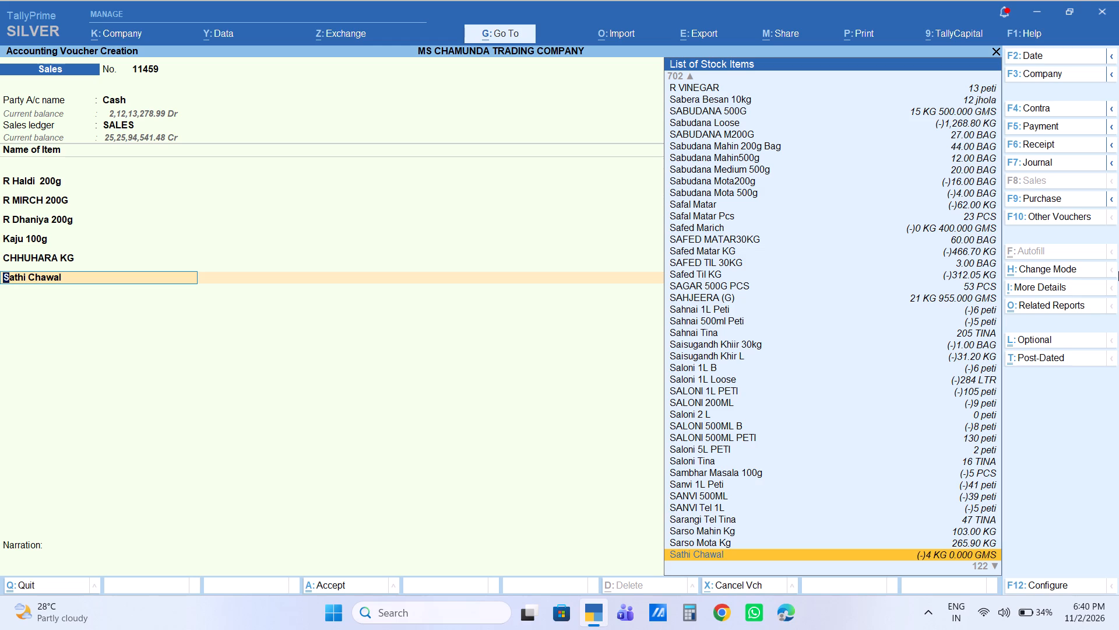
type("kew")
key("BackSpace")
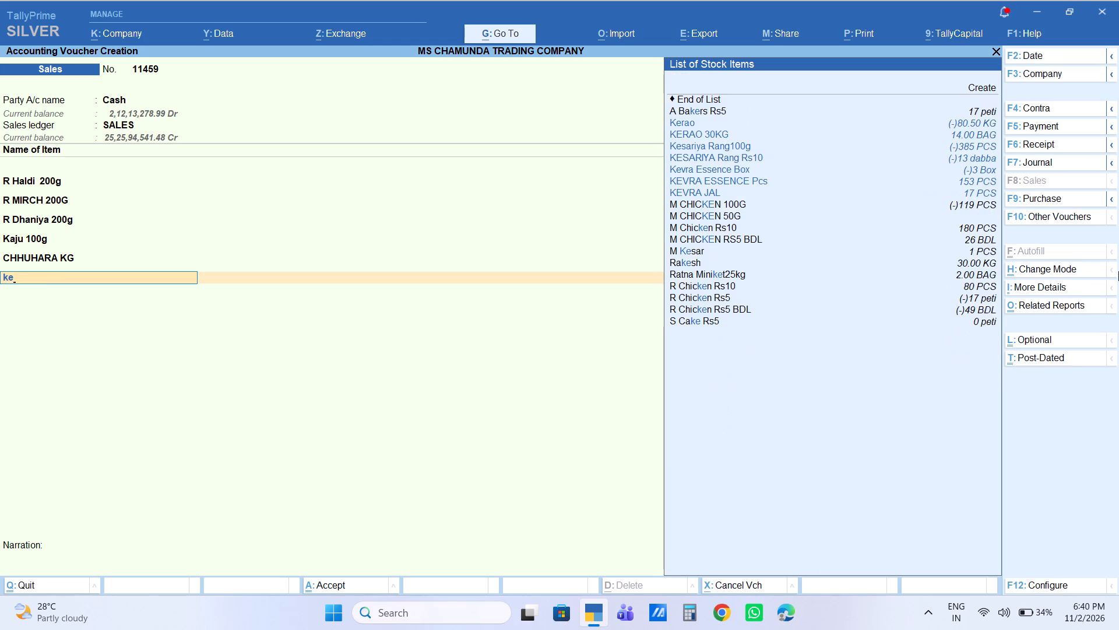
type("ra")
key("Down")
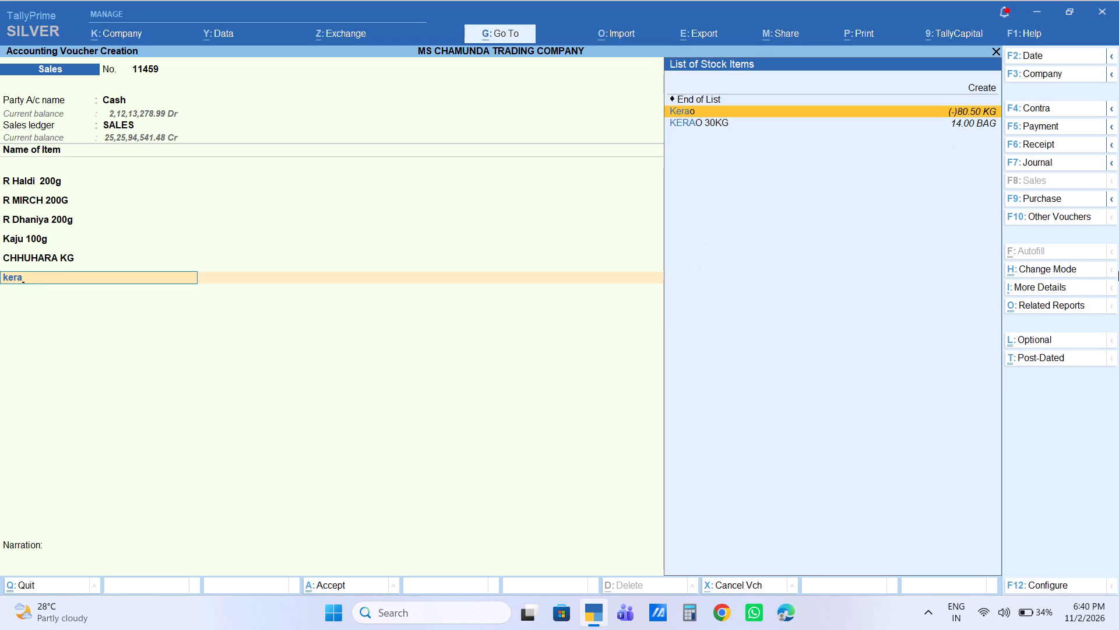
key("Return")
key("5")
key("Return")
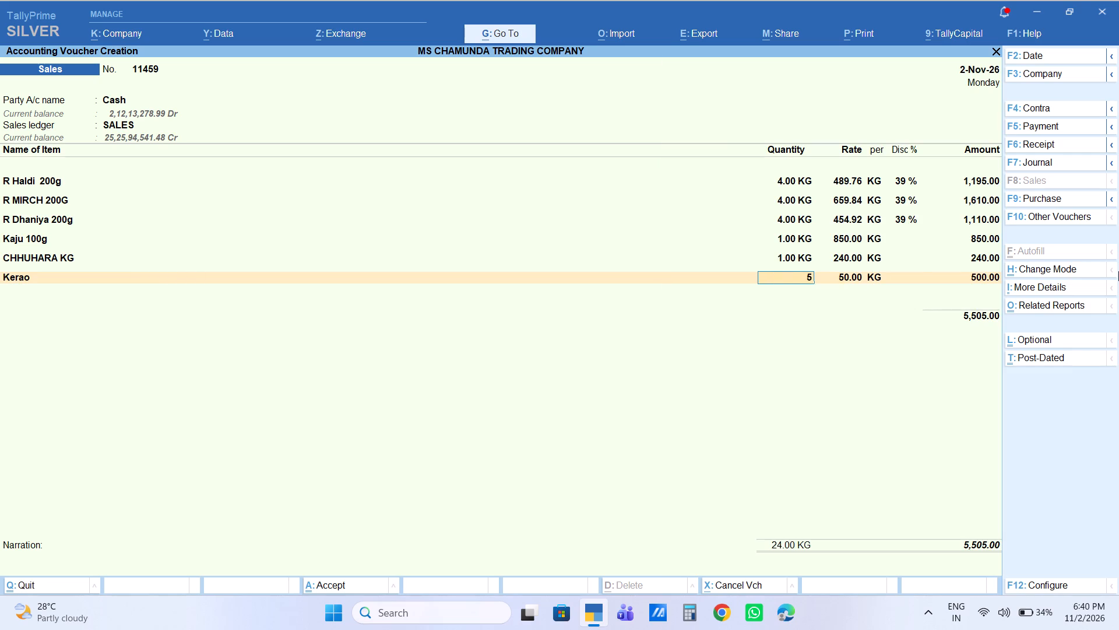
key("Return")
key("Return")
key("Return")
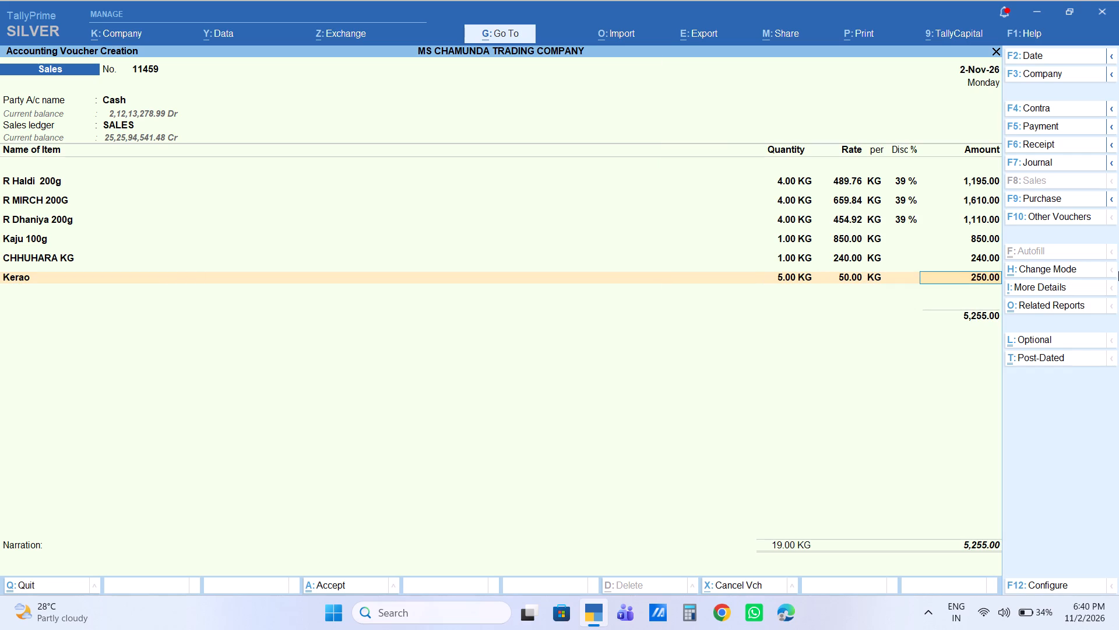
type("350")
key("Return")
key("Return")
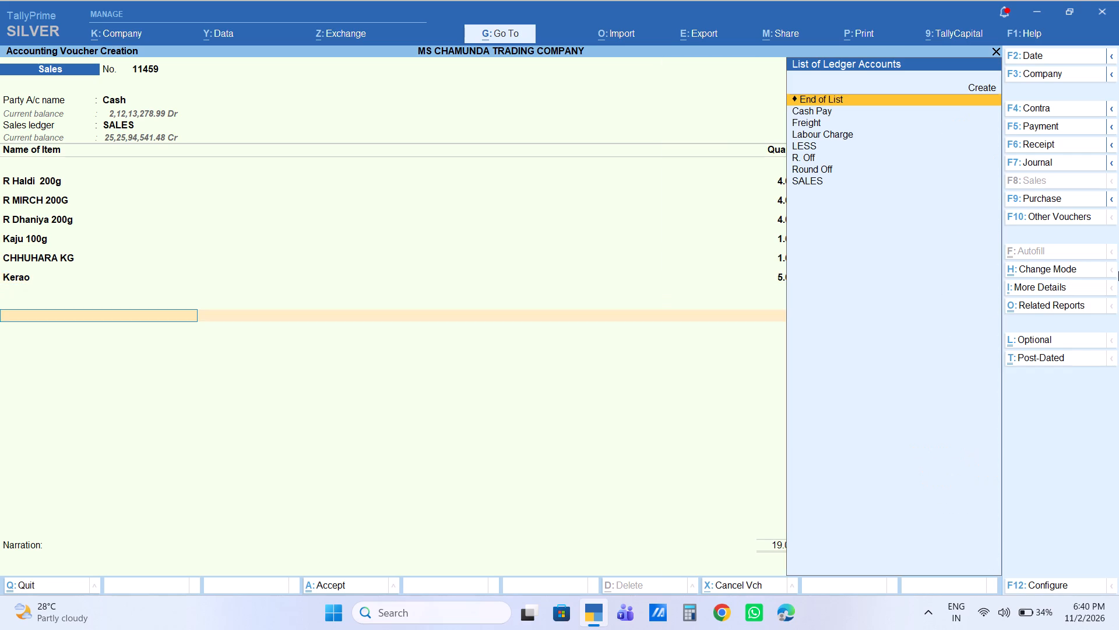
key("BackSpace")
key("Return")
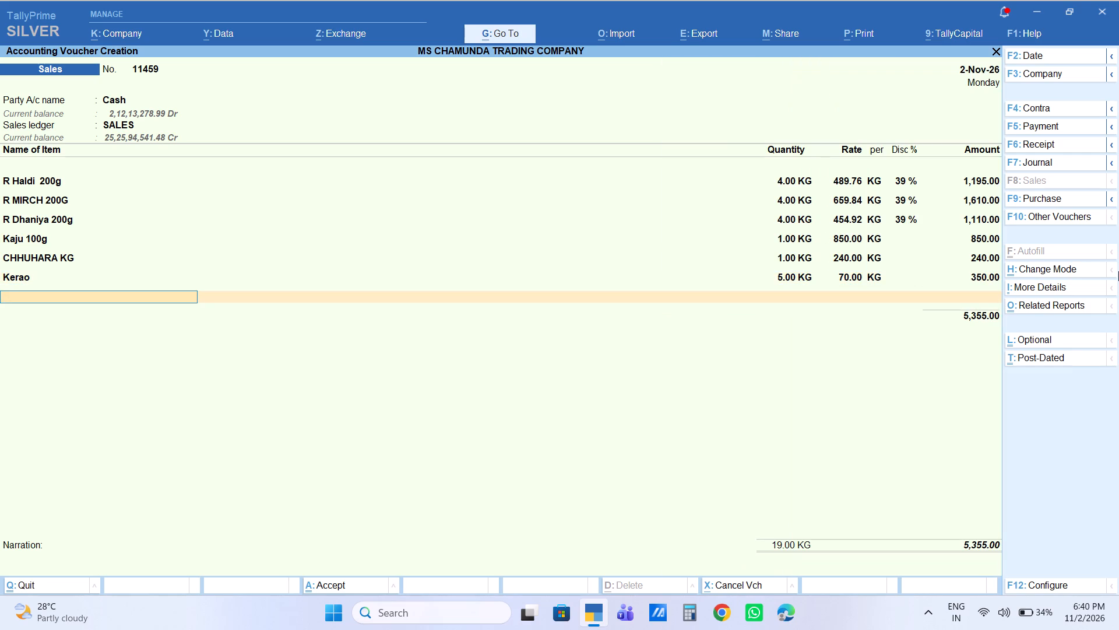
Add the item Safed Matar KG with a quantity of 15 kg at a rate of 60.
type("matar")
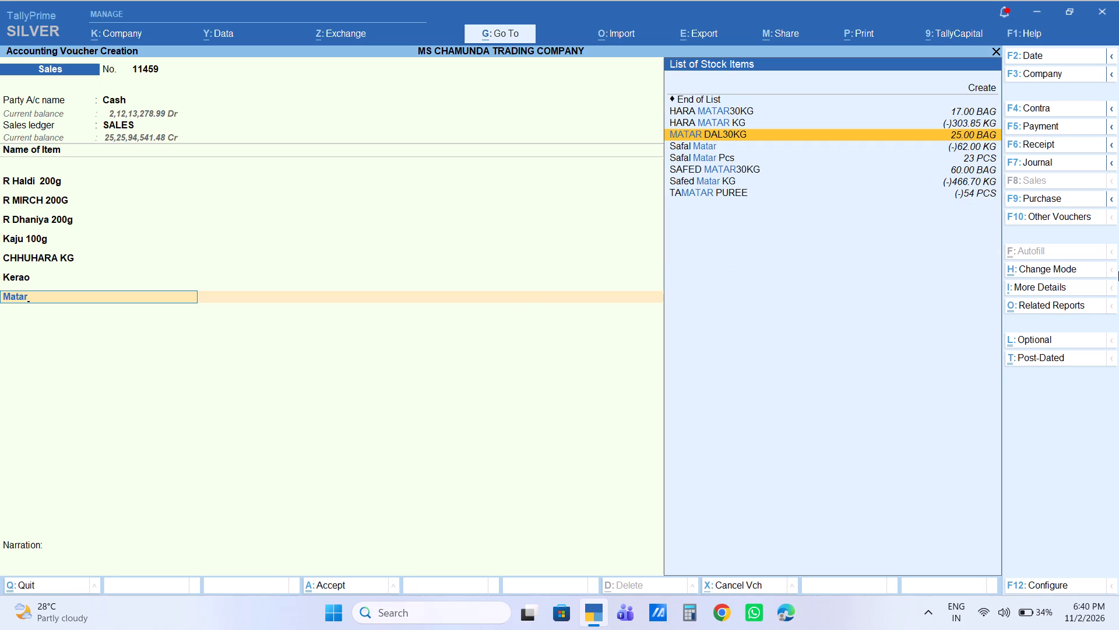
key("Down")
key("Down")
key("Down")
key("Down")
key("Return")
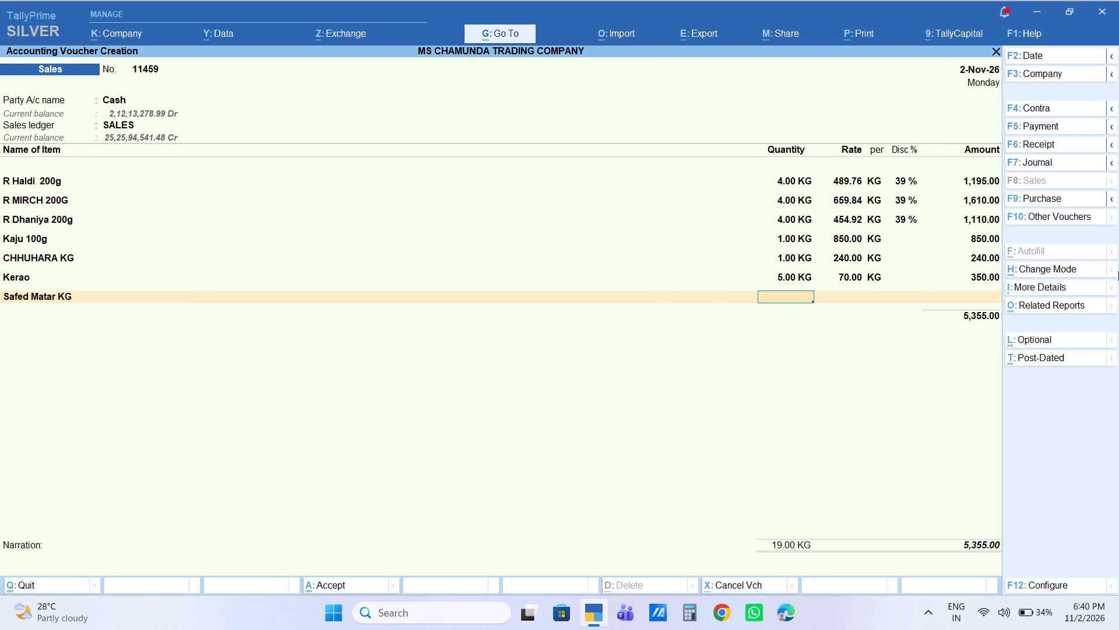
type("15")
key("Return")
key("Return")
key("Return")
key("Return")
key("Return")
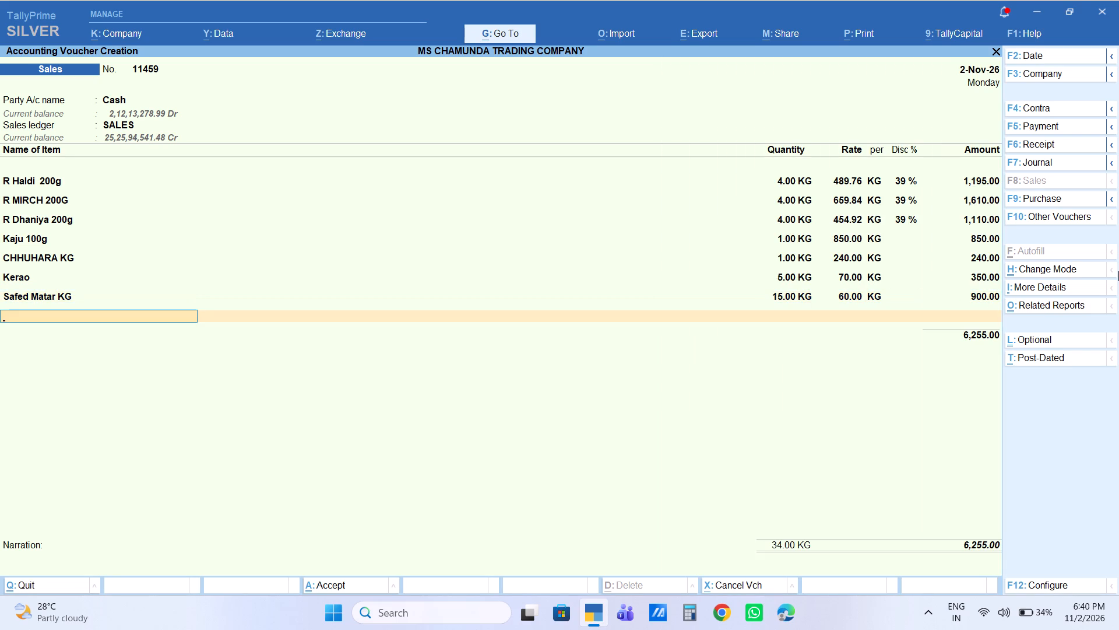
Add the item MARICH with a quantity of 15 kg at a rate of 850.
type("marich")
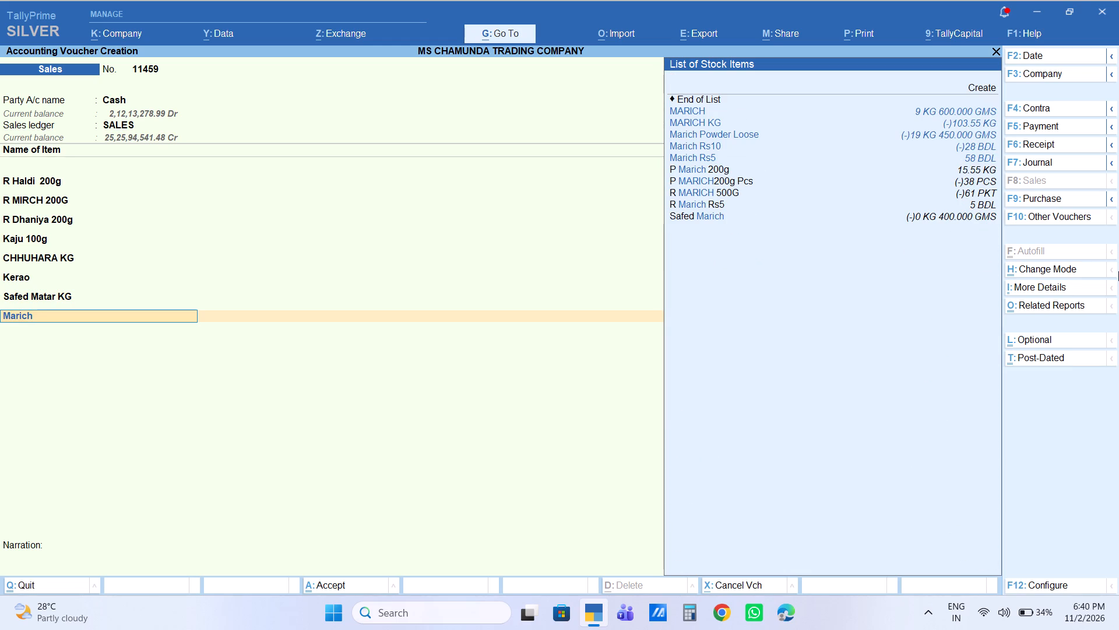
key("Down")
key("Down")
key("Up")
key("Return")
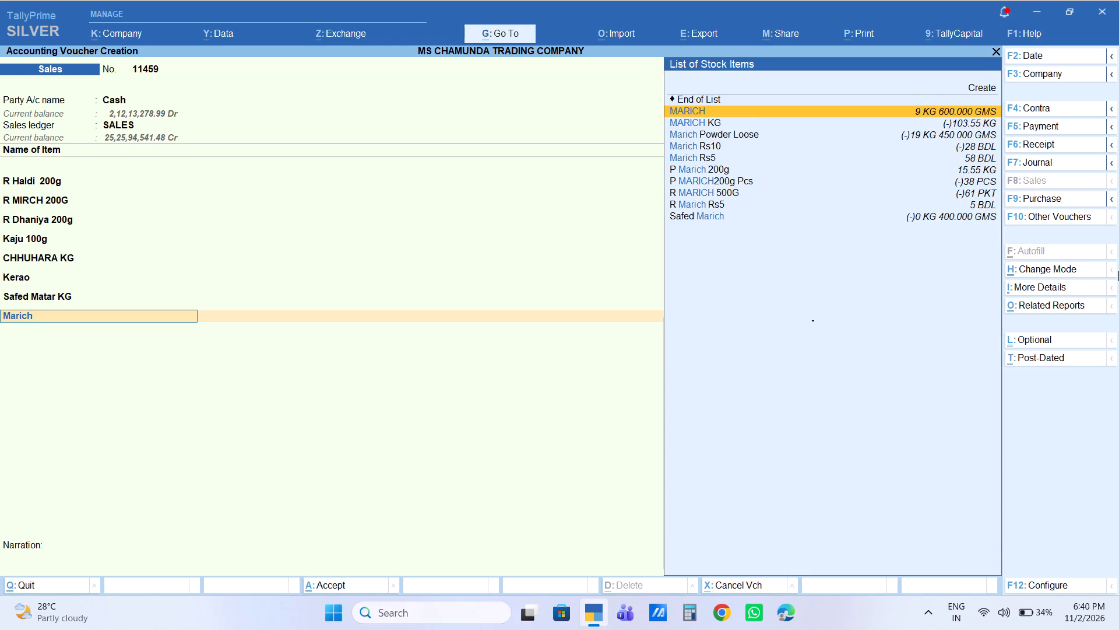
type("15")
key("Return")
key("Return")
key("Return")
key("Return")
Set the MARICH line's quantity to 2 kg, keeping the rate of 850.
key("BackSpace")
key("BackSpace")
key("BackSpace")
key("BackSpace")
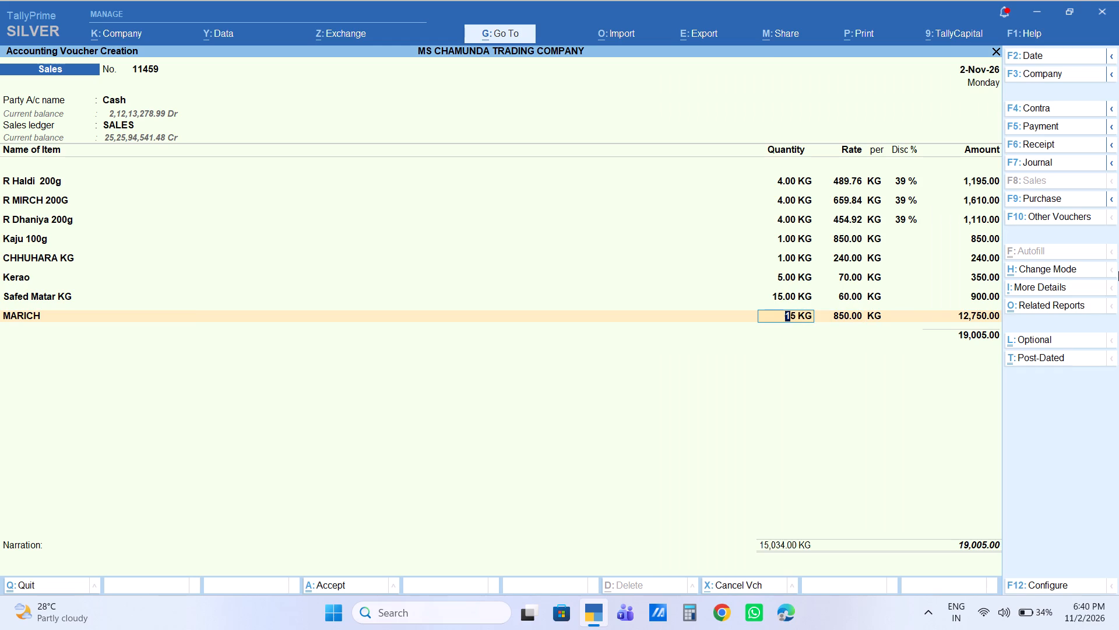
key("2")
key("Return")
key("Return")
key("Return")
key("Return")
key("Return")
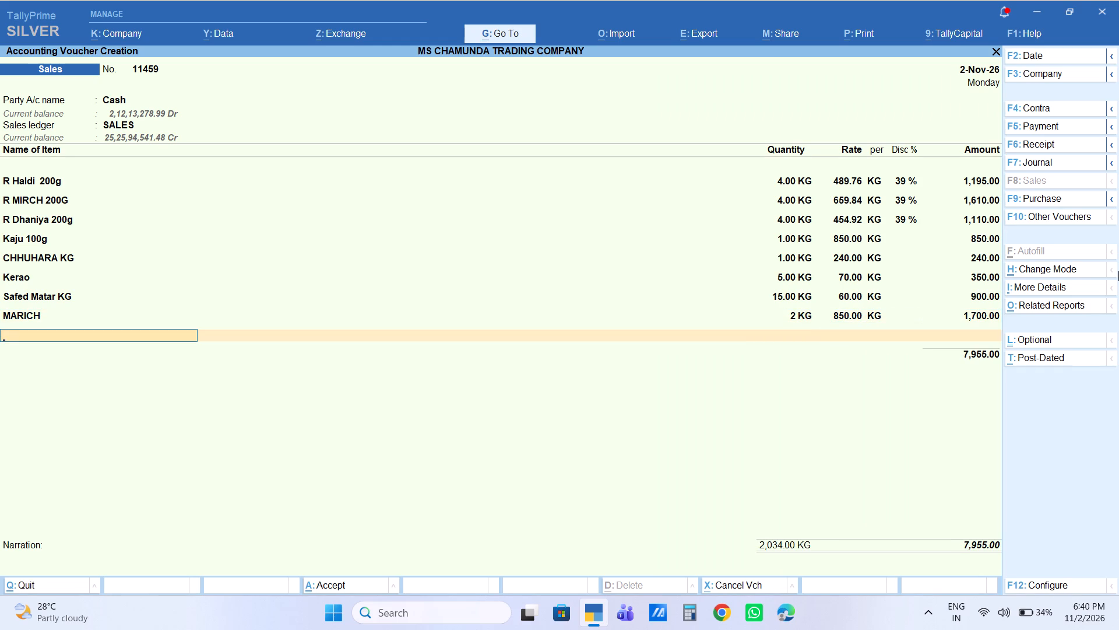
Add the item Jeera KG with a quantity of 2 kg at a rate of 320.
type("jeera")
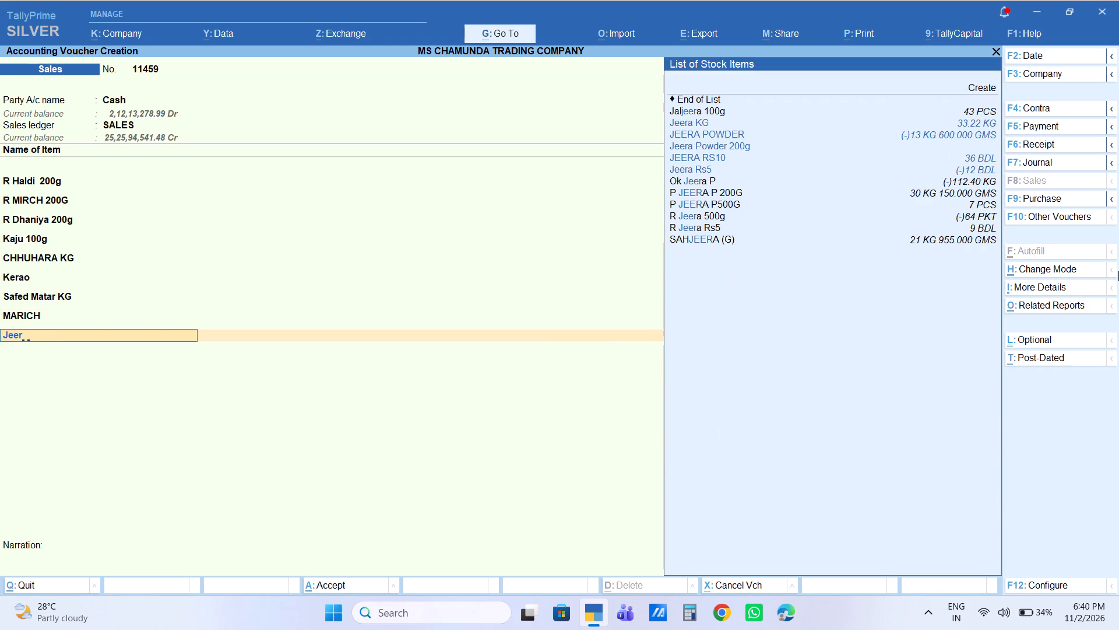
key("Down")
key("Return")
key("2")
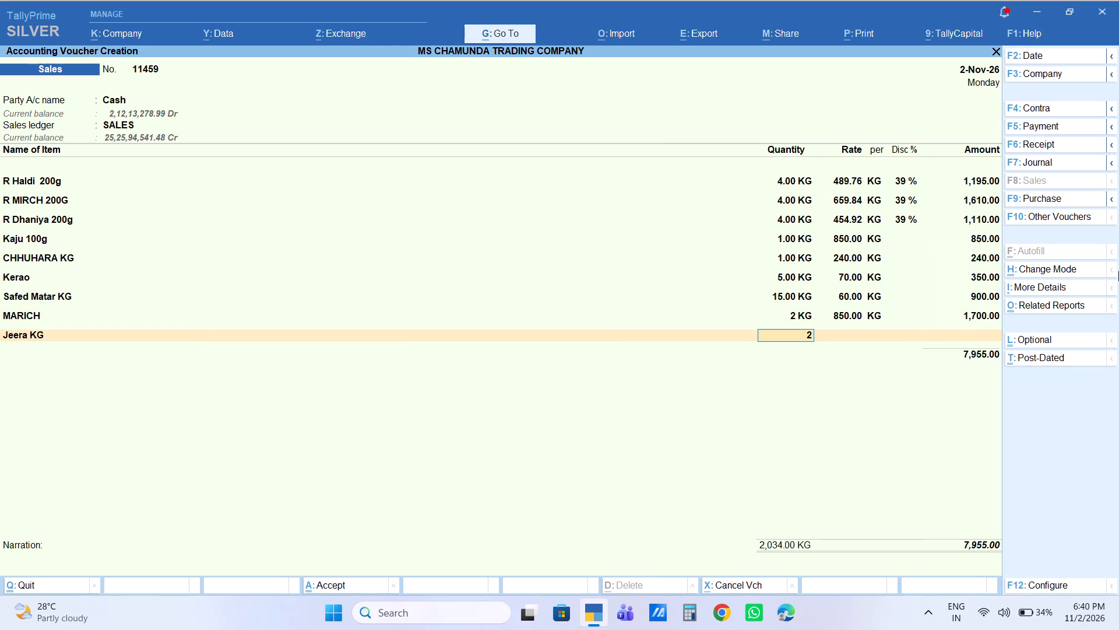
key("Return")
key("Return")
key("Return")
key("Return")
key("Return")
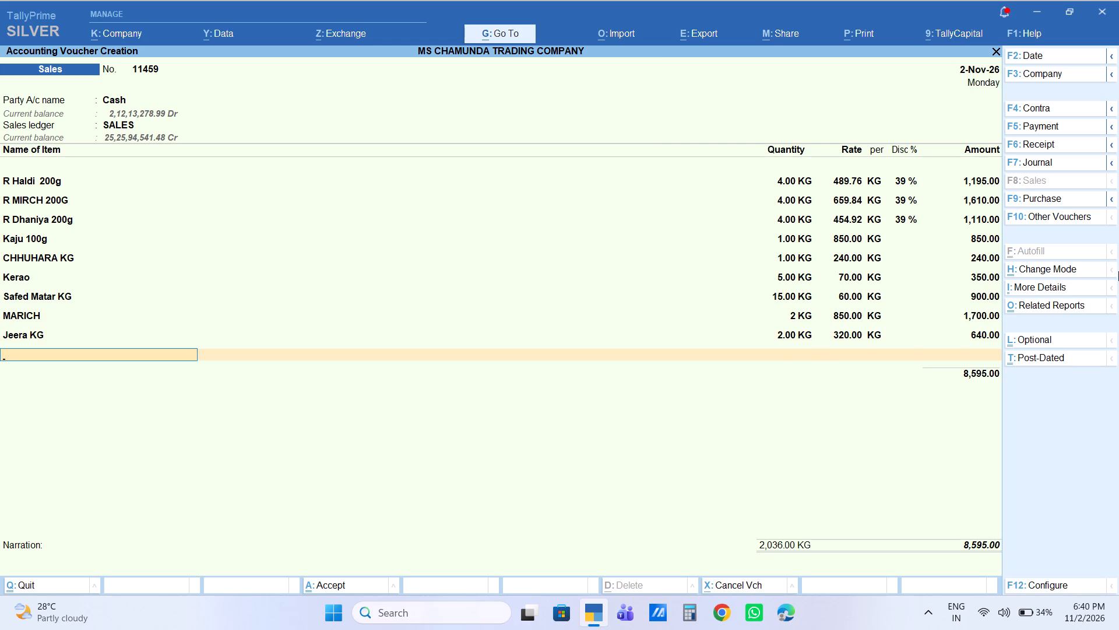
End the item list and add the Labour Charge ledger with an amount of 500.
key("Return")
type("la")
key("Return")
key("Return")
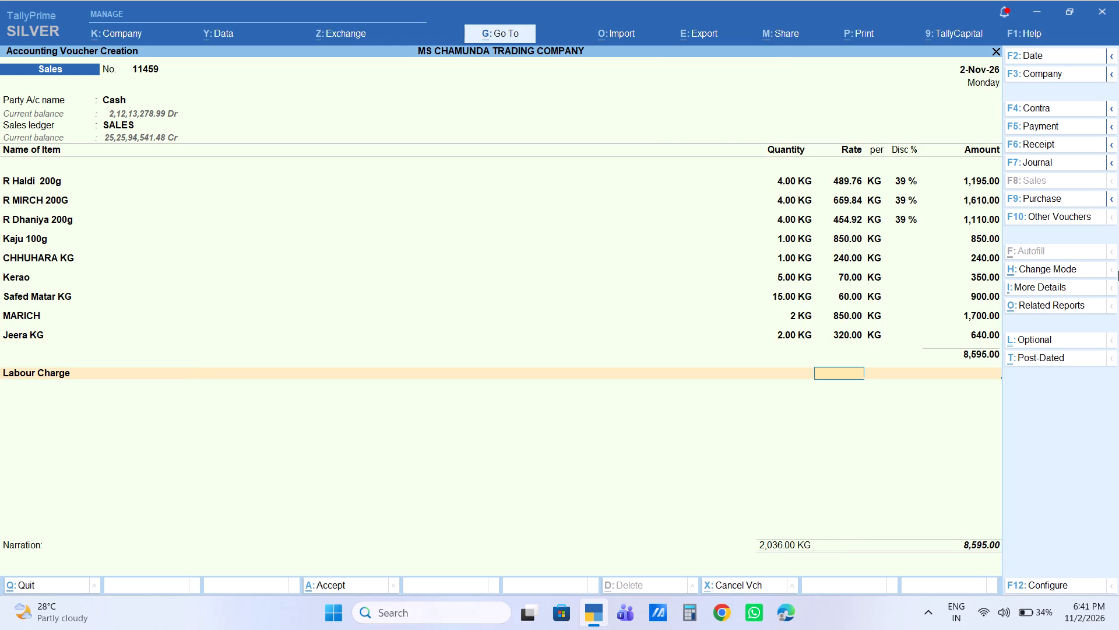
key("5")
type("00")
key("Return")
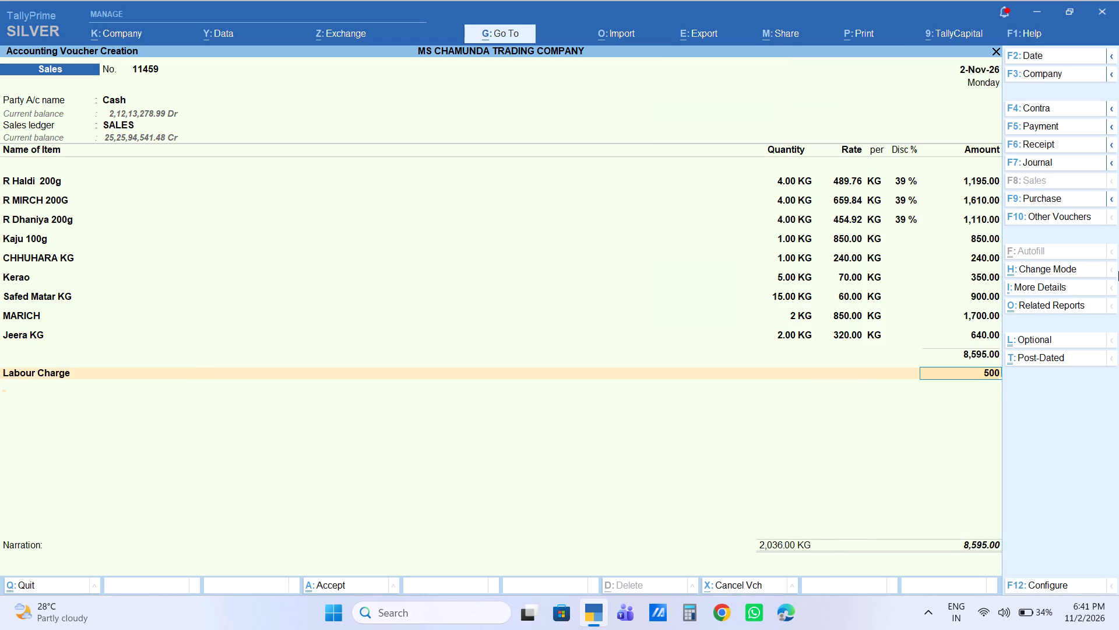
Go back to the item list below Jeera KG and add the item Methi (G) with a quantity of 2 kg at a rate of 95.
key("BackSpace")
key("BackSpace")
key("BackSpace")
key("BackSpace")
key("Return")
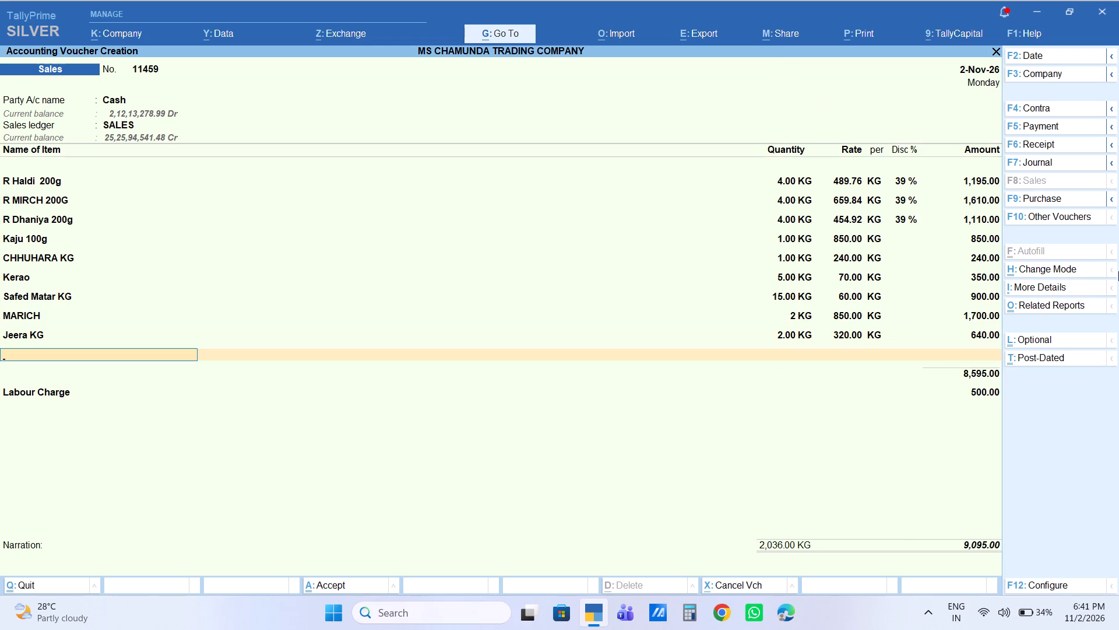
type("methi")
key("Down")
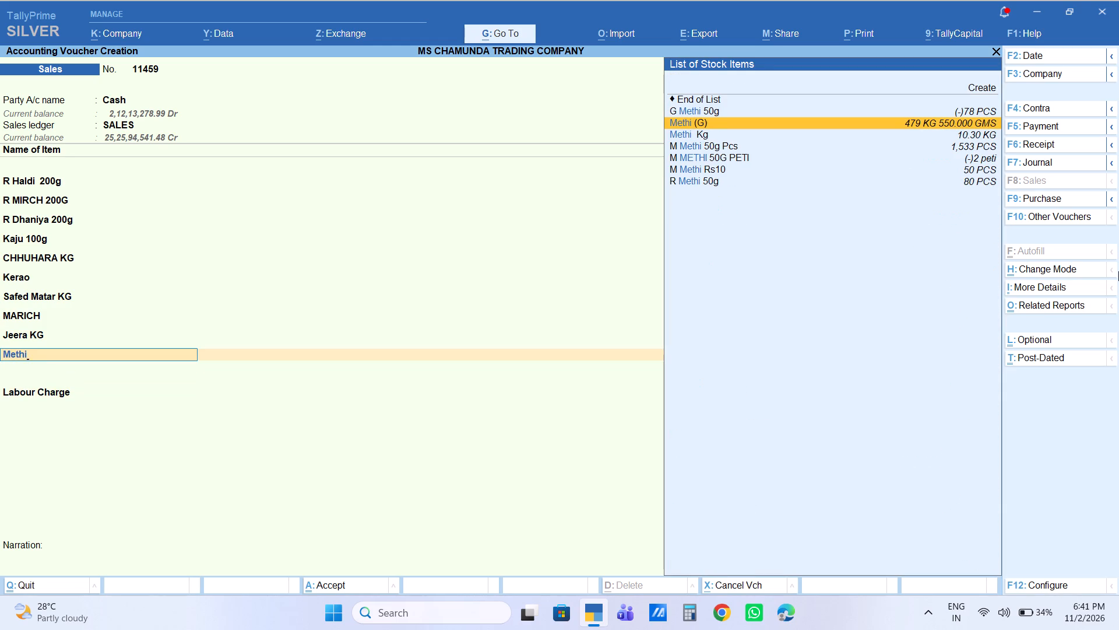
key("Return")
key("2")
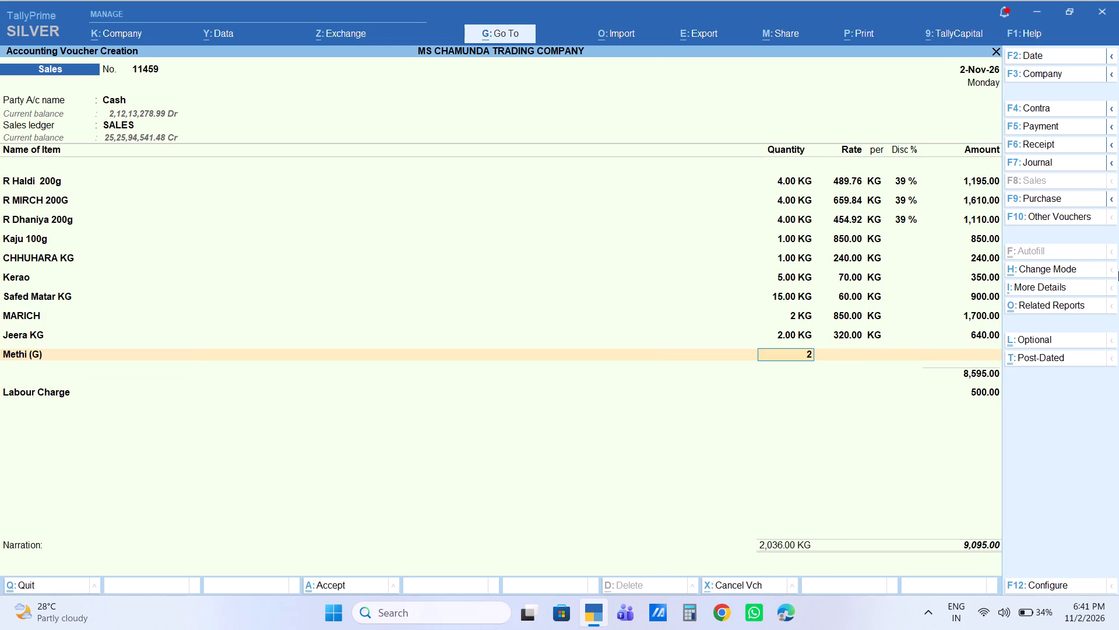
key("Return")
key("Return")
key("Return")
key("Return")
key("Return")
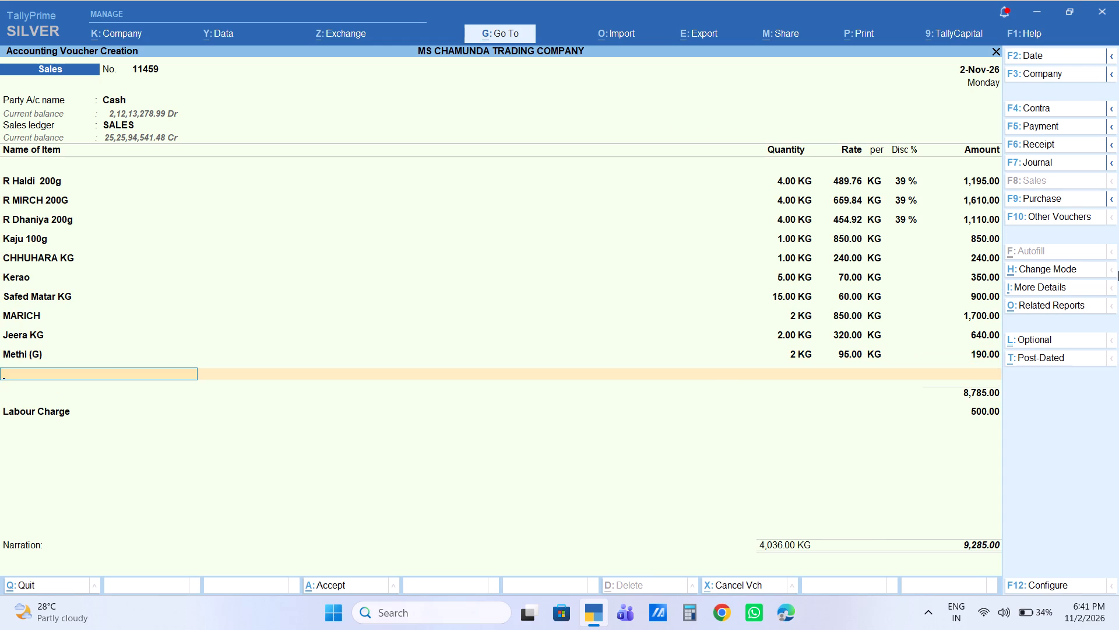
Add the item Jmain KG with a quantity of 2 kg at a rate of 240.
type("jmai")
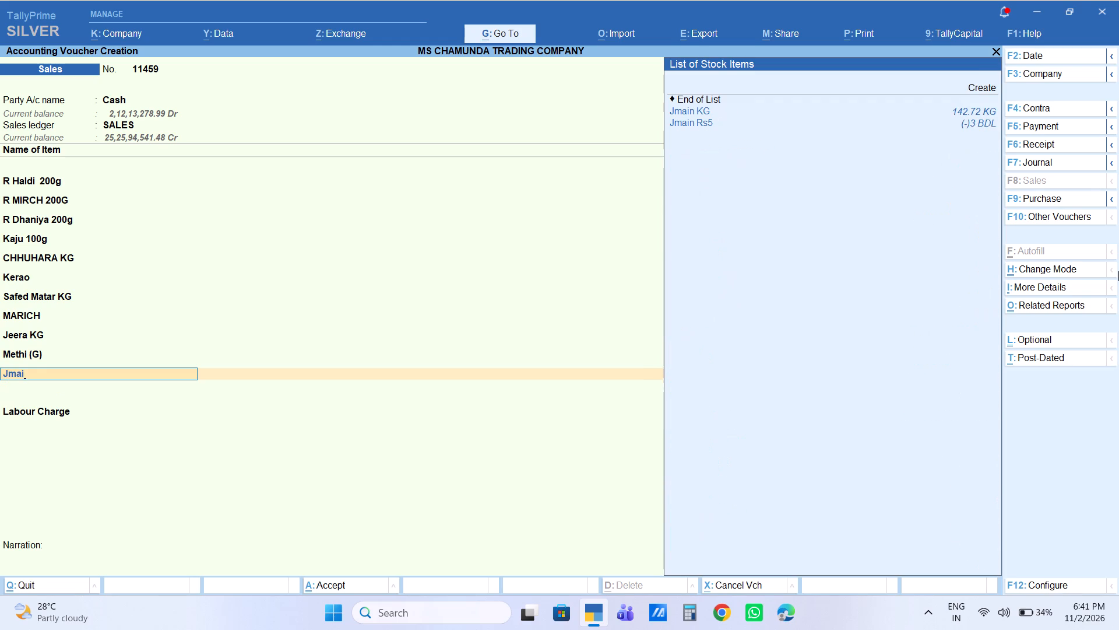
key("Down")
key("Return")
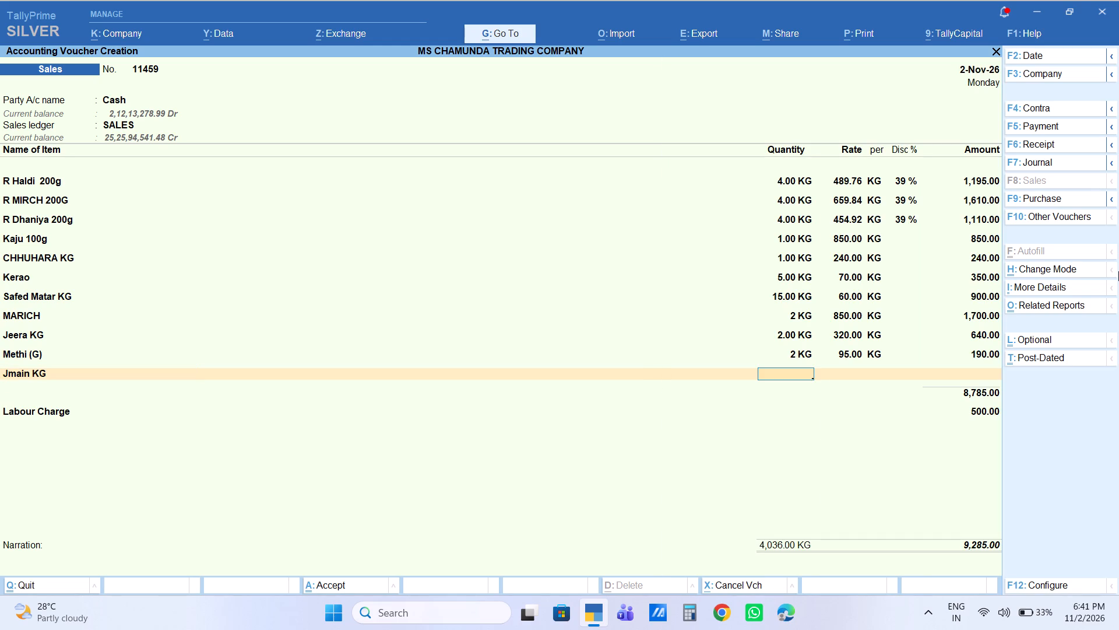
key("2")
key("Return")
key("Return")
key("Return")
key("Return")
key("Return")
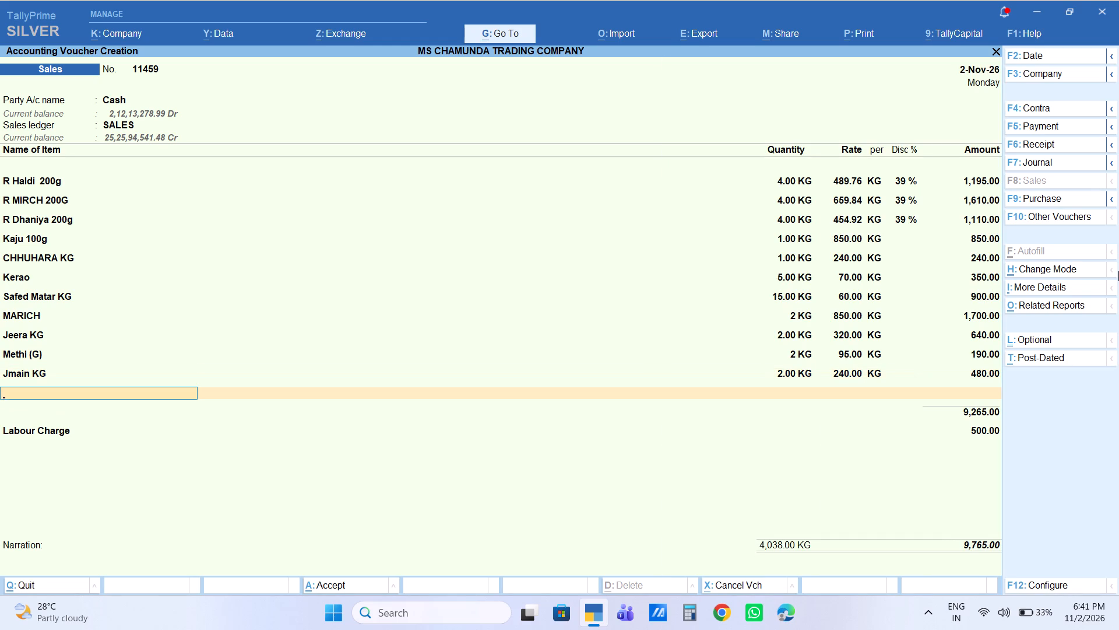
Add the item Sarso Mahin Kg with a quantity of 2 kg at a rate of 110.
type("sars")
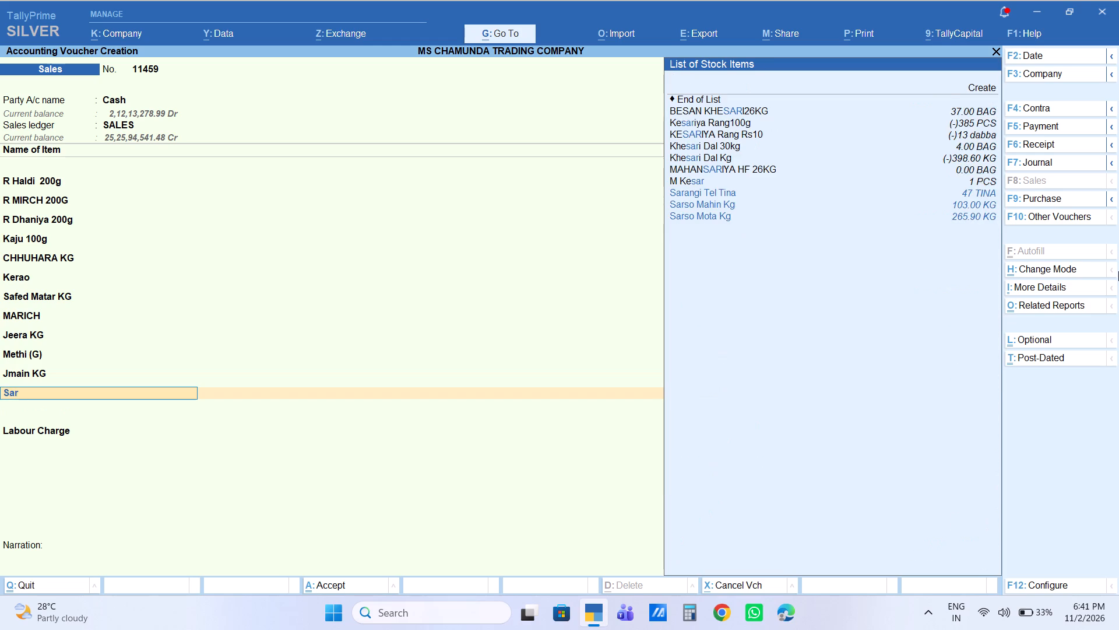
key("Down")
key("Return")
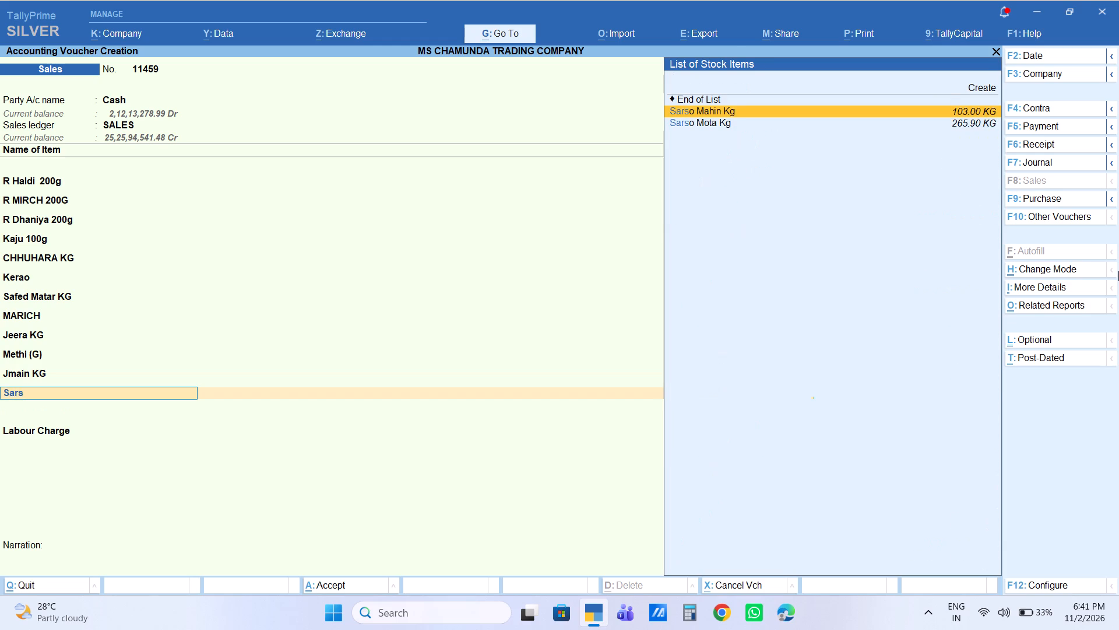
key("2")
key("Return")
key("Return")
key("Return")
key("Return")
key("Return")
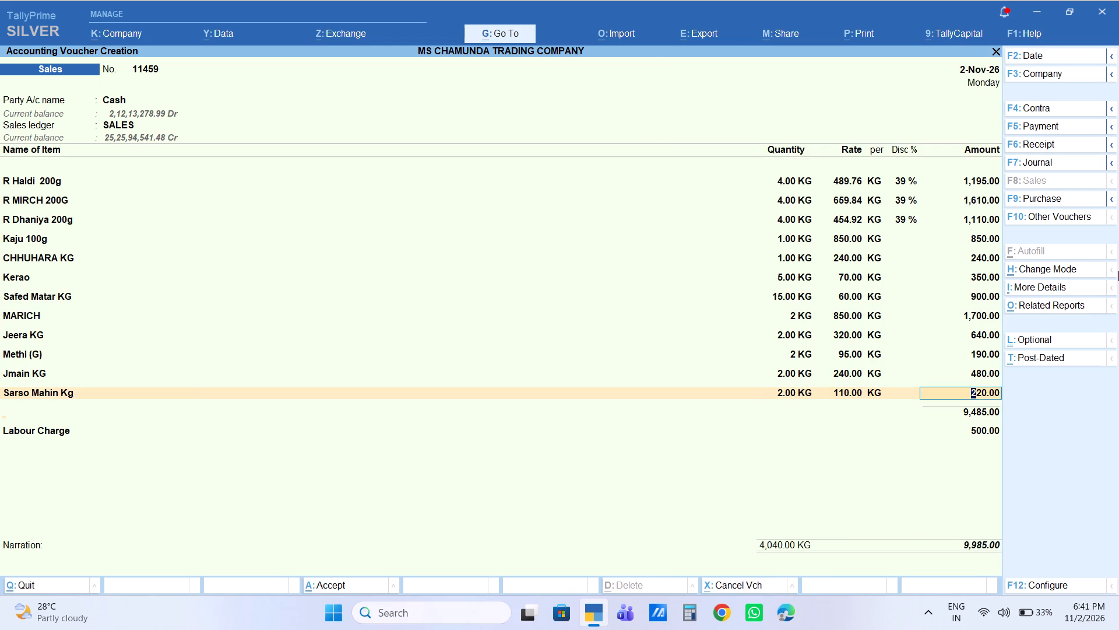
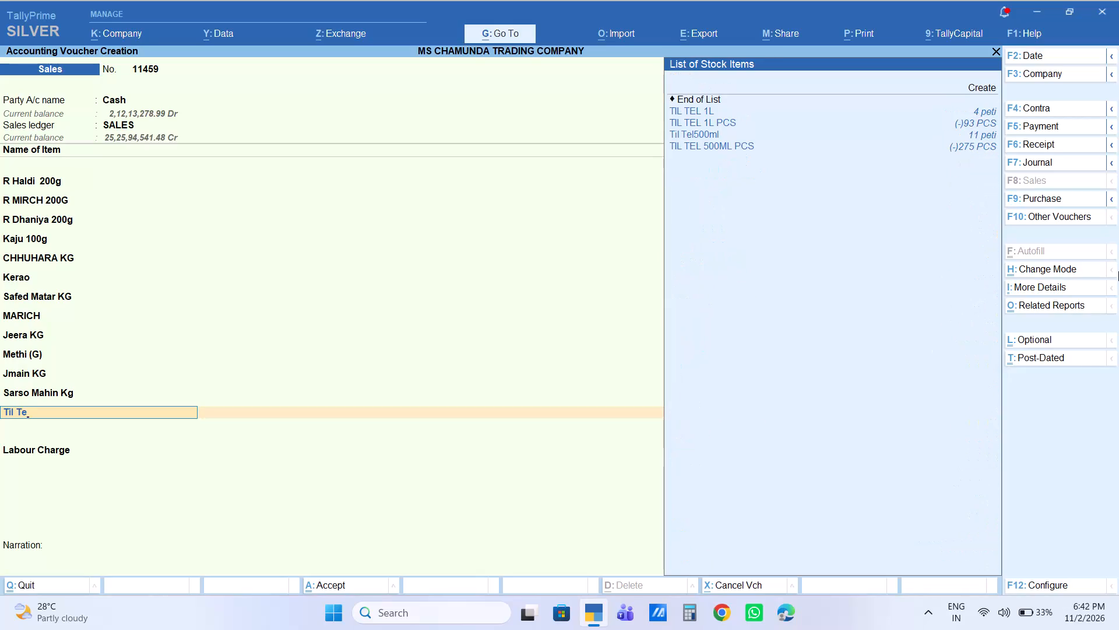
Add the item TIL TEL 1L PCS with a quantity of 6 pcs at a rate of 110.
key("Down")
key("Down")
key("Return")
key("6")
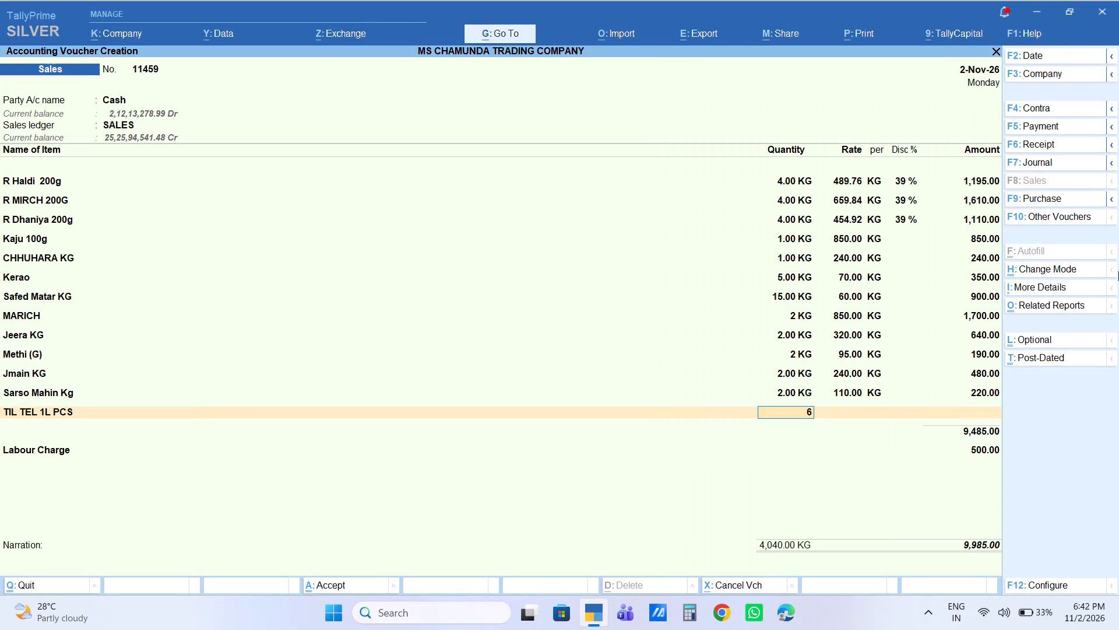
key("Return")
key("Return")
key("Return")
key("Return")
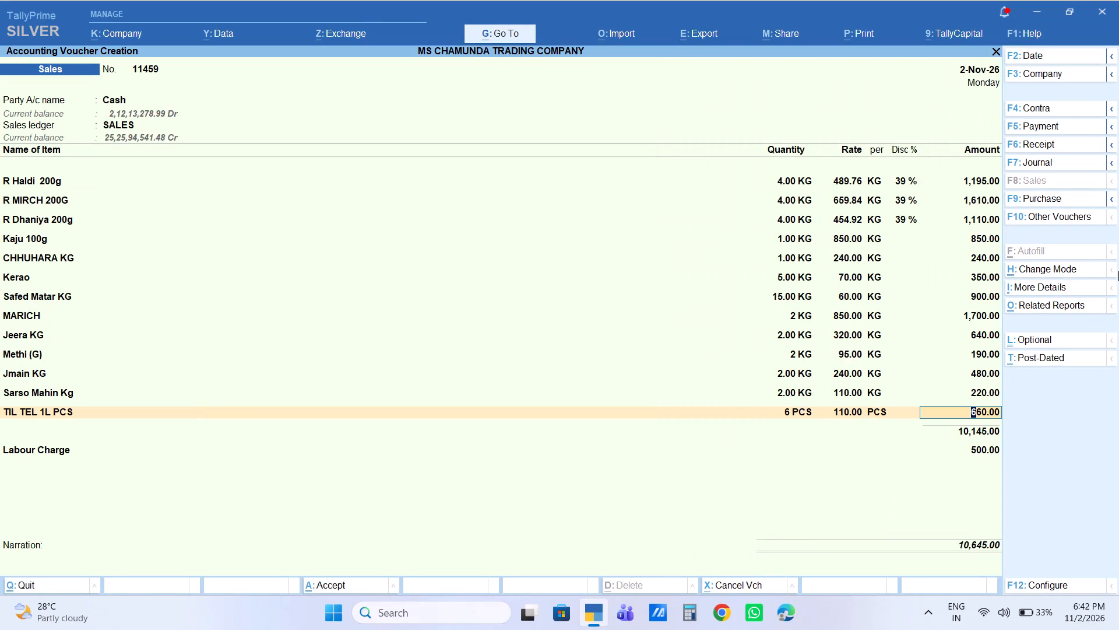
key("Return")
Add the item TIL TEL 500ML PCS with a quantity of 6 pcs and an amount of 360.
type("til te")
key("Down")
key("Down")
key("Down")
key("Down")
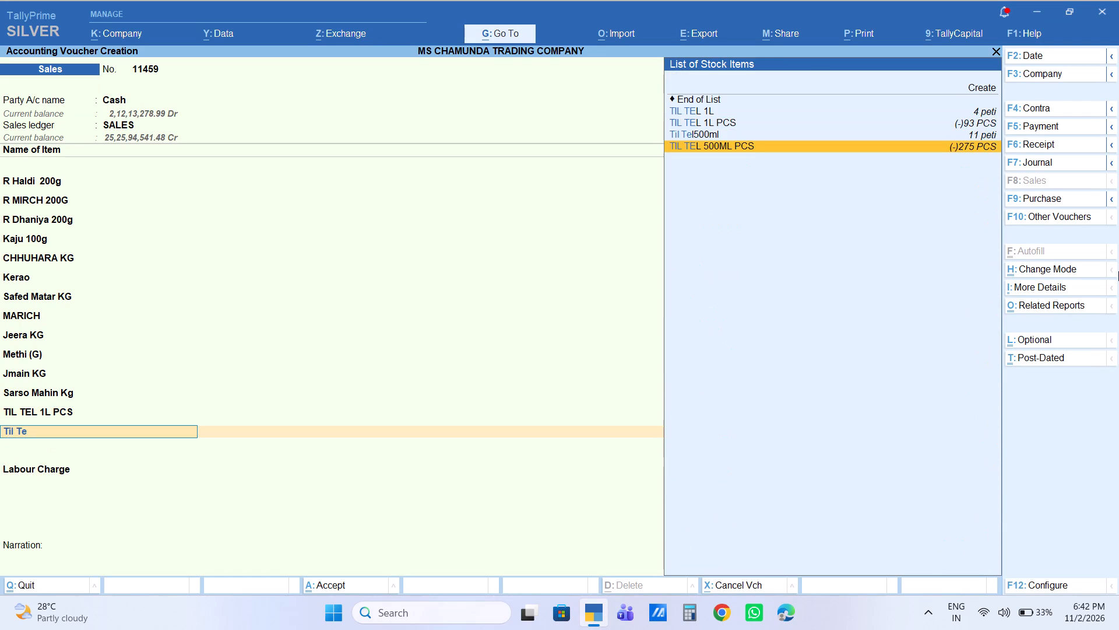
key("Return")
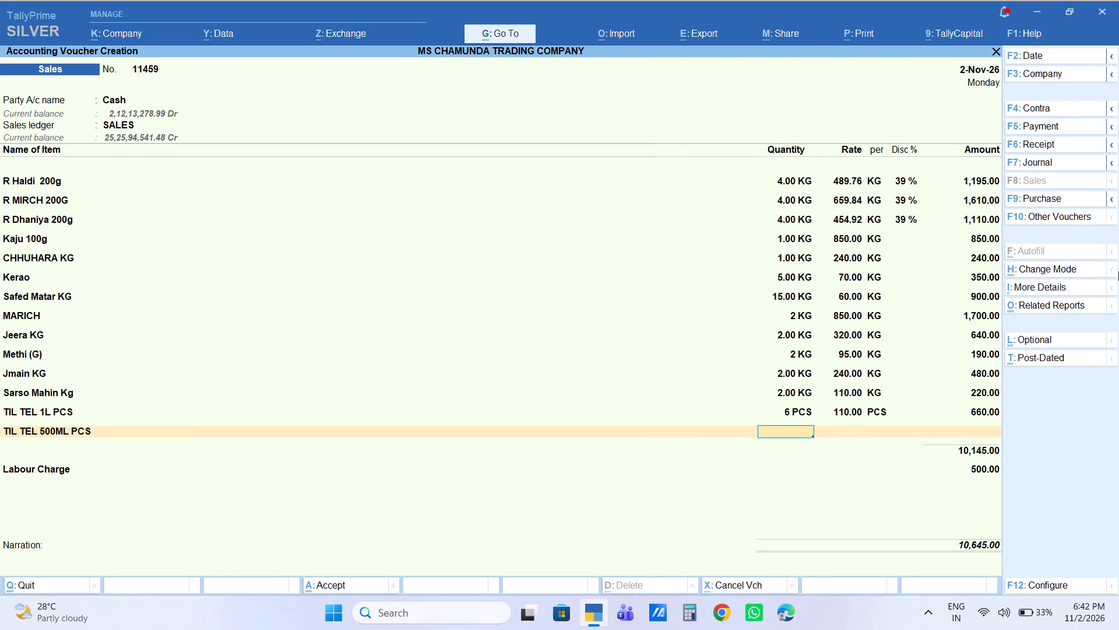
key("6")
key("Return")
key("Return")
key("Return")
key("Return")
type("360")
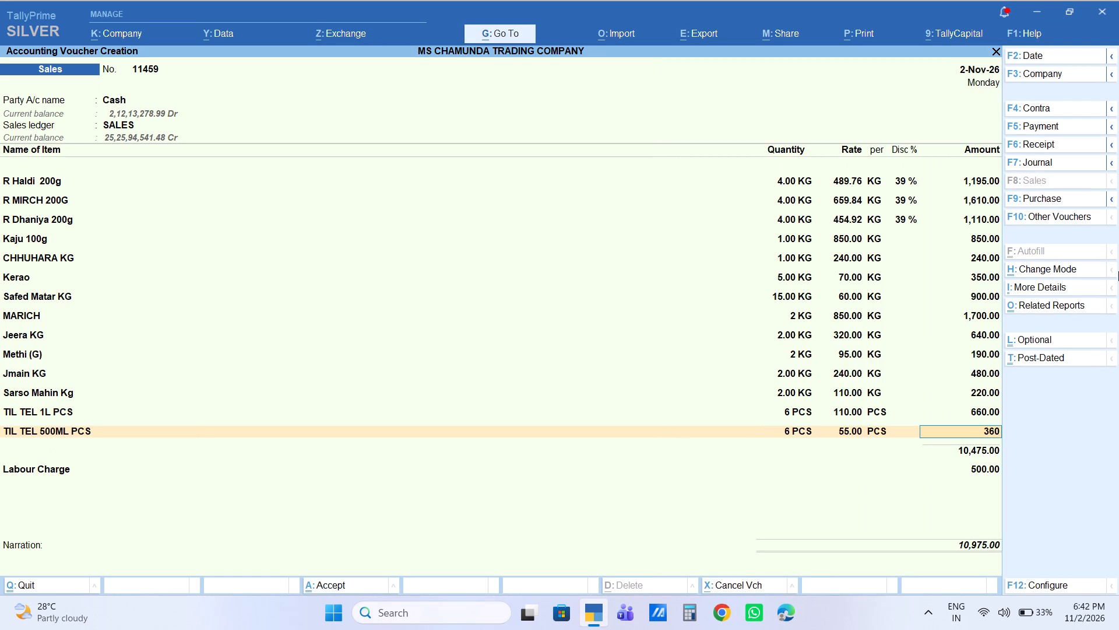
key("Return")
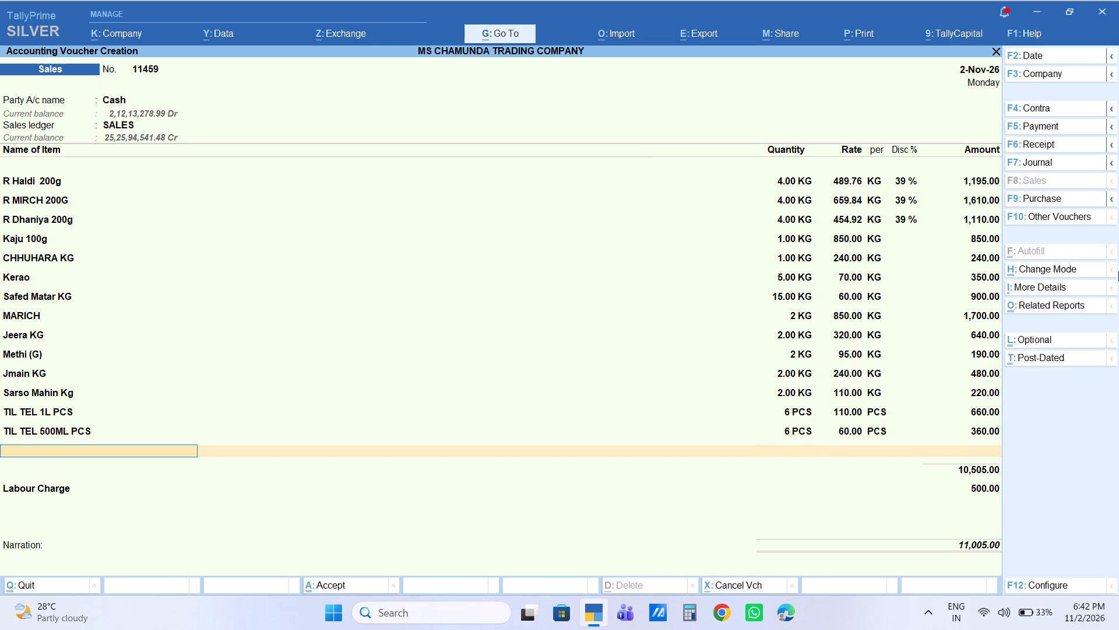
Add the item Machis Rs 2 with a quantity of 1 peti and an amount of 420.
type("machis")
key("Down")
key("Down")
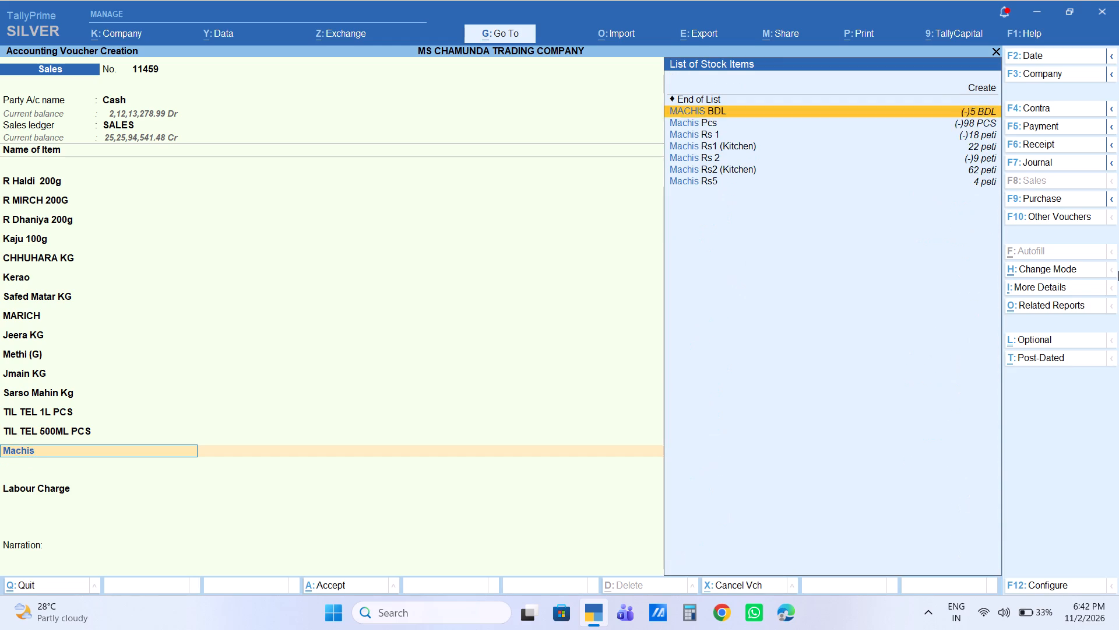
key("Down")
key("Down")
key("Down")
key("Return")
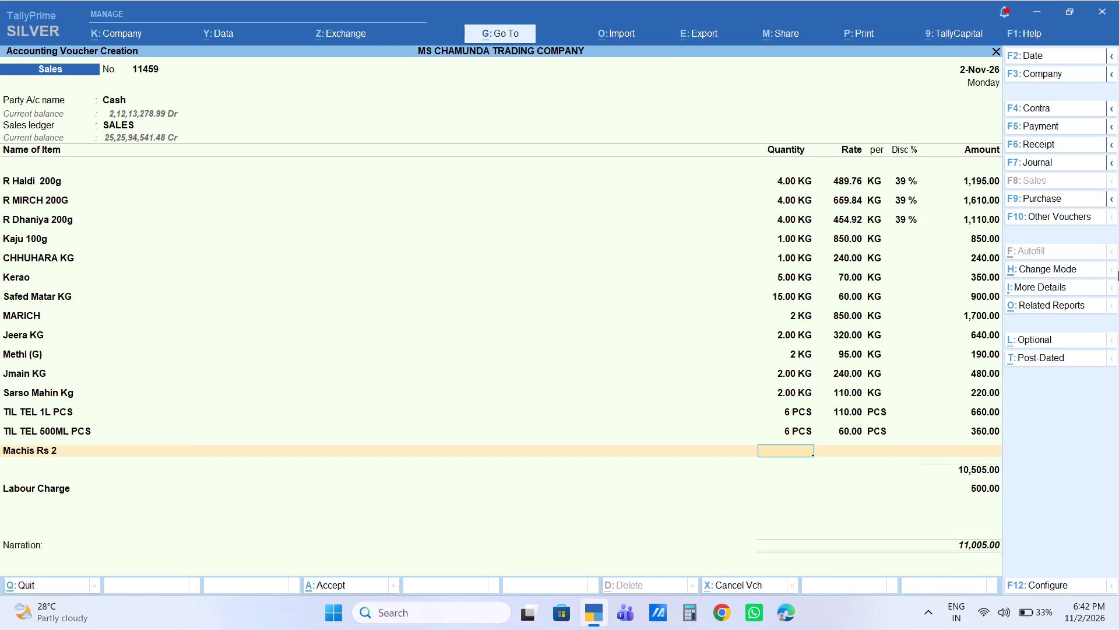
key("1")
key("Return")
key("Return")
key("Return")
key("Return")
type("420")
key("Return")
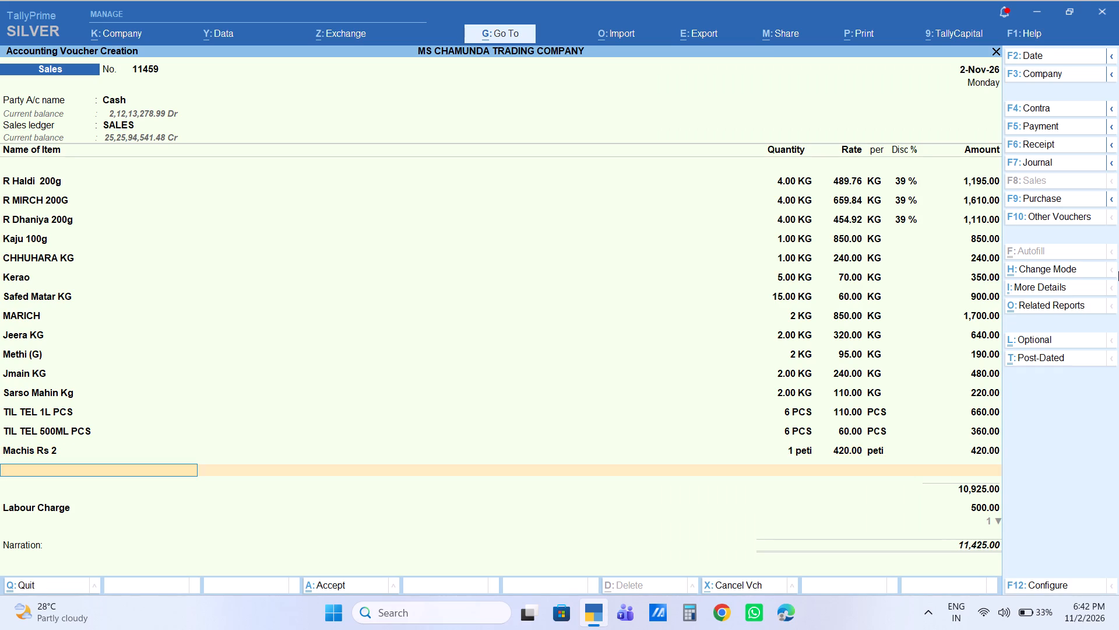
Add the item C.P Rs1 Peti with a quantity of 1 peti at a rate of 710.
type("cp")
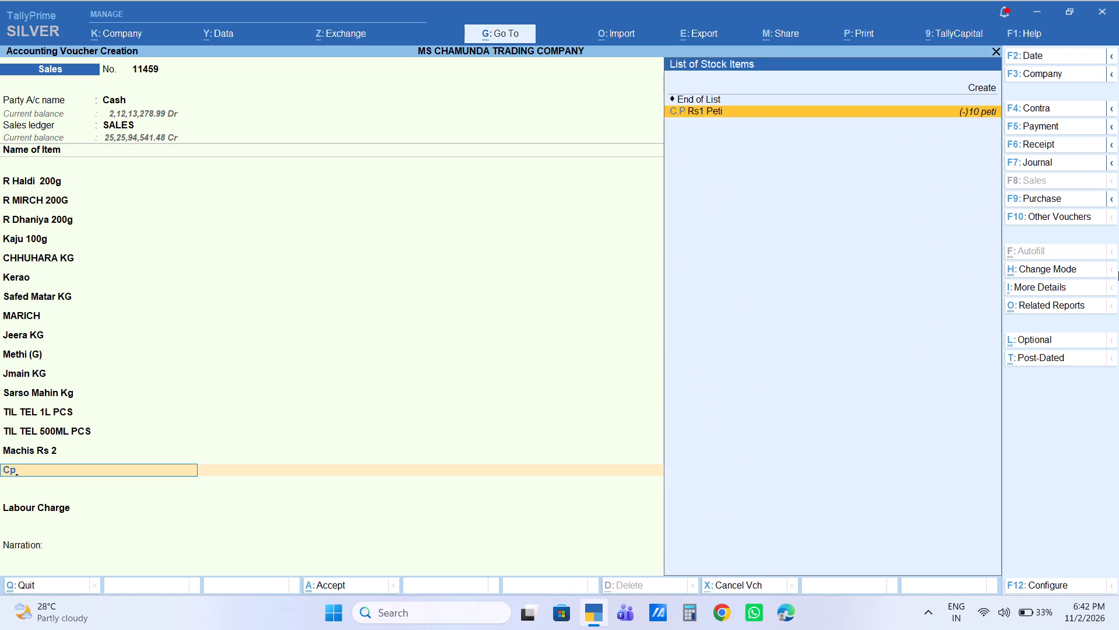
key("Return")
key("1")
key("Return")
key("Return")
key("Return")
key("Return")
key("Return")
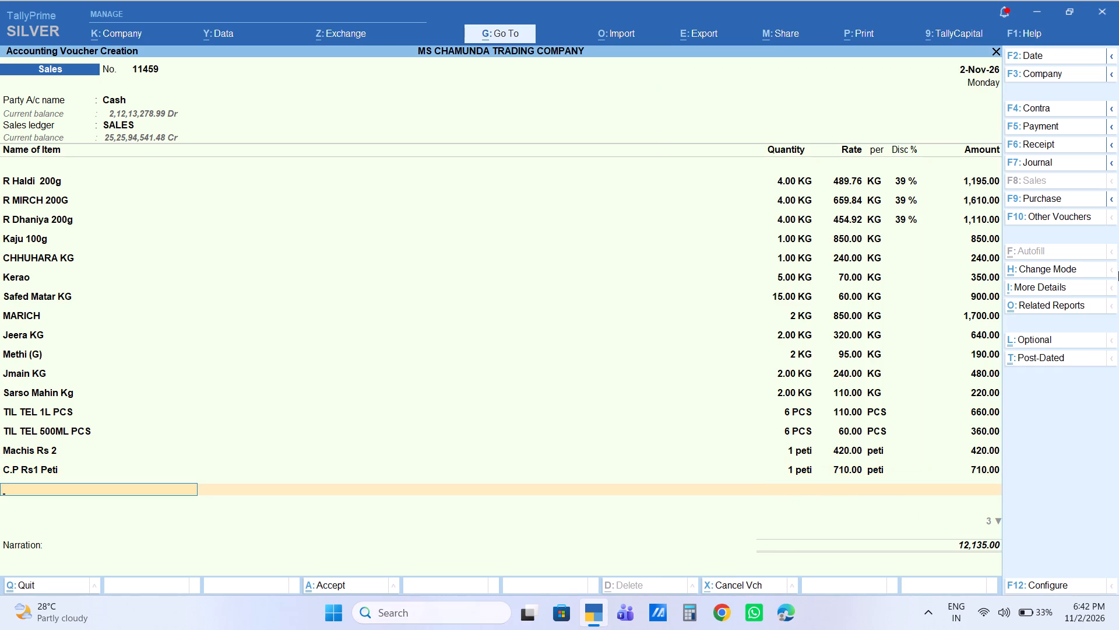
Add the item MAHARAJA 26kg with a quantity of 1 bag at a rate of 1,430.
type("mahara")
key("Down")
key("Return")
key("1")
key("shift+Return")
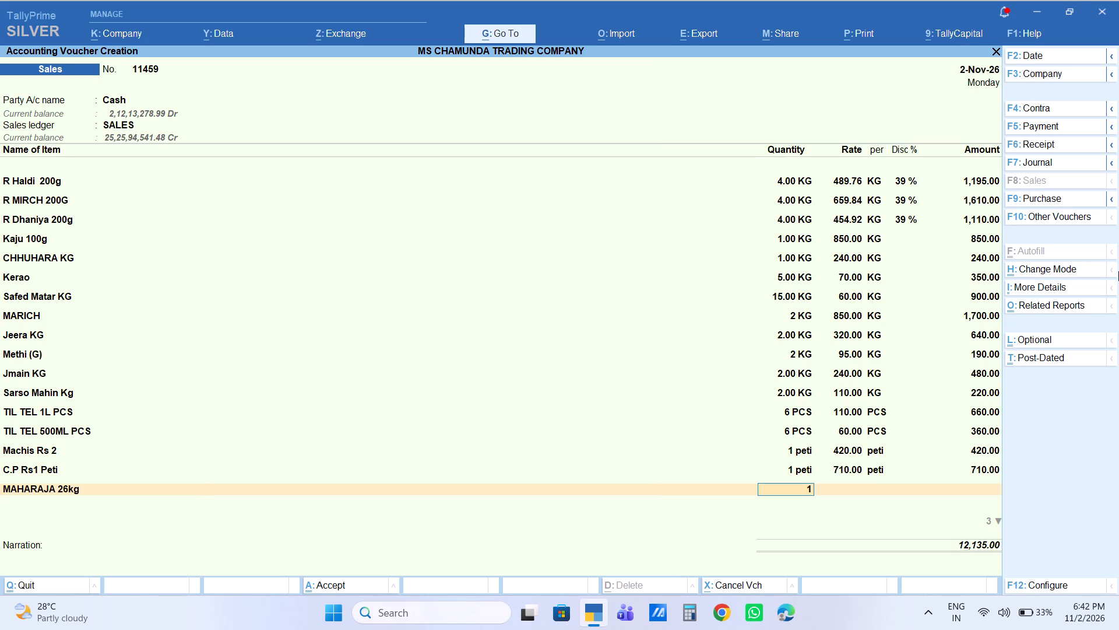
key("Return")
key("Return")
key("Return")
key("Return")
key("Return")
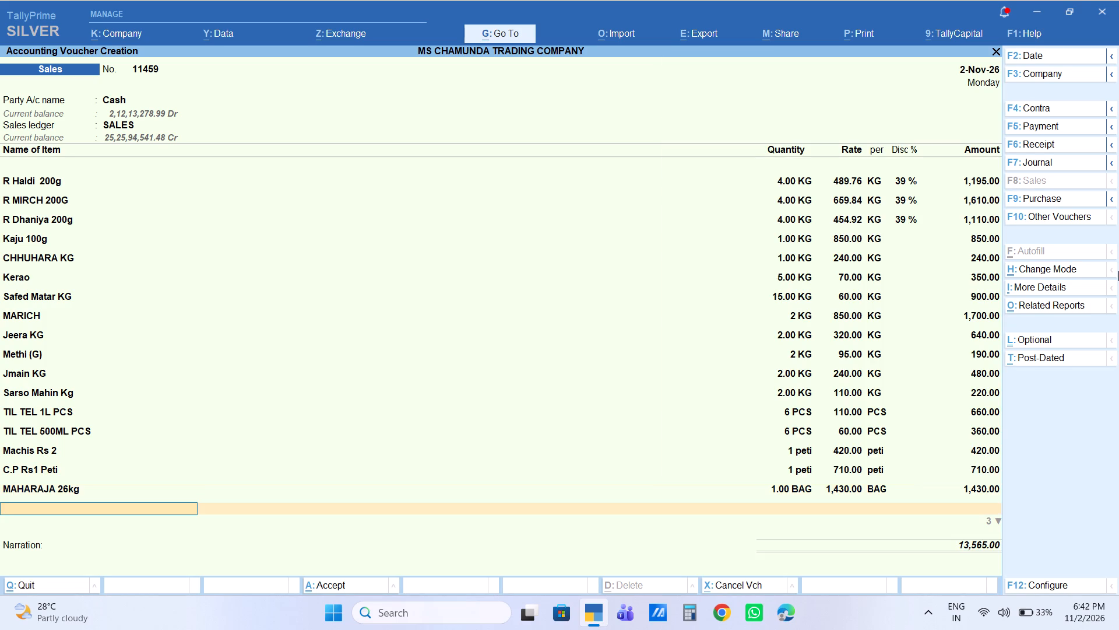
Add the item CHURA 23KG with a quantity of 1 bag at a rate of 850.
type("chura23")
key("Return")
key("Return")
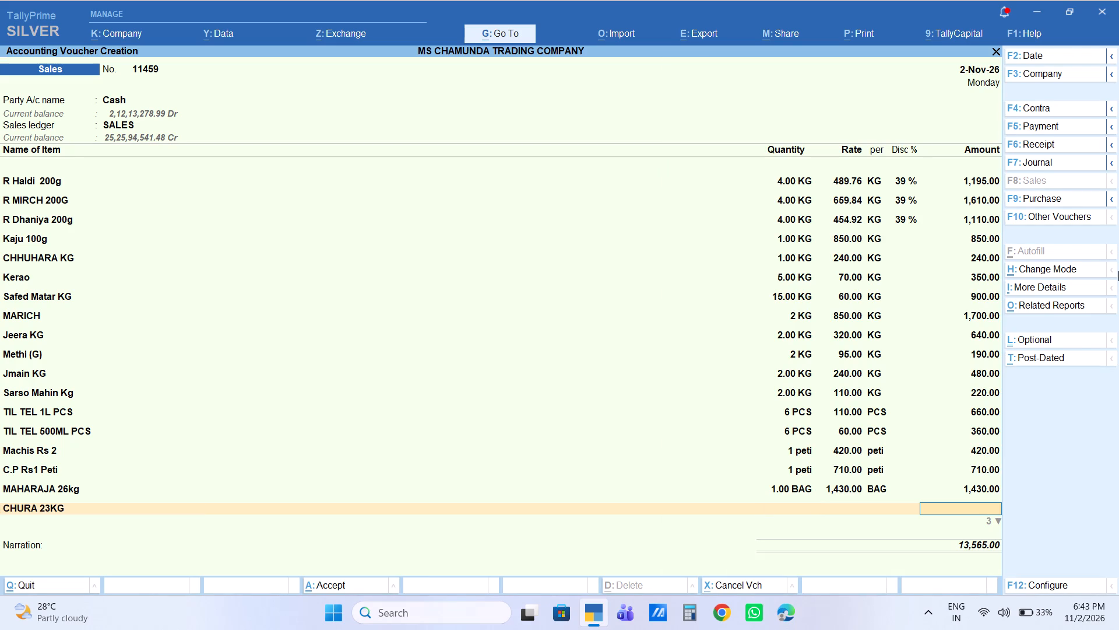
key("BackSpace")
key("1")
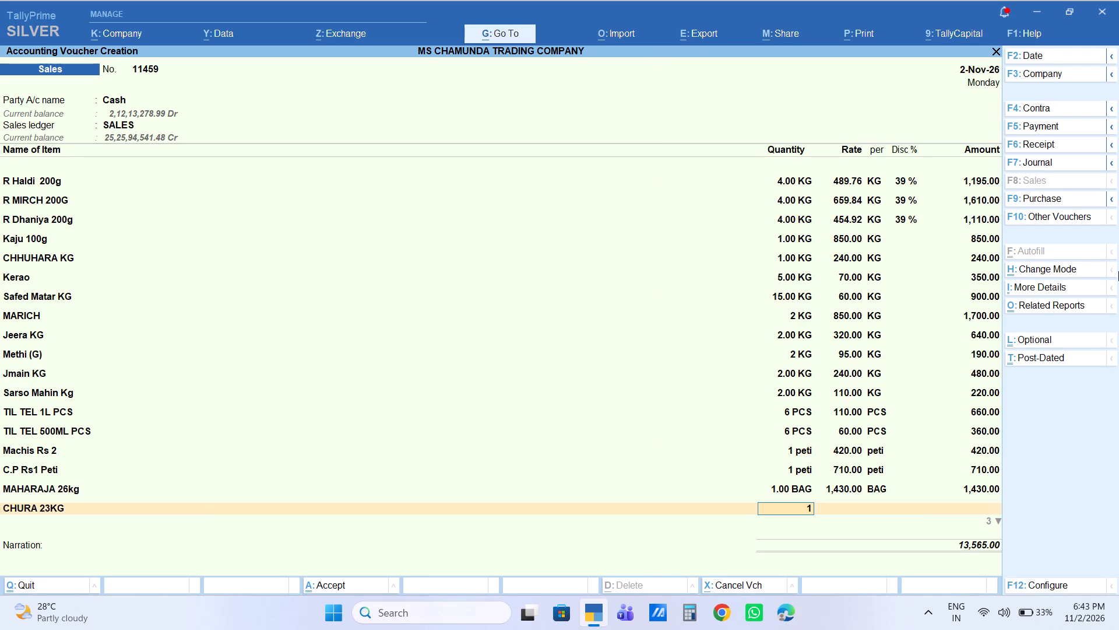
key("Return")
key("Return")
key("Return")
key("Return")
key("Return")
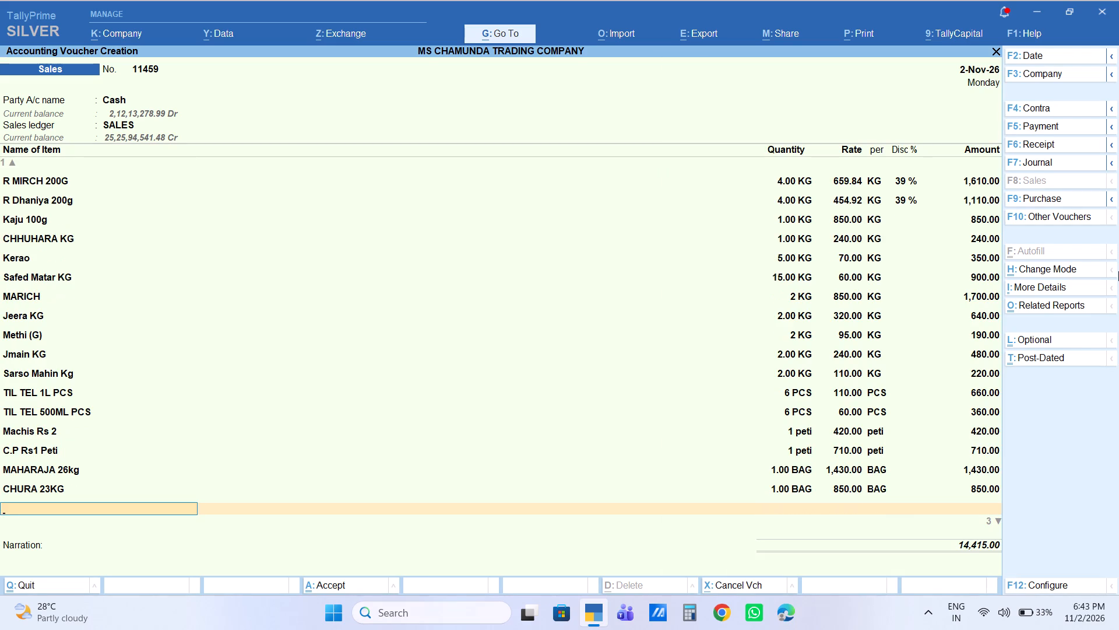
Add the item Ripuraj Mahashakti 26kg with a quantity of 1 bag and an amount of 1612.
type("mahads")
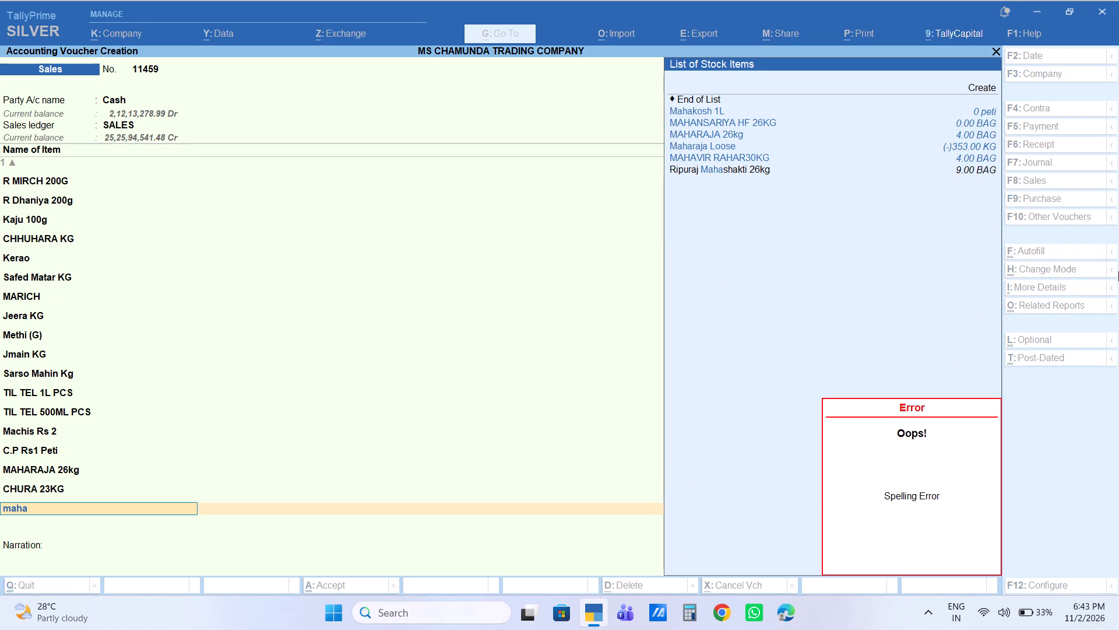
key("Down")
key("Down")
key("Down")
key("Down")
key("Down")
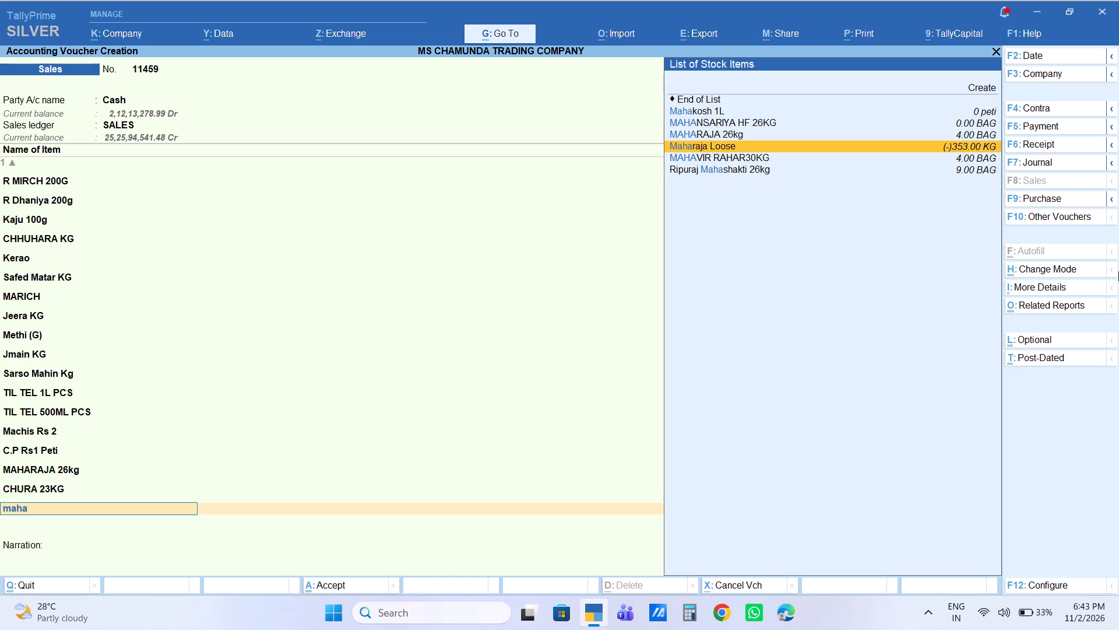
key("Down")
key("Return")
key("1")
key("Return")
key("Return")
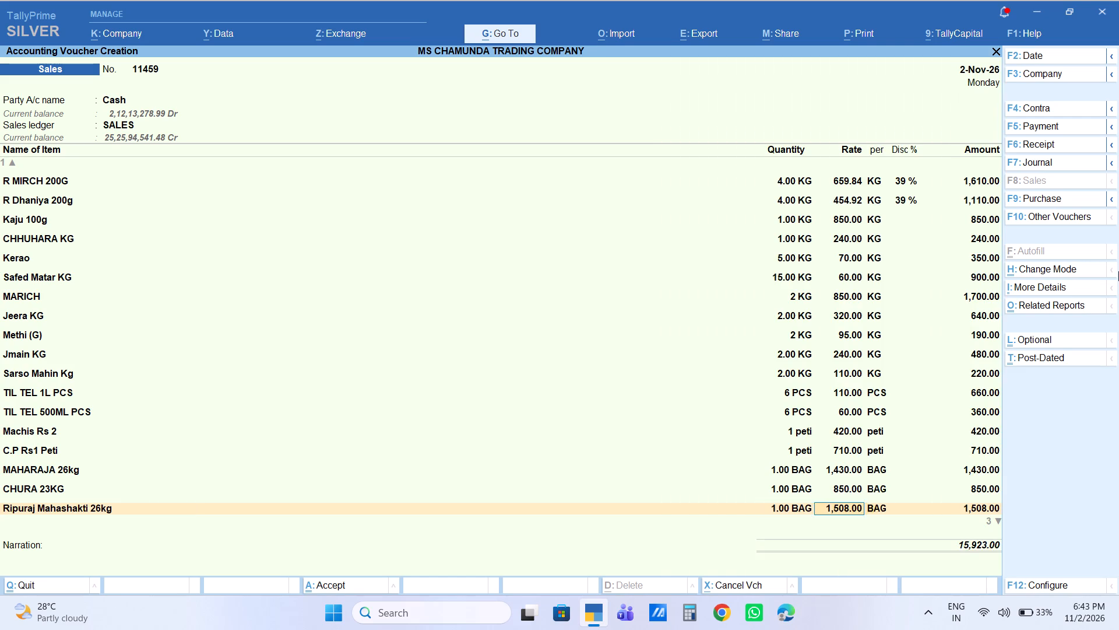
key("Return")
key("Return")
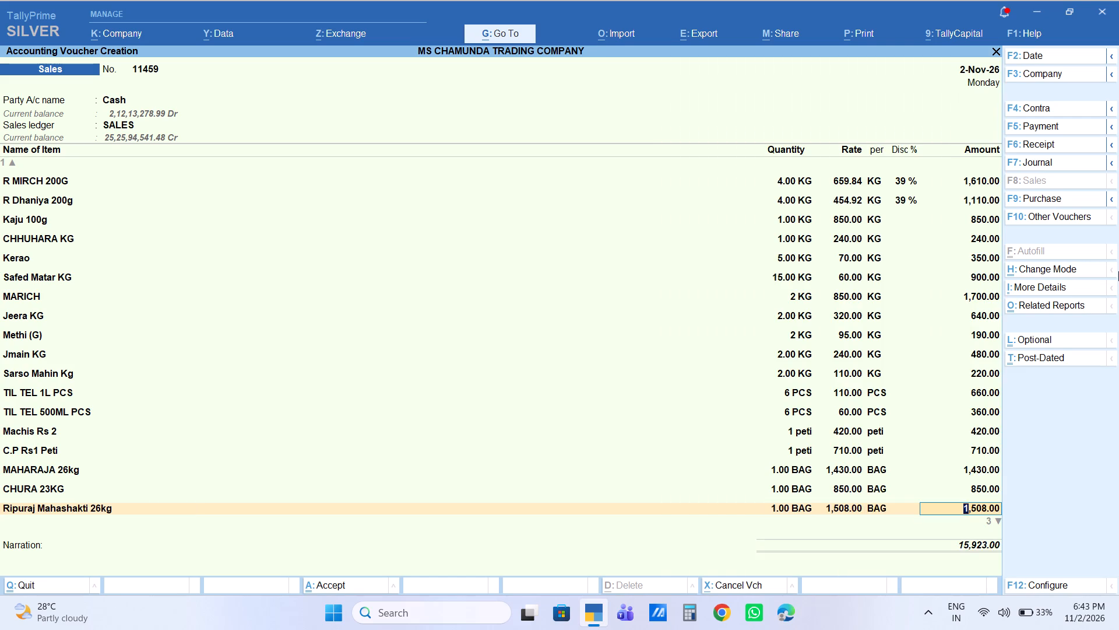
type("1612")
key("Return")
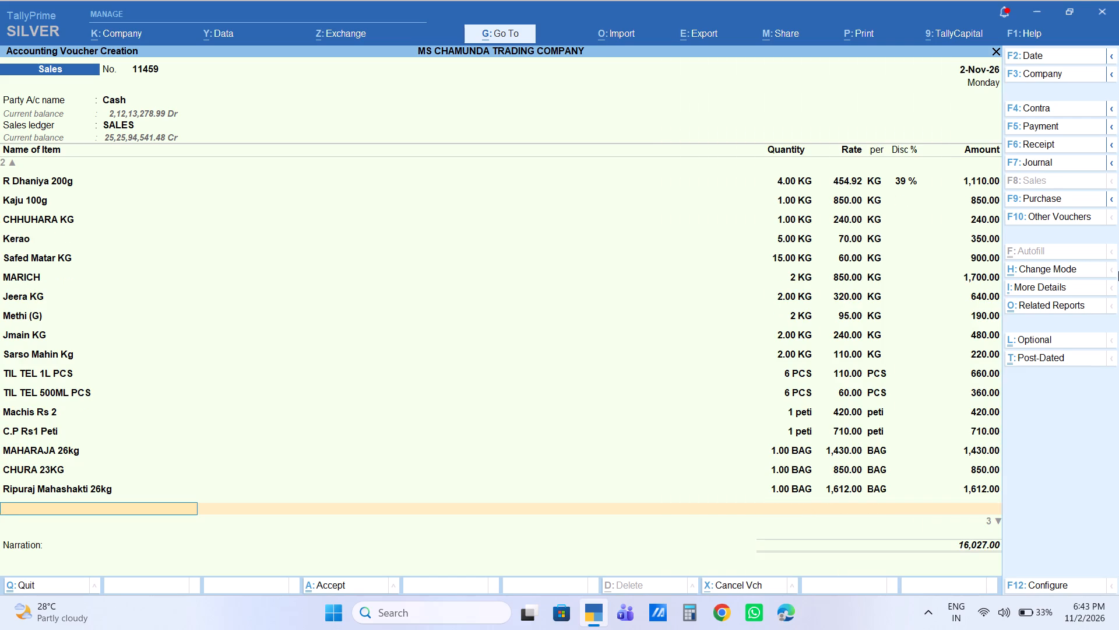
Add the item Ratna Miniket25kg with a quantity of 2 bags and an amount of 2500.
type("ratna")
key("Down")
key("Down")
key("Down")
key("Up")
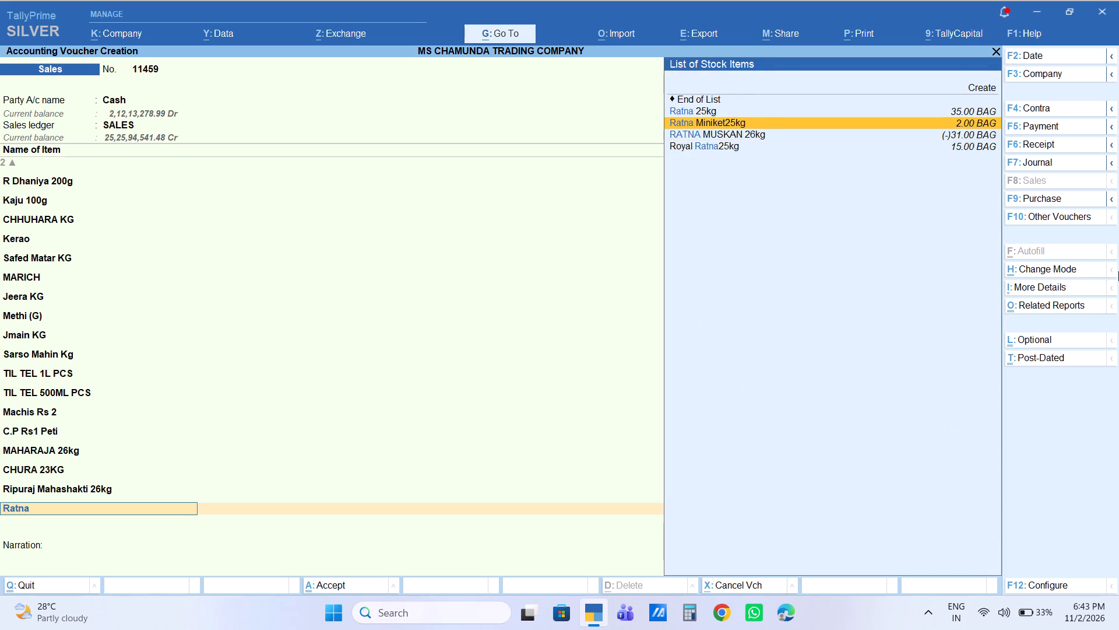
key("Return")
key("2")
key("Return")
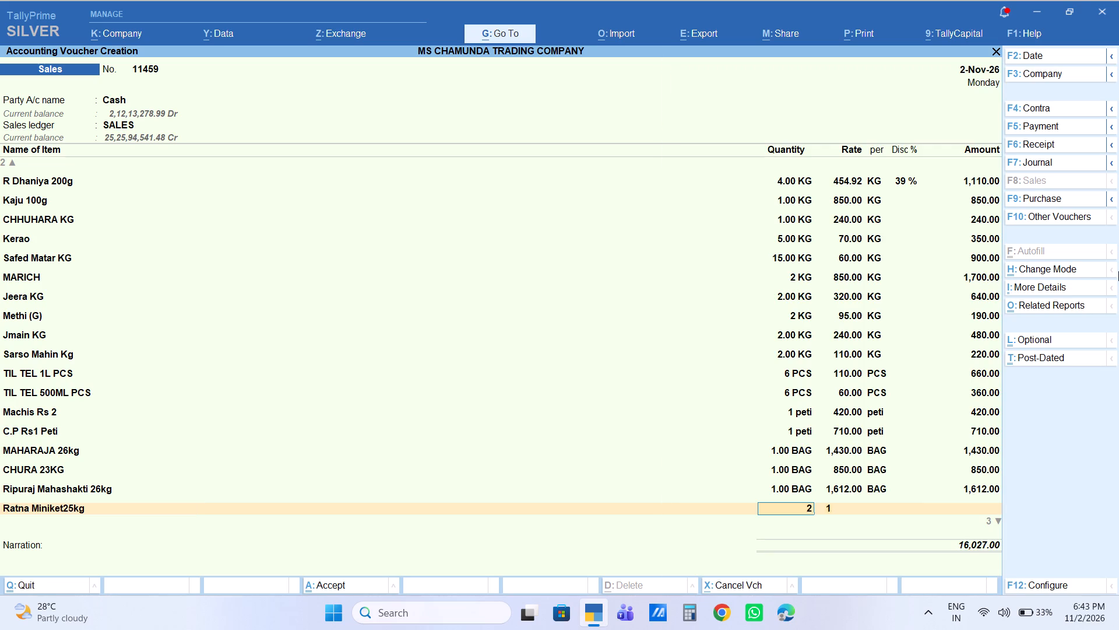
key("Return")
key("Return")
key("Return")
key("3")
key("BackSpace")
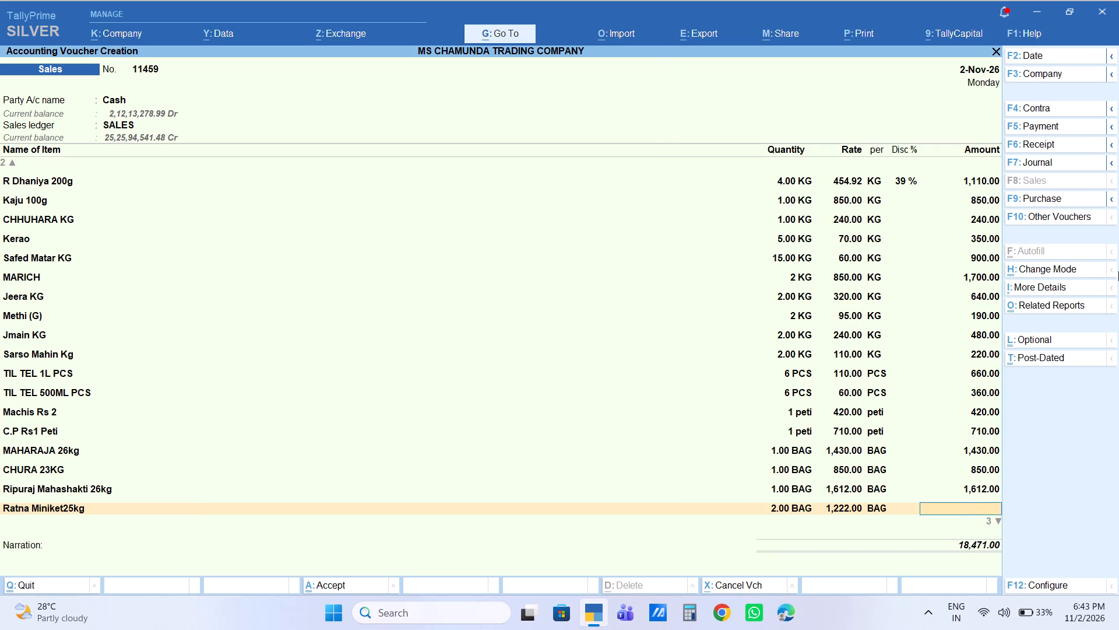
type("2500")
key("Return")
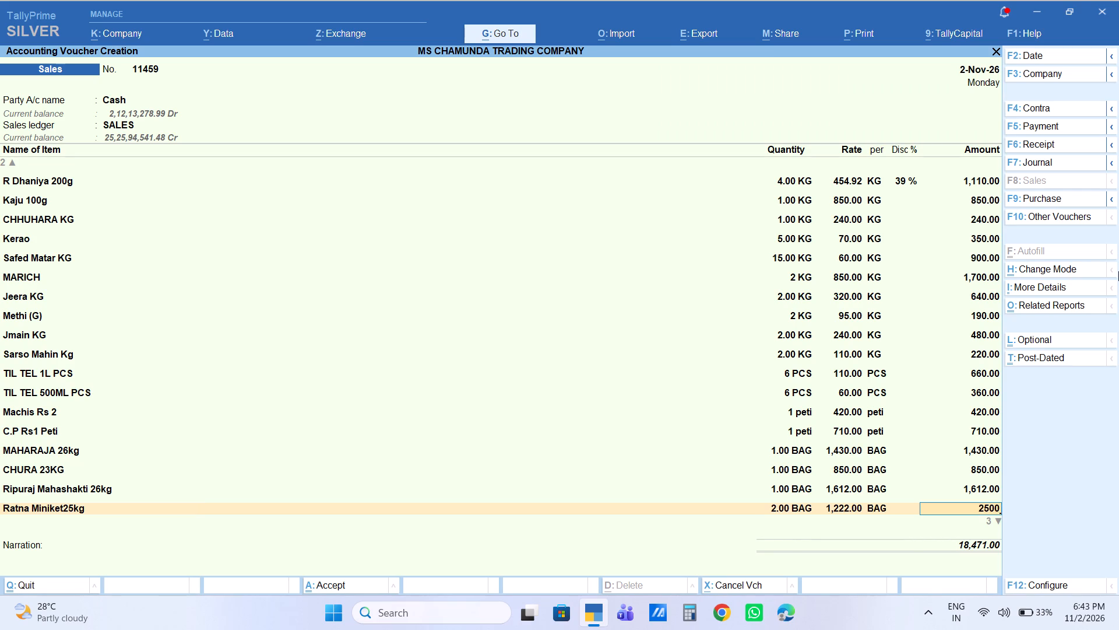
End the item list and set the Labour Charge amount to 30.
key("Return")
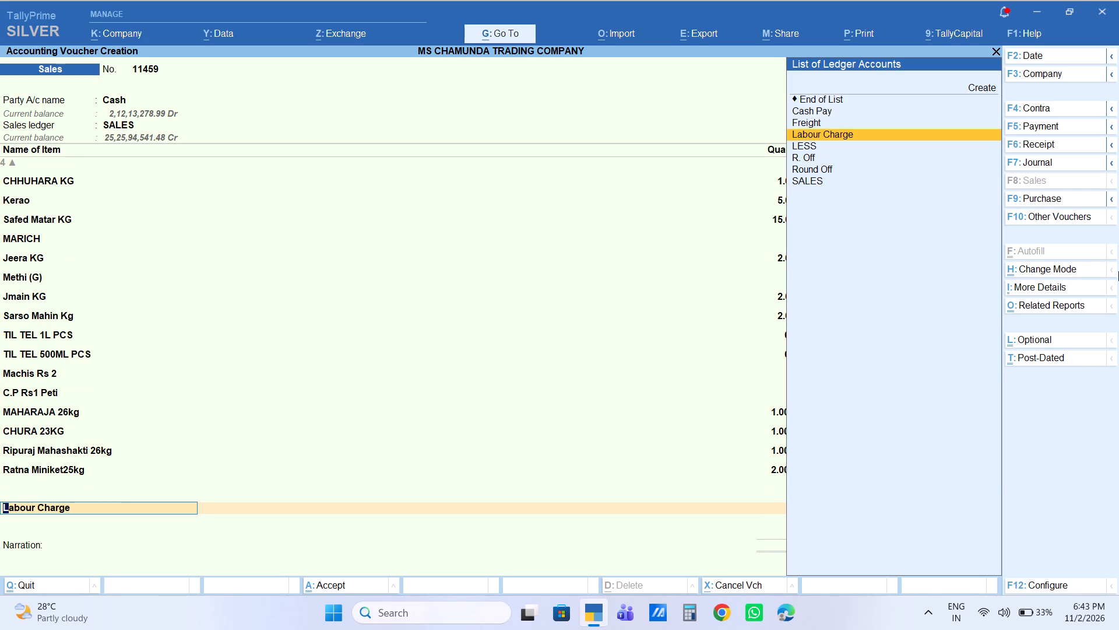
key("Return")
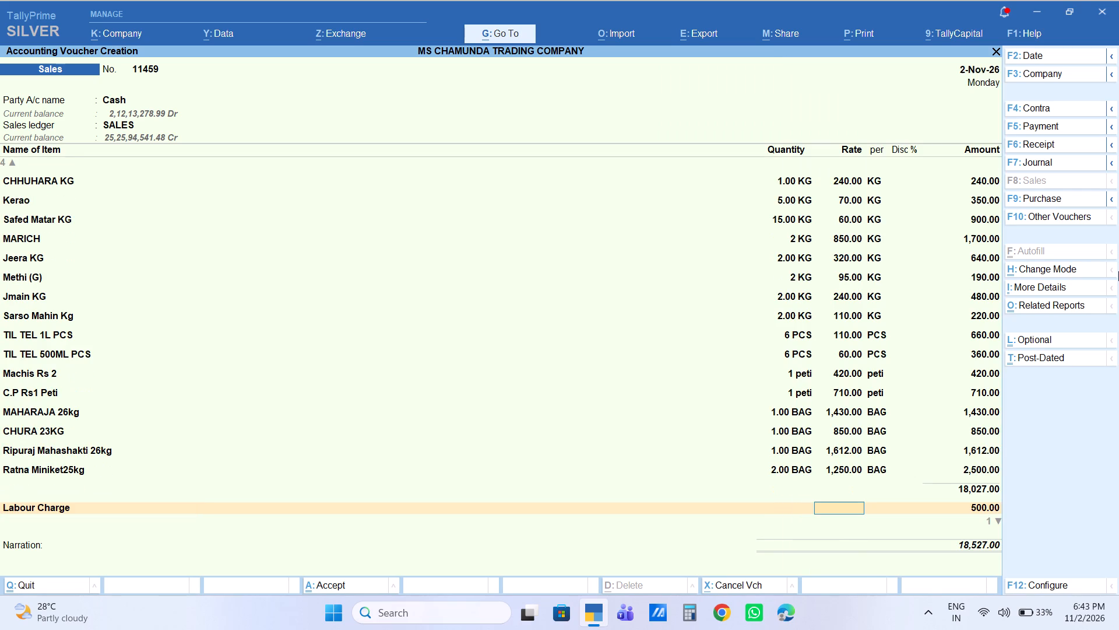
key("Return")
type("30")
key("Return")
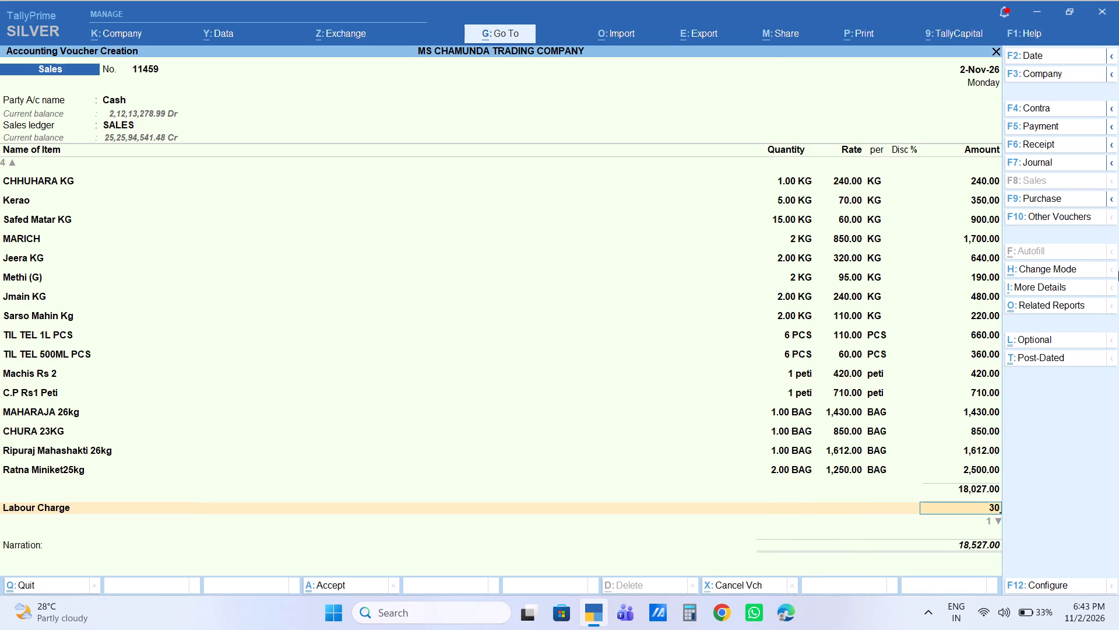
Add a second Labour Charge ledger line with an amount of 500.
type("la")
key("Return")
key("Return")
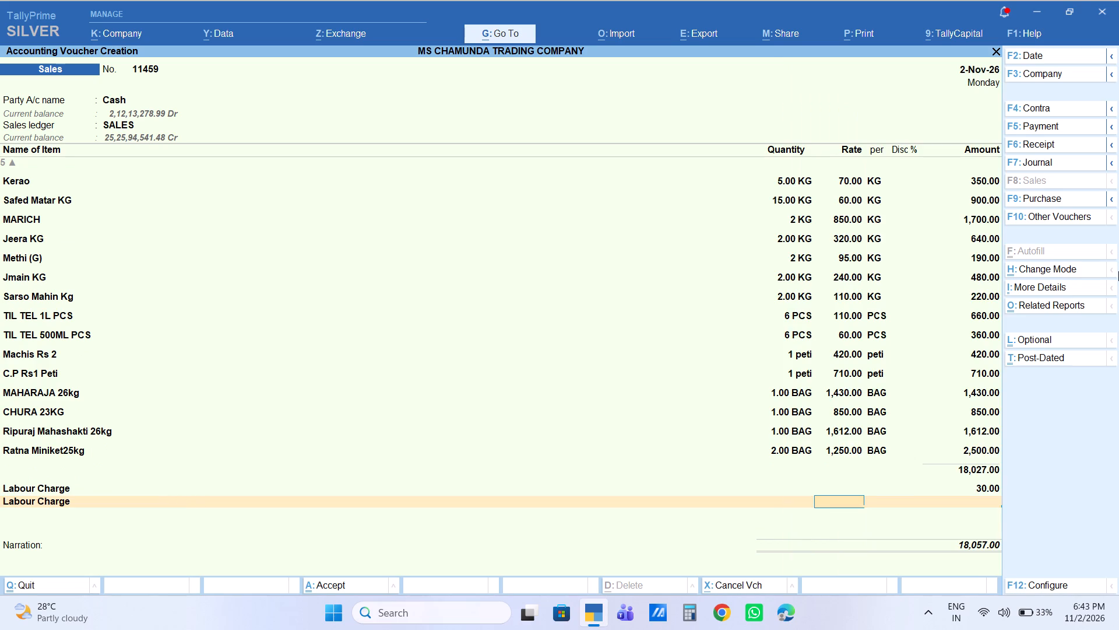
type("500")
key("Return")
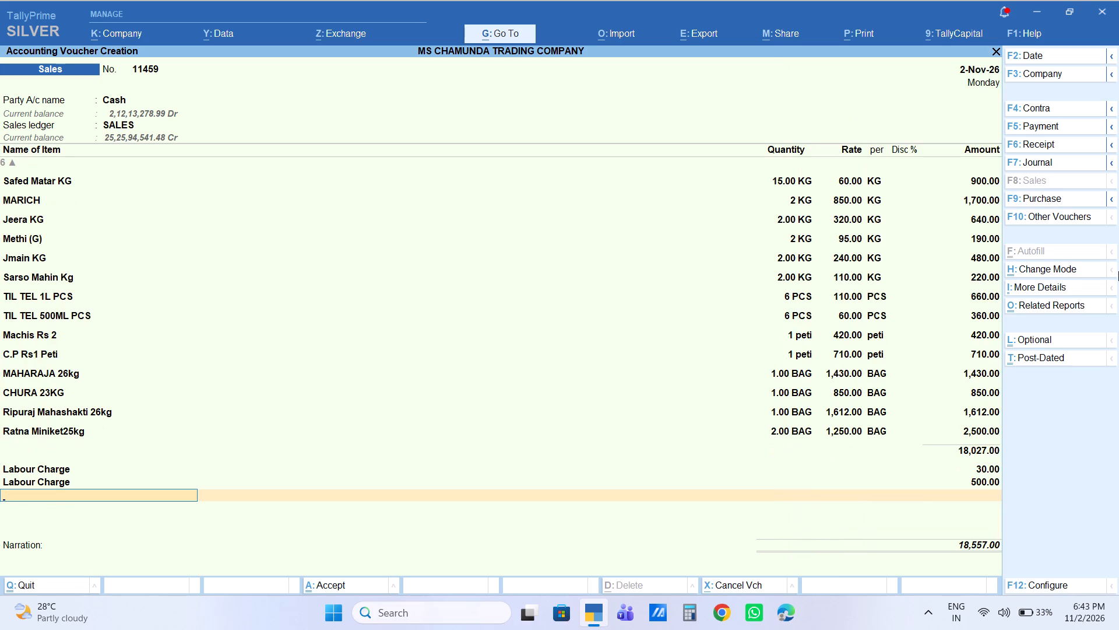
Replace the second Labour Charge line with End of List and accept the sales voucher.
key("BackSpace")
key("BackSpace")
key("BackSpace")
type("end")
key("Return")
key("Return")
key("Return")
key("Return")
key("Return")
key("Return")
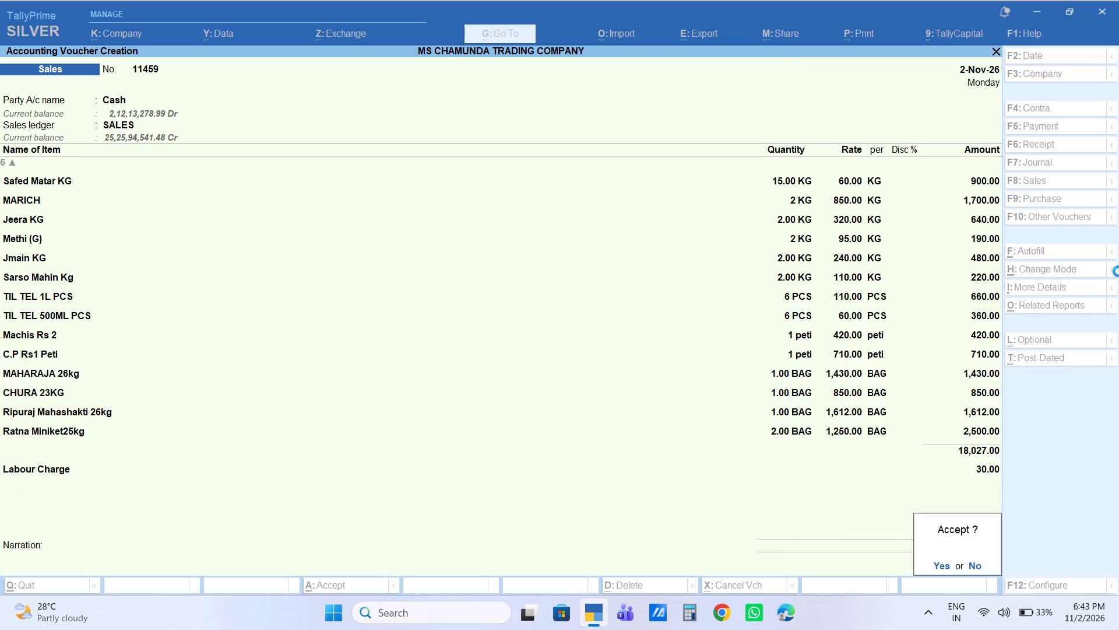
key("Return")
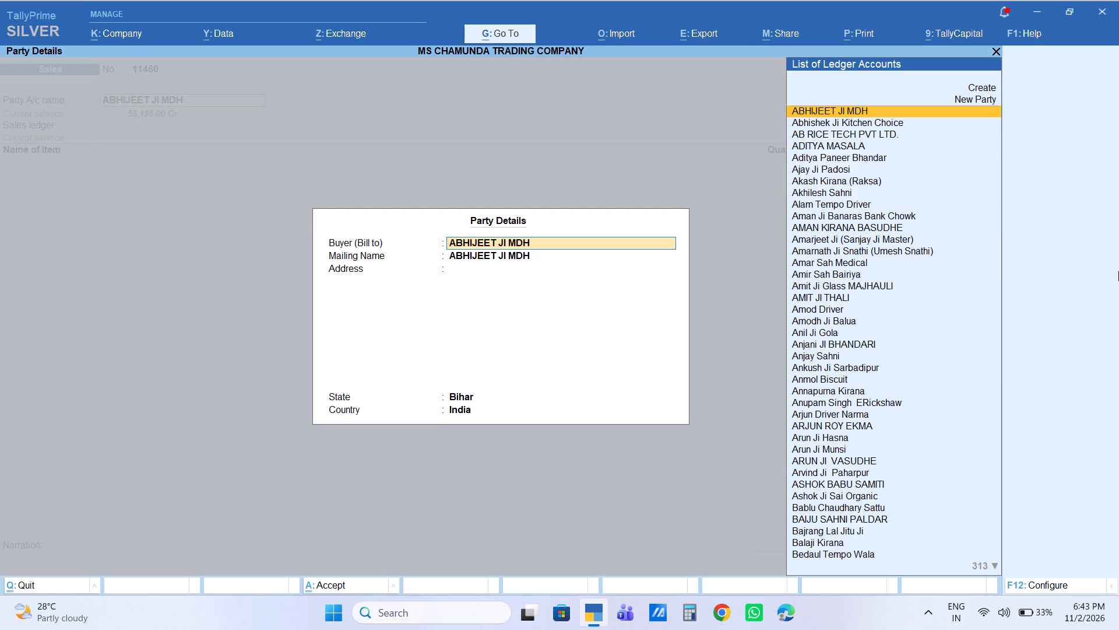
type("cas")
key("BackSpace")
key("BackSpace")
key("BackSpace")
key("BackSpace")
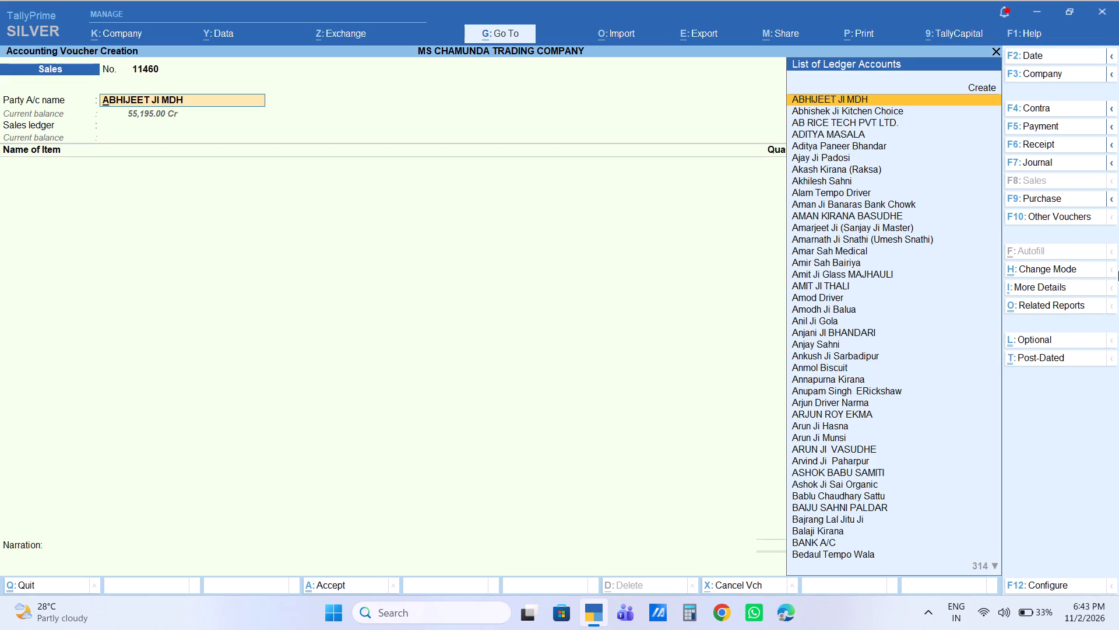
Set the party account of the new sales voucher to Cash and accept its party details.
type("cas")
key("Return")
key("Return")
key("Return")
key("Return")
key("Return")
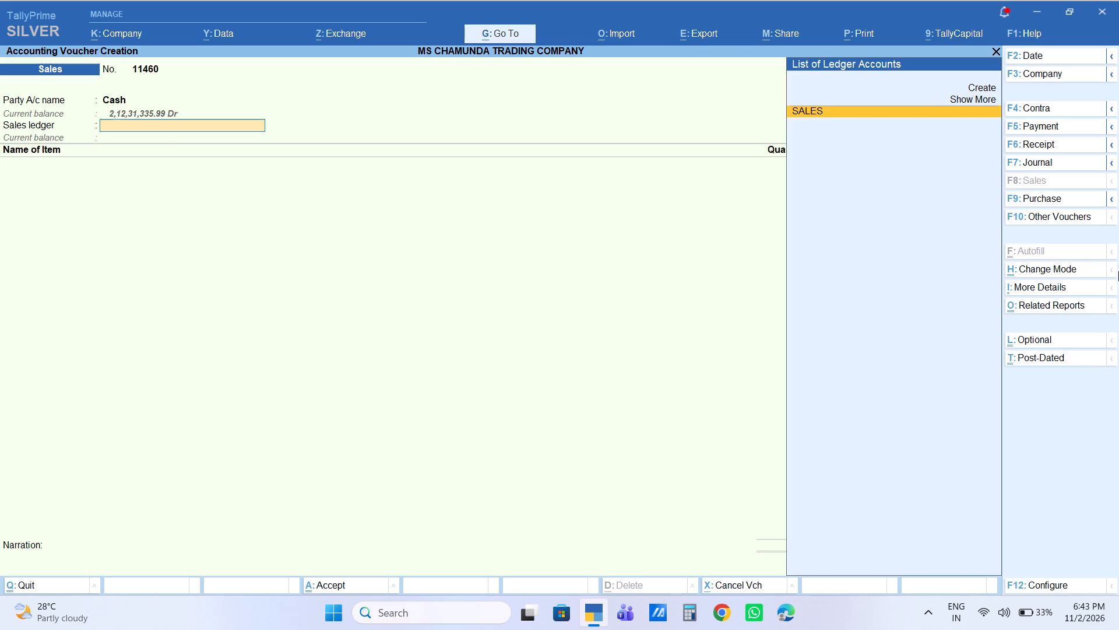
Select the SALES ledger and add SALONI 500ML PETI with quantity 1 peti at its default rate.
key("Return")
type("saloni")
type("50")
key("Down")
key("Down")
key("Return")
key("1")
key("Return")
key("Return")
key("Return")
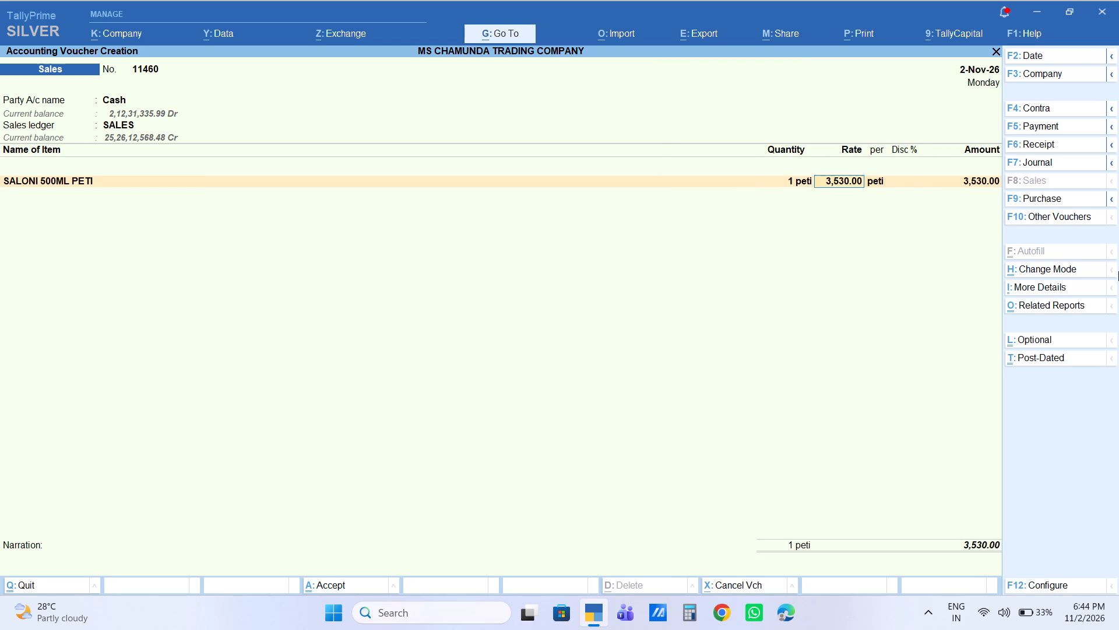
key("Return")
key("Return")
End the item and ledger lists and accept the cash sales voucher with no narration.
key("Return")
key("Return")
key("Return")
key("Return")
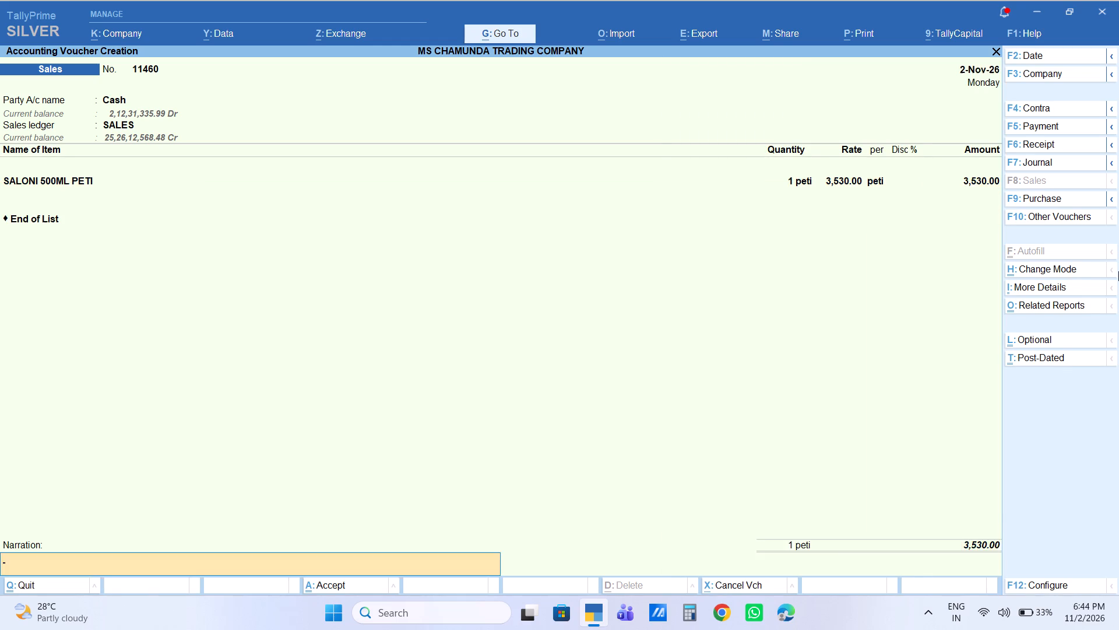
key("Return")
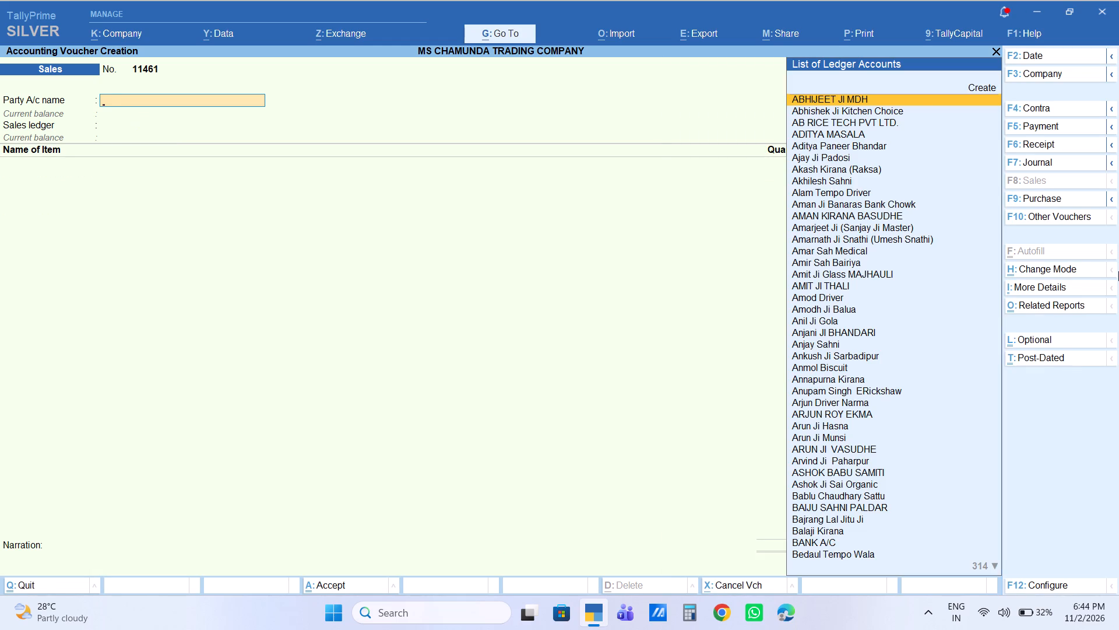
Set the new sales voucher's party account to Cash and enter the buyer's name in the party details.
type("cas")
key("Return")
type("anupa")
key("Return")
key("Return")
key("Return")
key("Return")
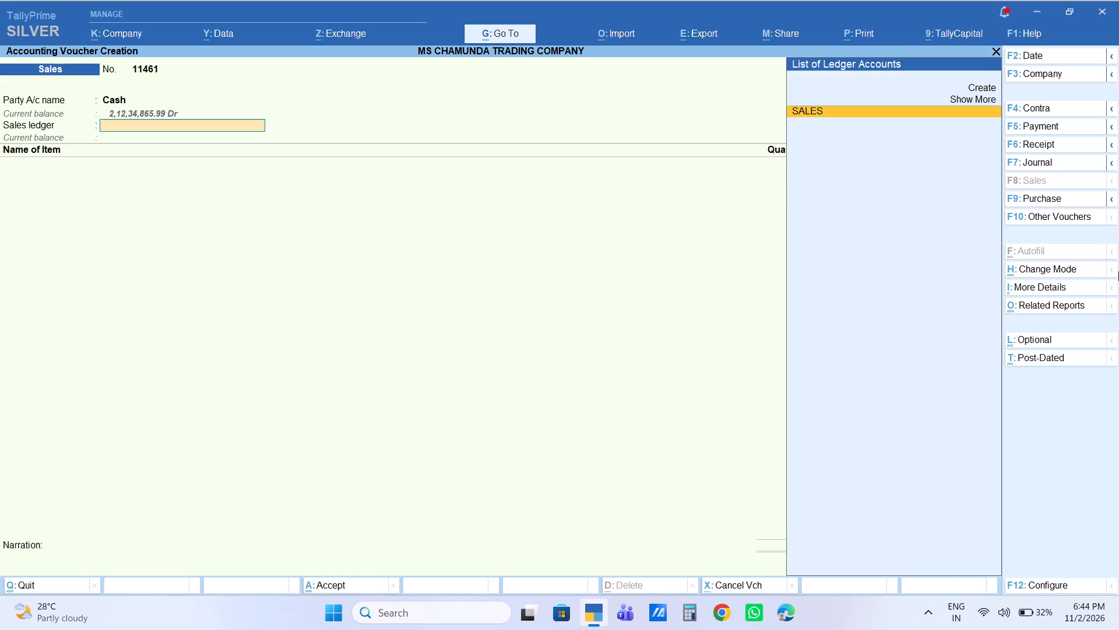
Select the SALES ledger and add Wheel 1Kg with quantity 1 BAG at its default rate.
key("Return")
type("whe")
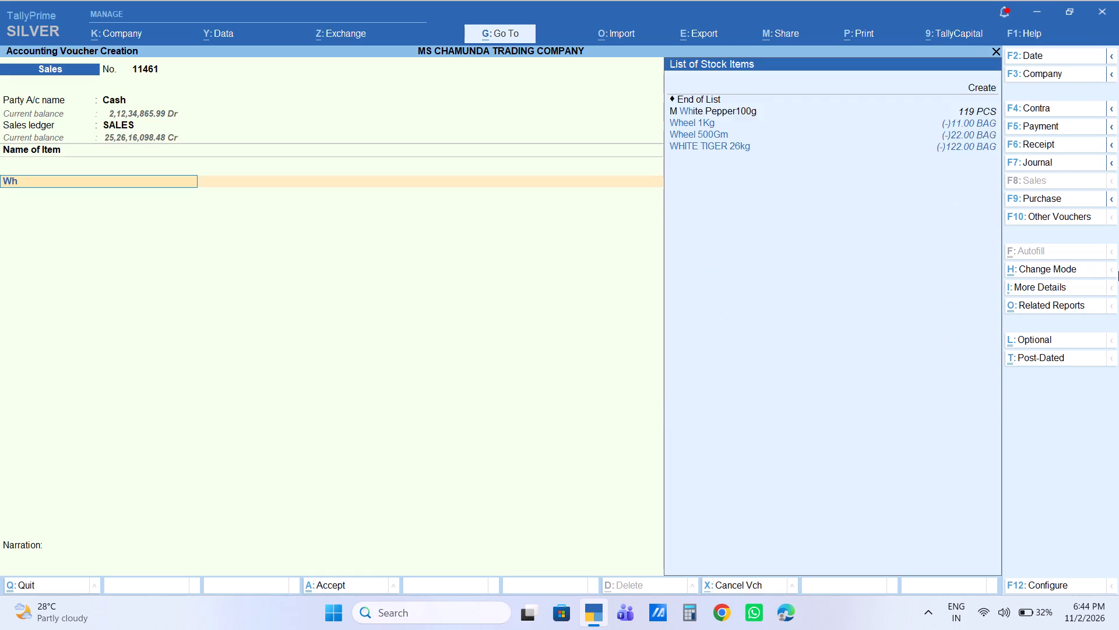
key("Down")
key("Return")
key("1")
key("Return")
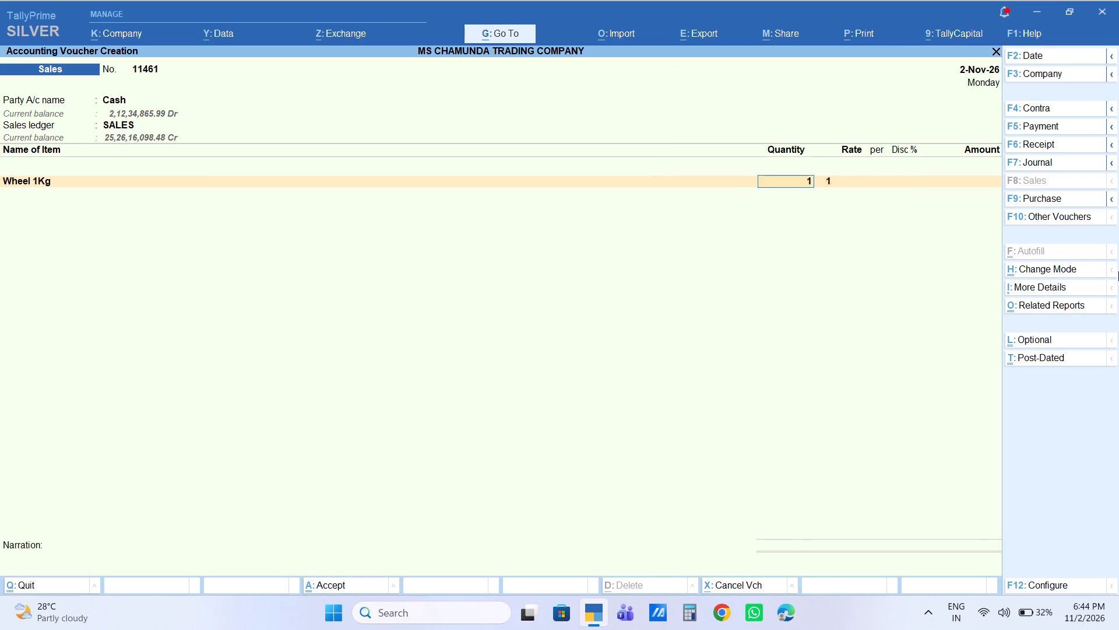
key("Return")
key("Return")
key("Return")
key("Return")
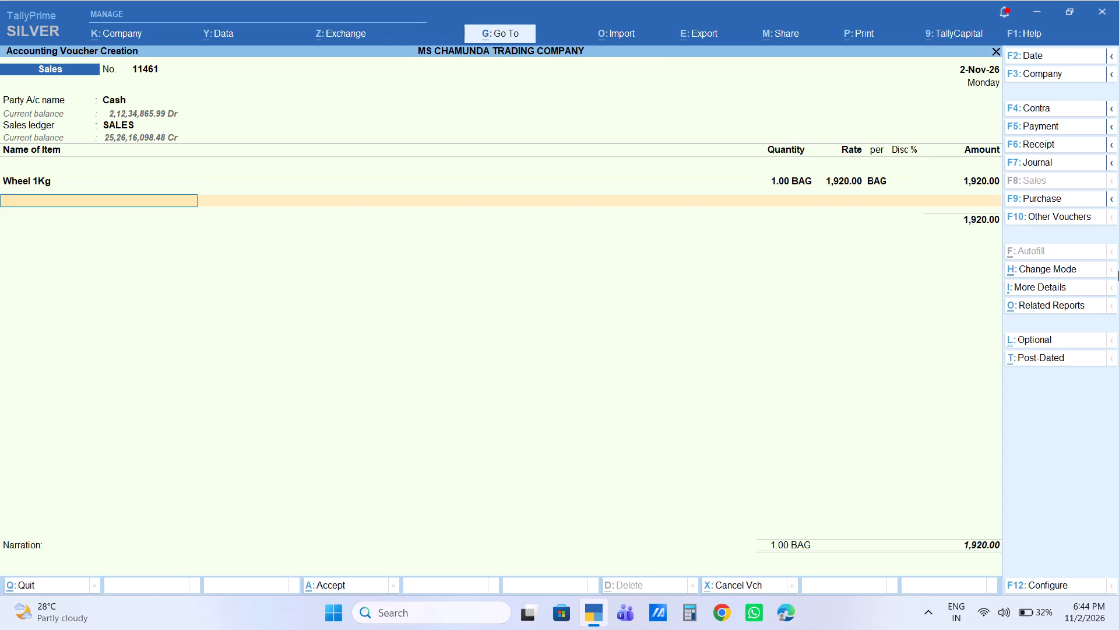
Add Surf Excel 500g to the voucher with quantity 1 BAG at its default rate.
type("surf")
key("Down")
key("Down")
key("Down")
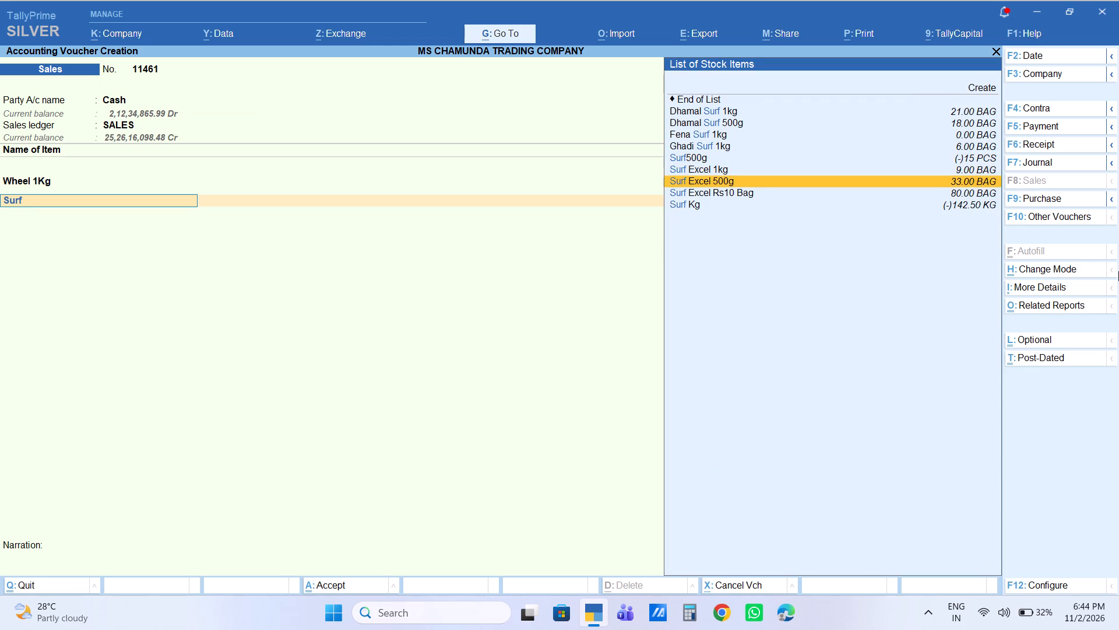
key("Down")
key("Up")
key("Return")
key("1")
key("Return")
key("Return")
key("Return")
key("Return")
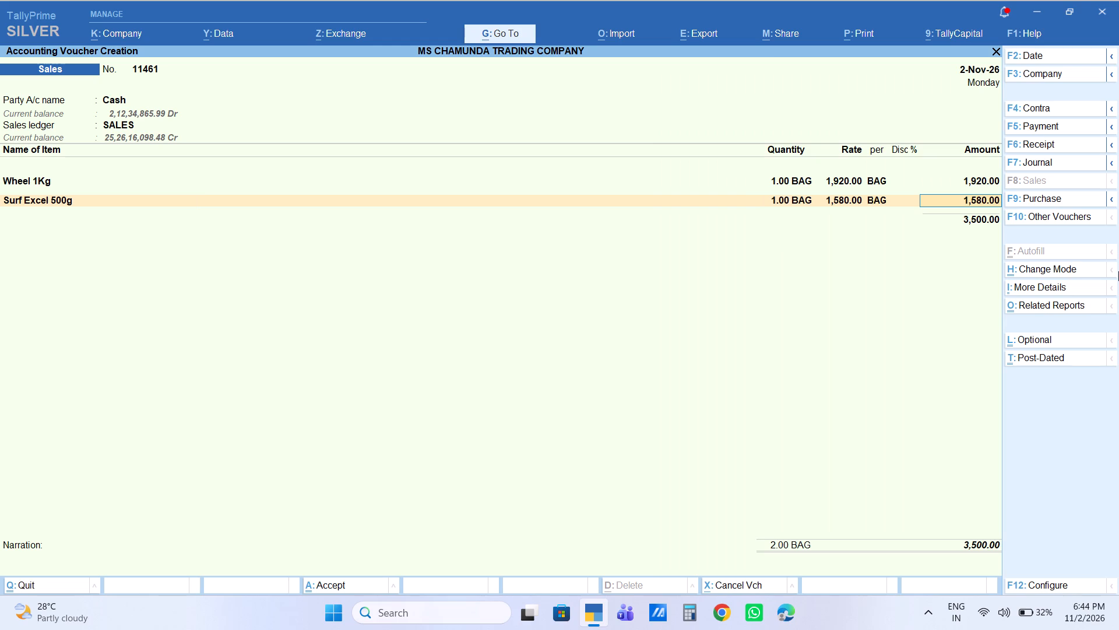
key("Return")
Add KAMDHENU 25KG to the voucher with quantity 1 BAG at its default rate.
type("kamdh")
key("Return")
key("1")
key("Return")
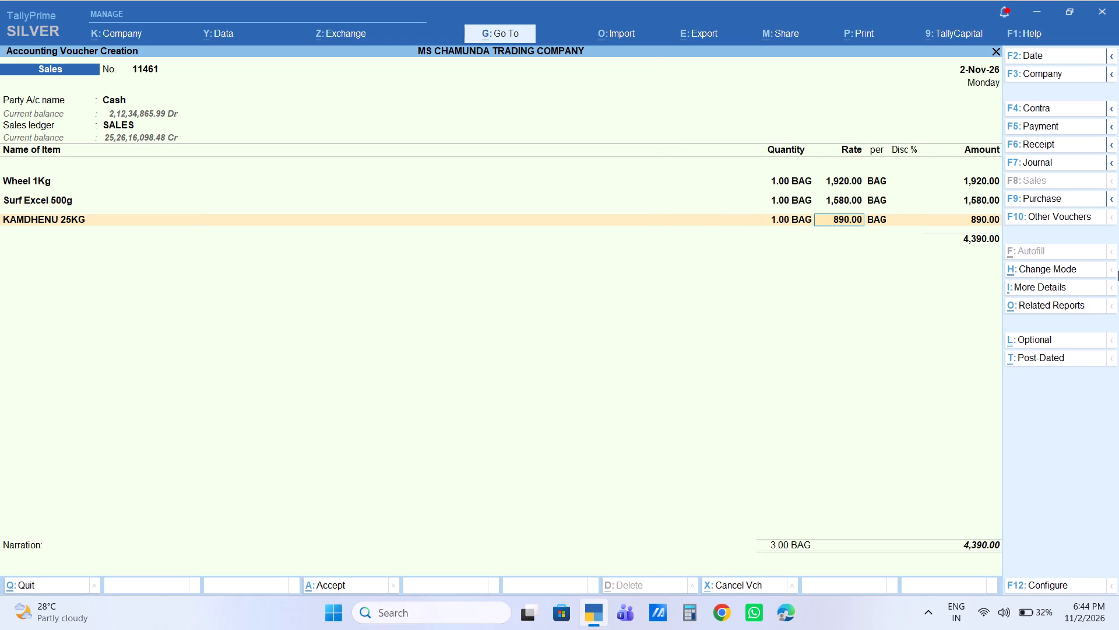
key("Return")
key("Return")
key("Return")
key("Return")
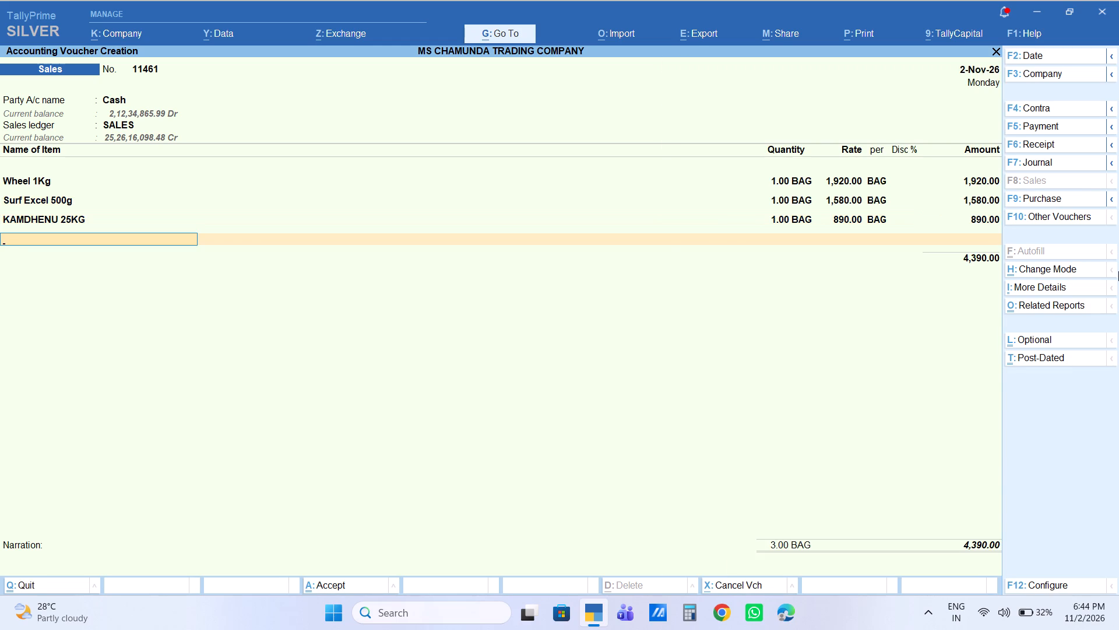
Add Rajkanya 25kg to the voucher with quantity 1 BAG and an amount of 1,120.
type("rajka")
key("Return")
key("1")
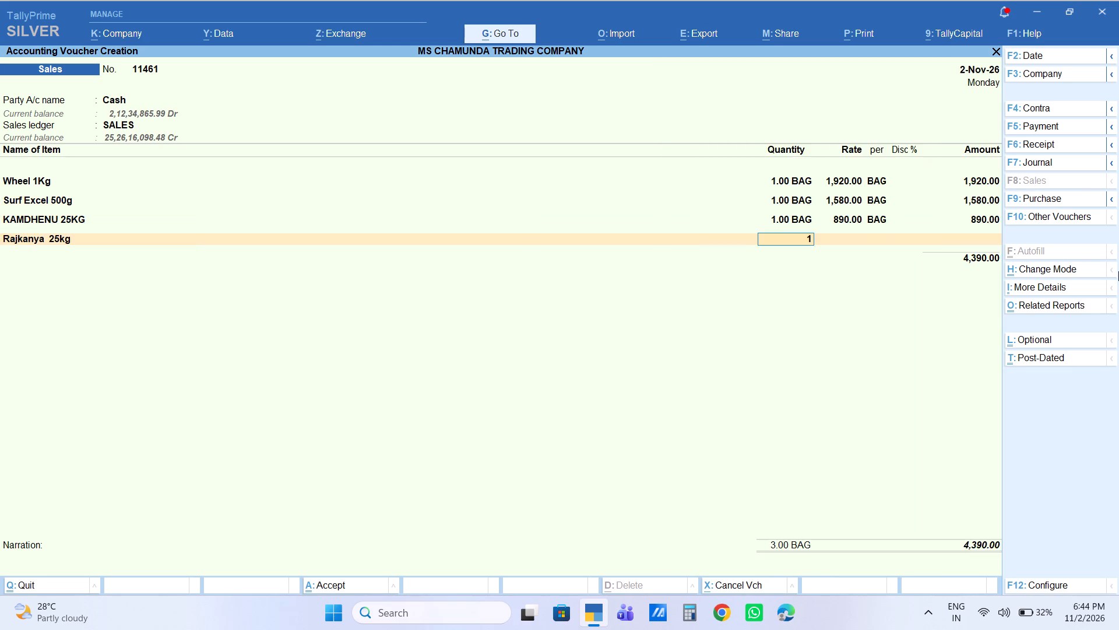
key("Return")
key("Return")
key("Return")
key("Return")
type("1120")
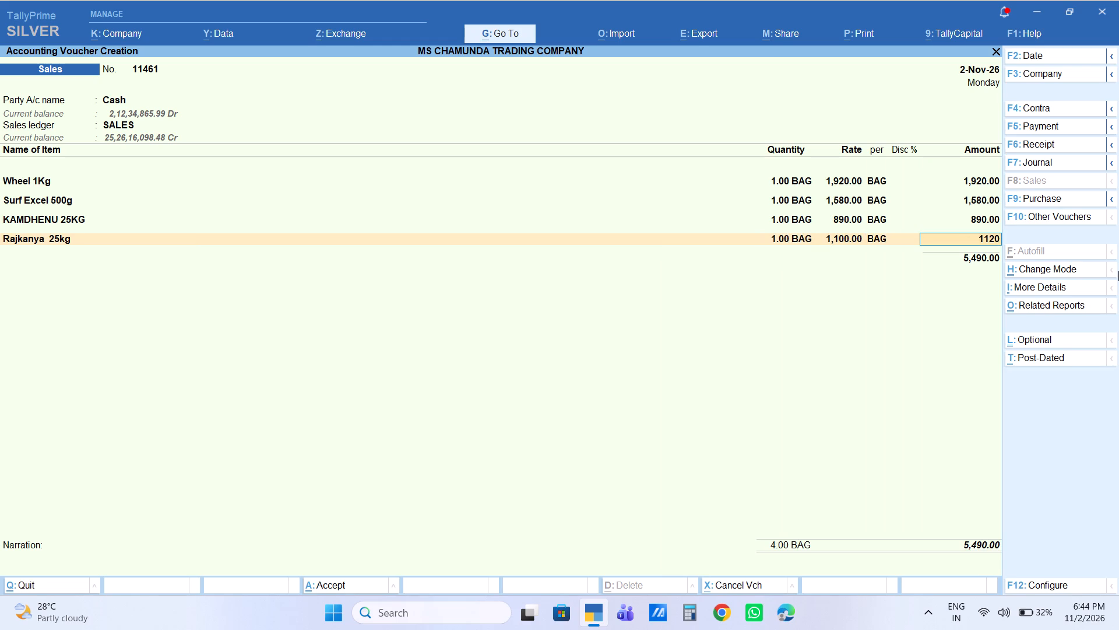
key("Return")
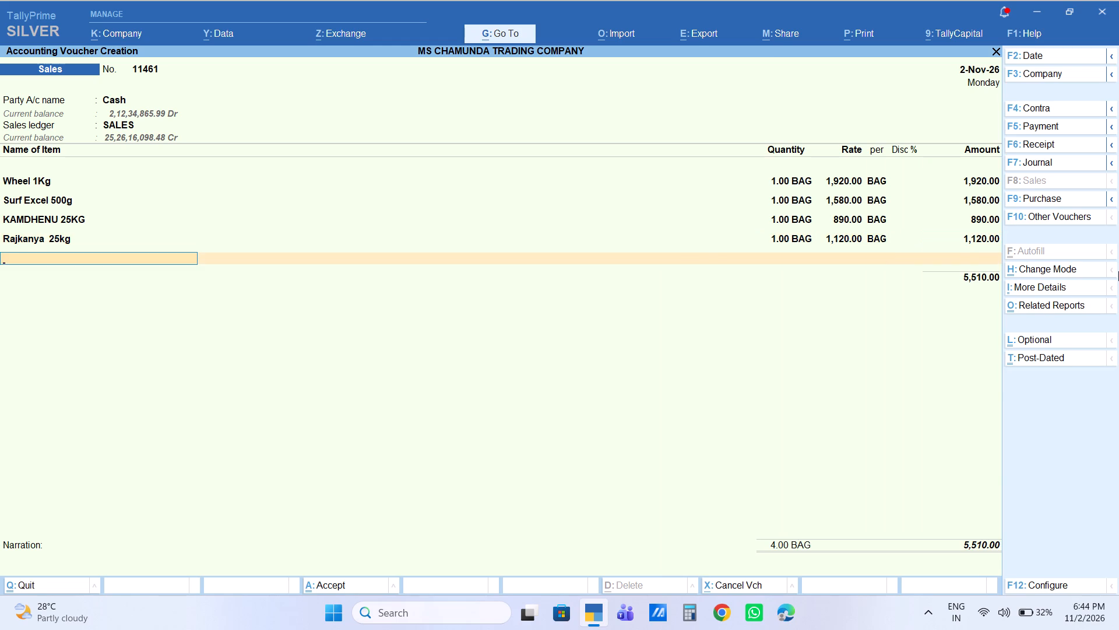
Add Aata 50kg to the voucher with quantity 1 BAG at its default rate.
type("aata")
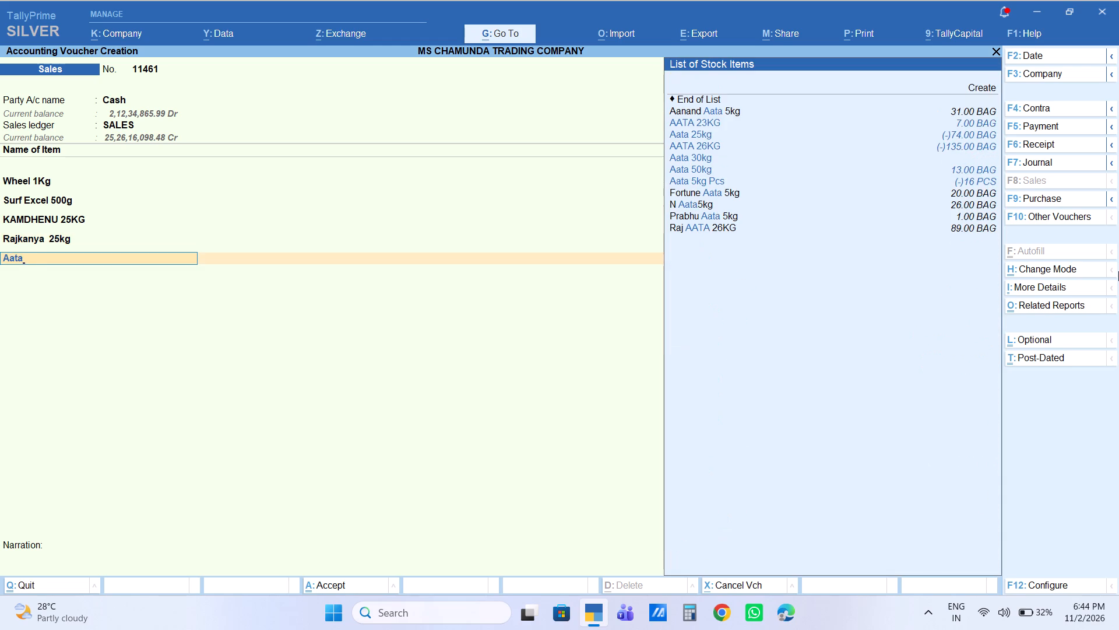
type("50")
key("Return")
key("1")
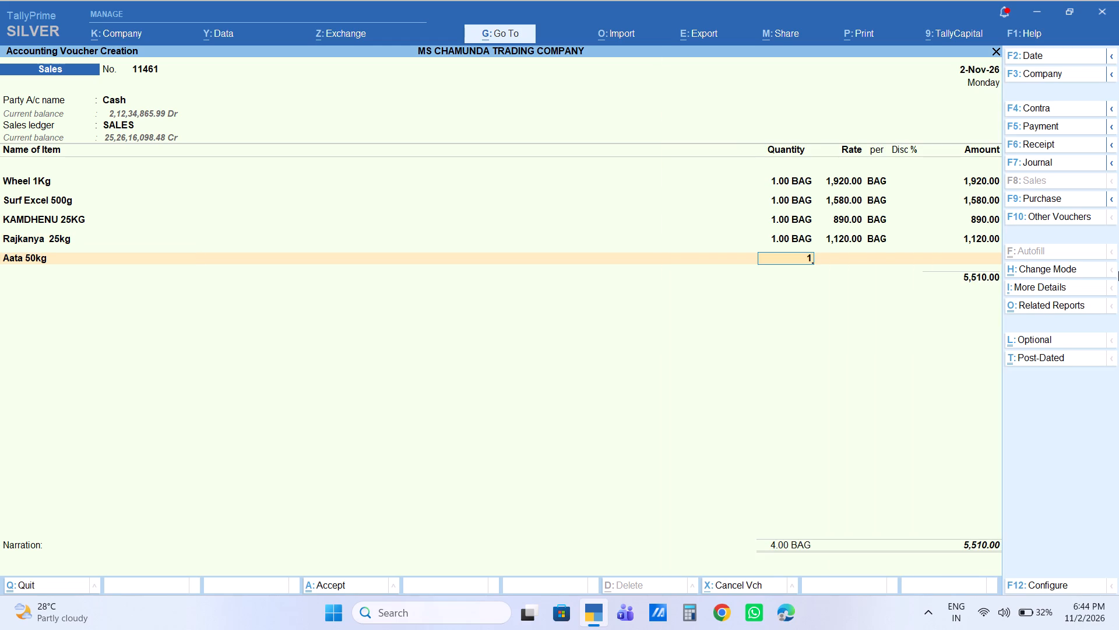
key("Return")
key("Return")
key("Return")
key("Return")
key("Return")
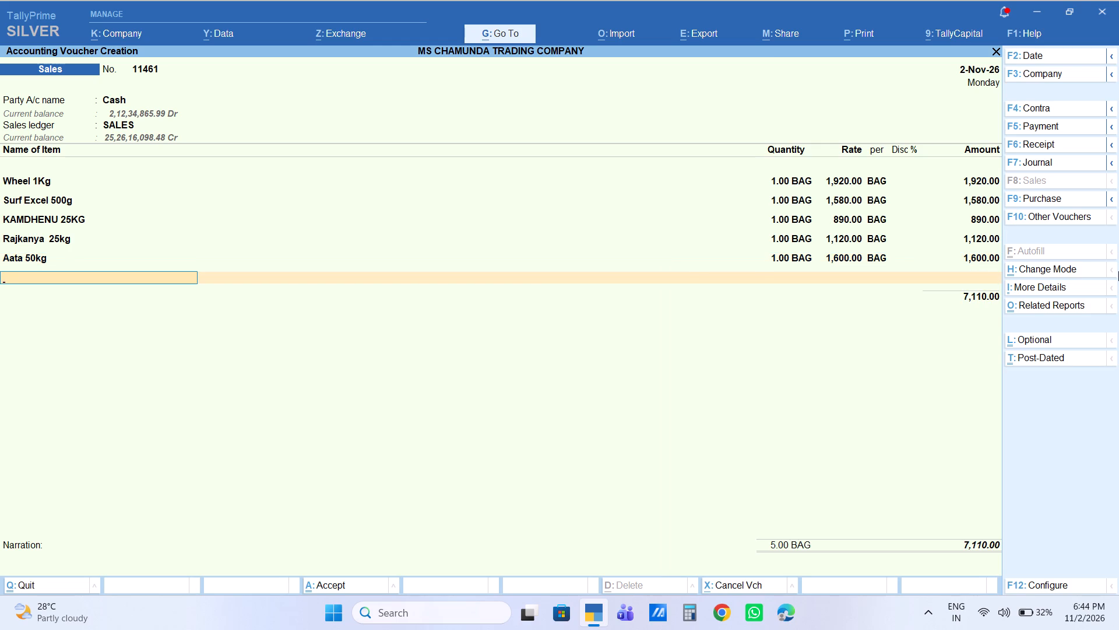
Add Surf Excel Rs10 Bag to the voucher with quantity 1 BAG at its default rate.
type("surf")
key("Down")
key("Down")
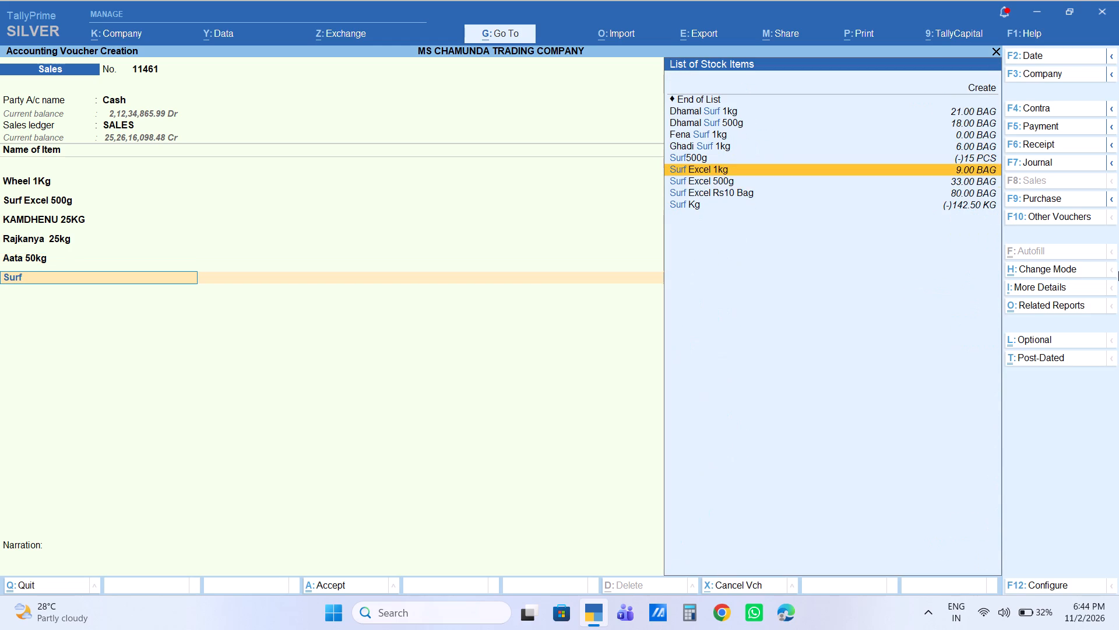
key("Down")
key("Down")
key("Return")
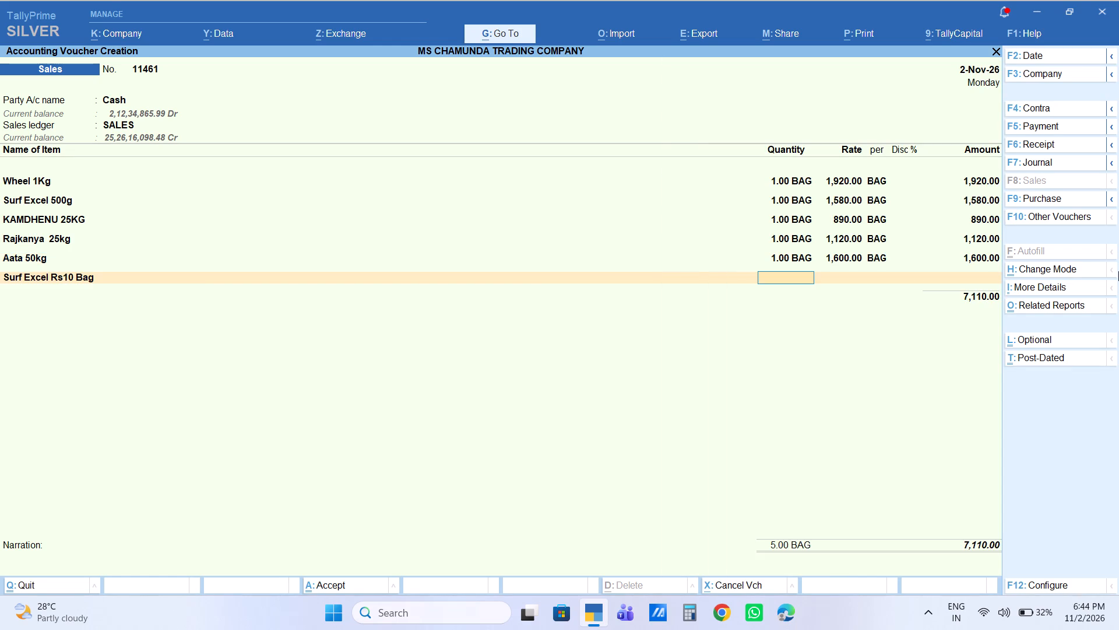
key("1")
key("Return")
key("Return")
key("Return")
key("Return")
key("Return")
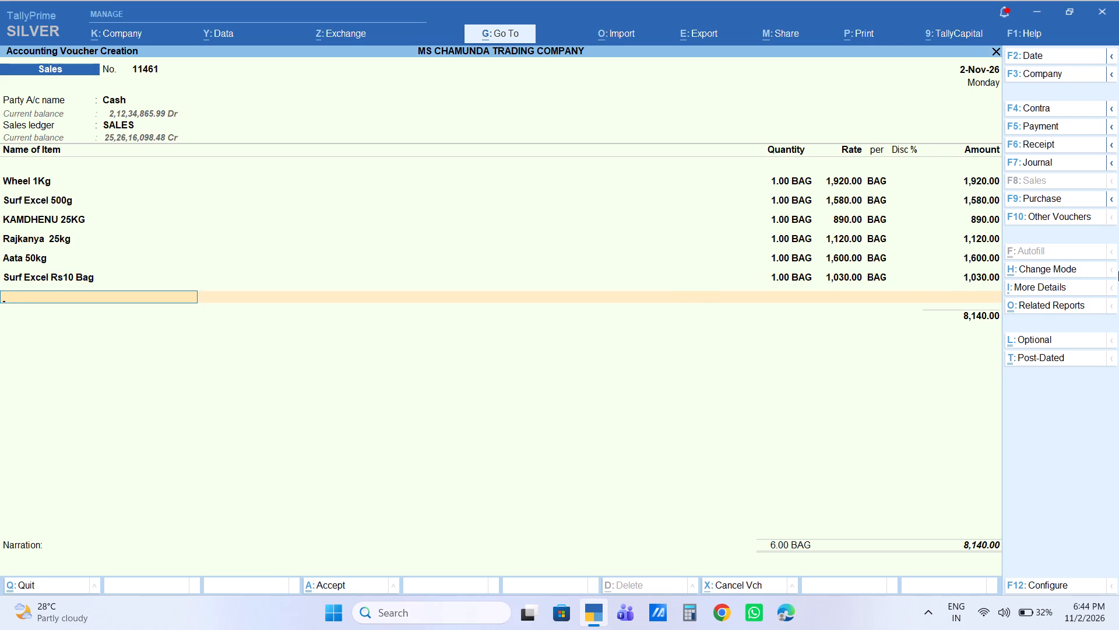
Add A Butter Rs5 to the voucher with quantity 1 peti at its default rate.
type("a bhu")
key("BackSpace")
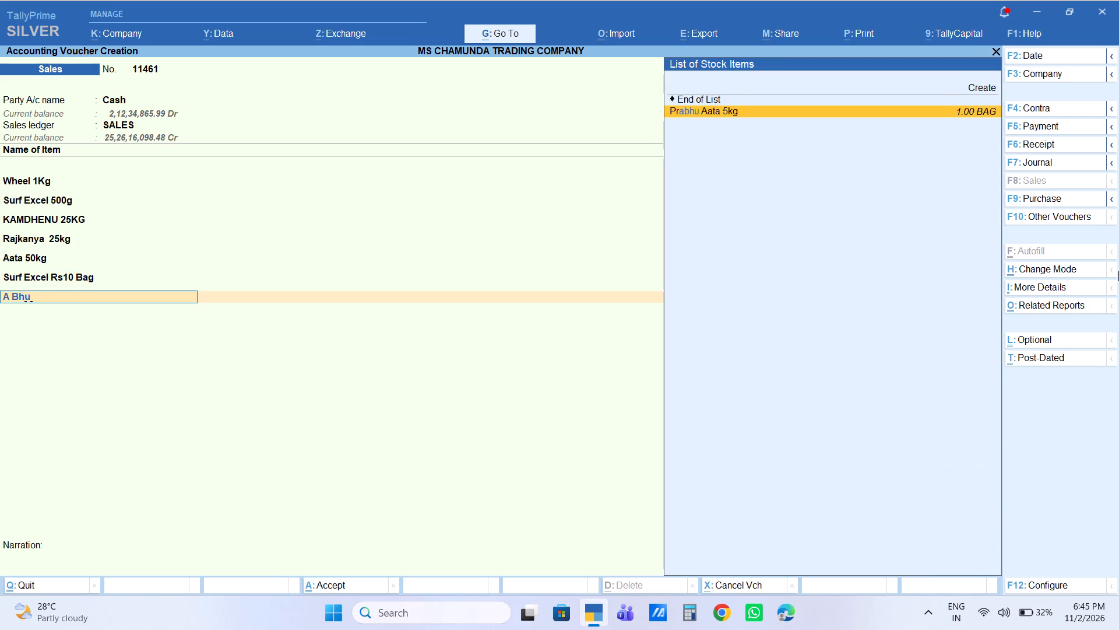
key("BackSpace")
type("uu")
key("Return")
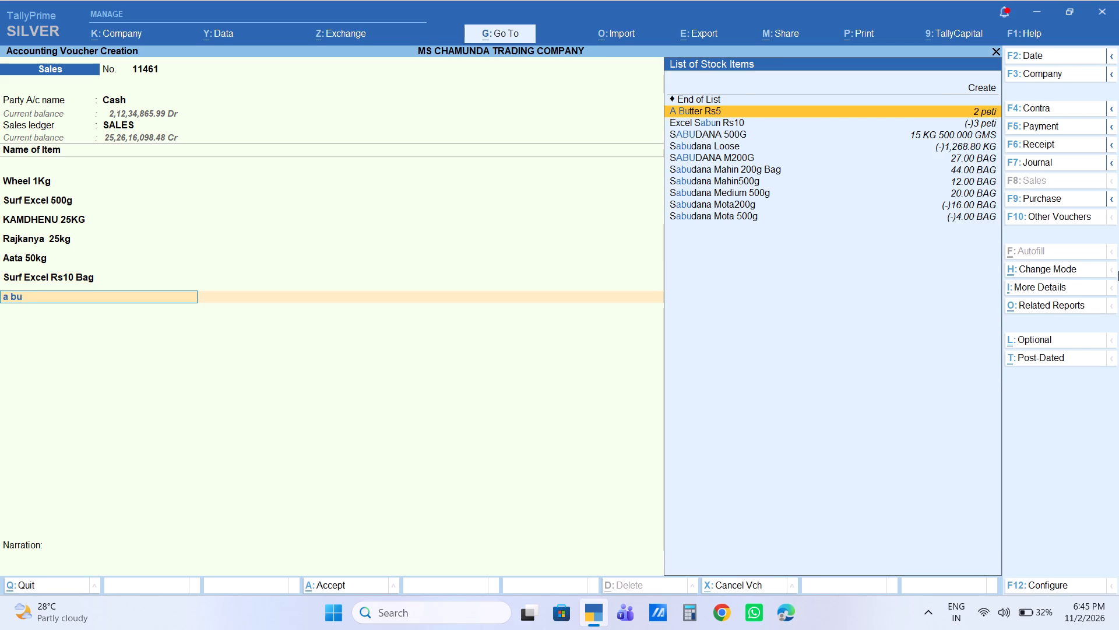
key("Return")
key("1")
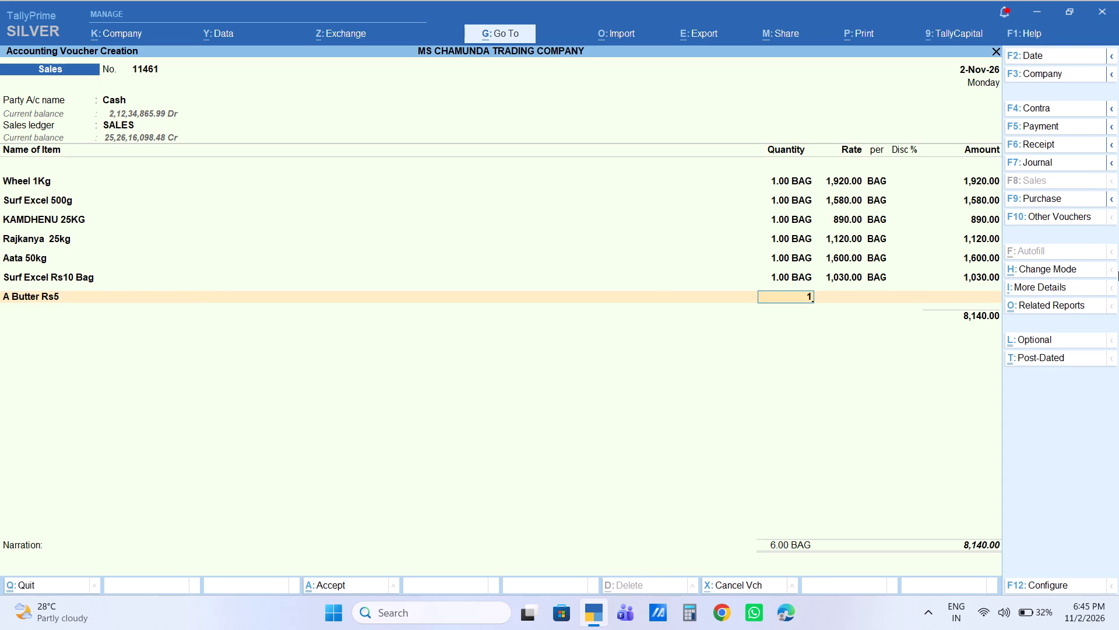
key("Return")
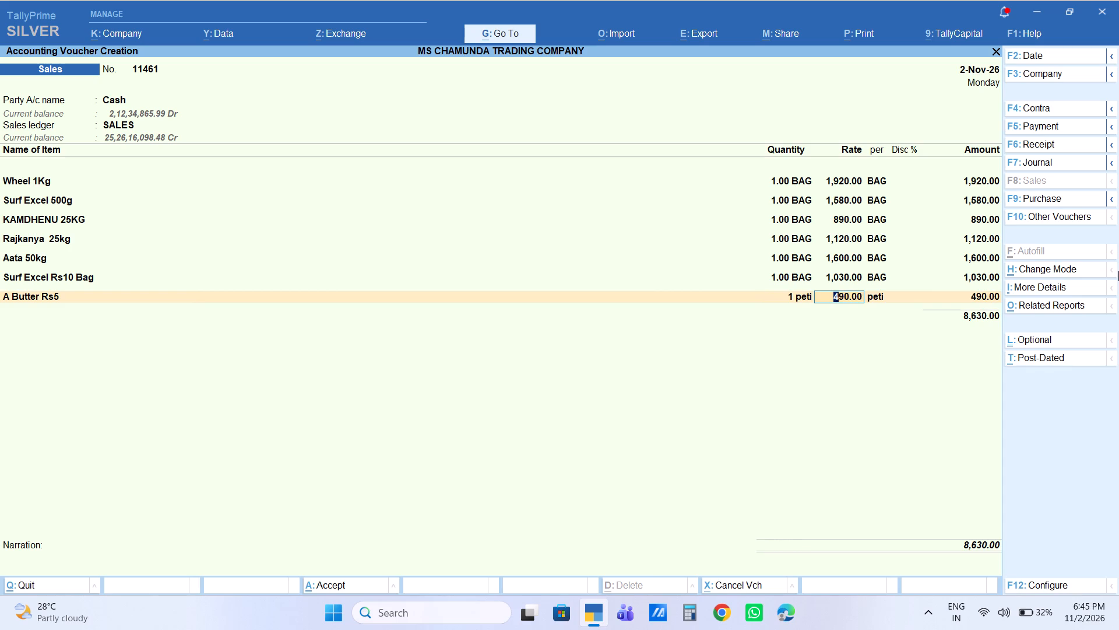
key("Return")
key("Return")
key("Return")
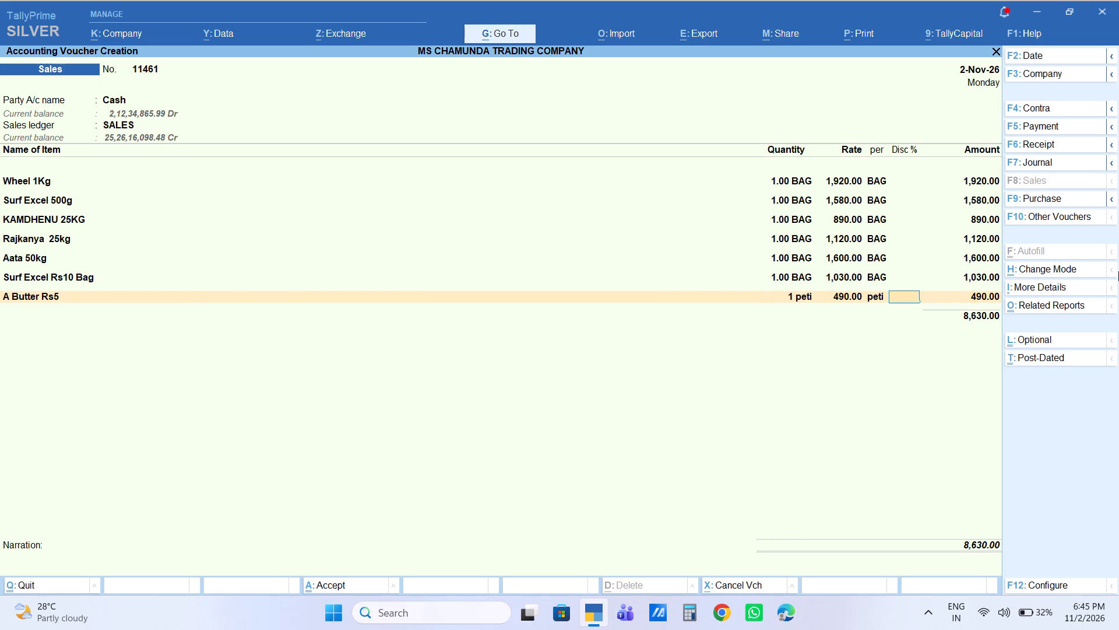
key("Return")
Add A Dreamlite Rs5 to the voucher with quantity 1 peti at its default rate.
type("drea")
key("Down")
key("Down")
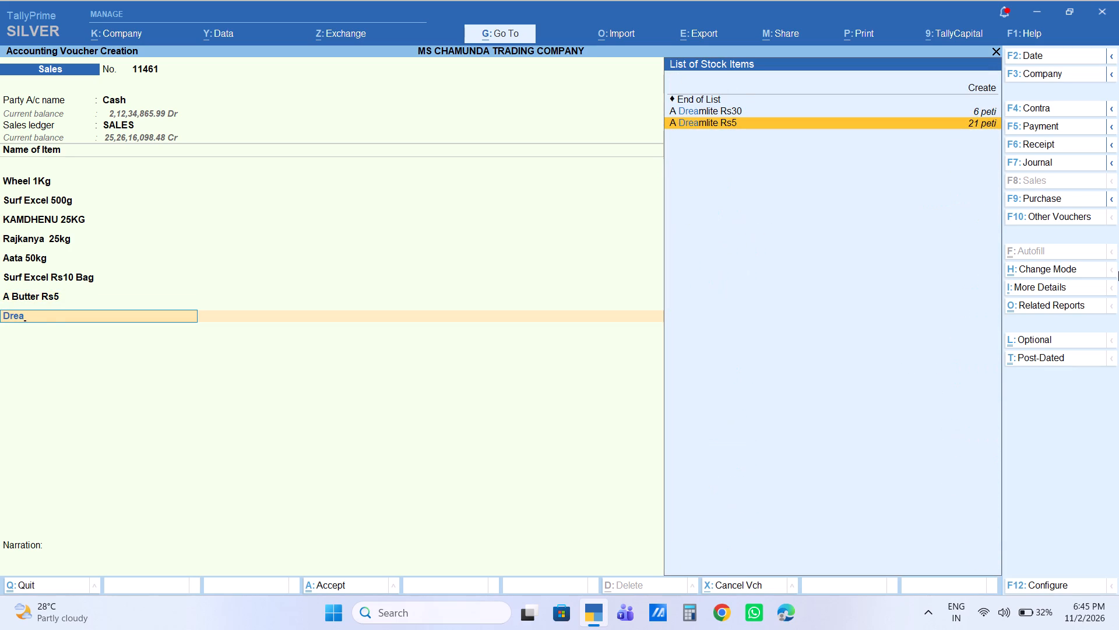
key("Return")
key("1")
key("Return")
key("Return")
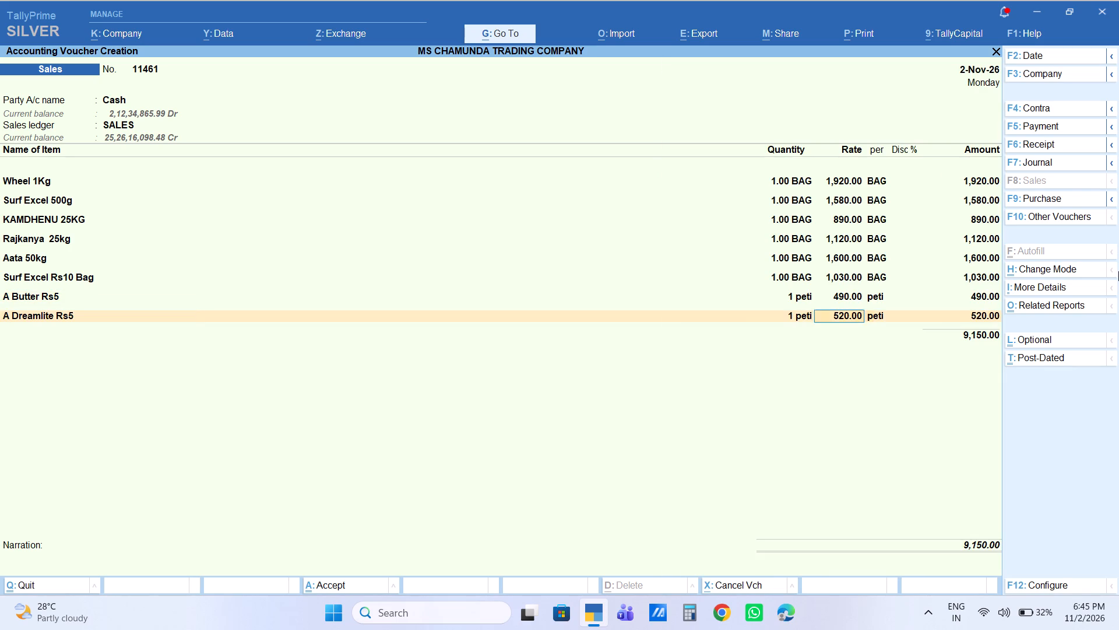
key("Return")
key("Return")
key("Return")
Add P Dudh BiscuitRS5 to the voucher with quantity 1 peti at its default rate.
type("p dud")
key("Return")
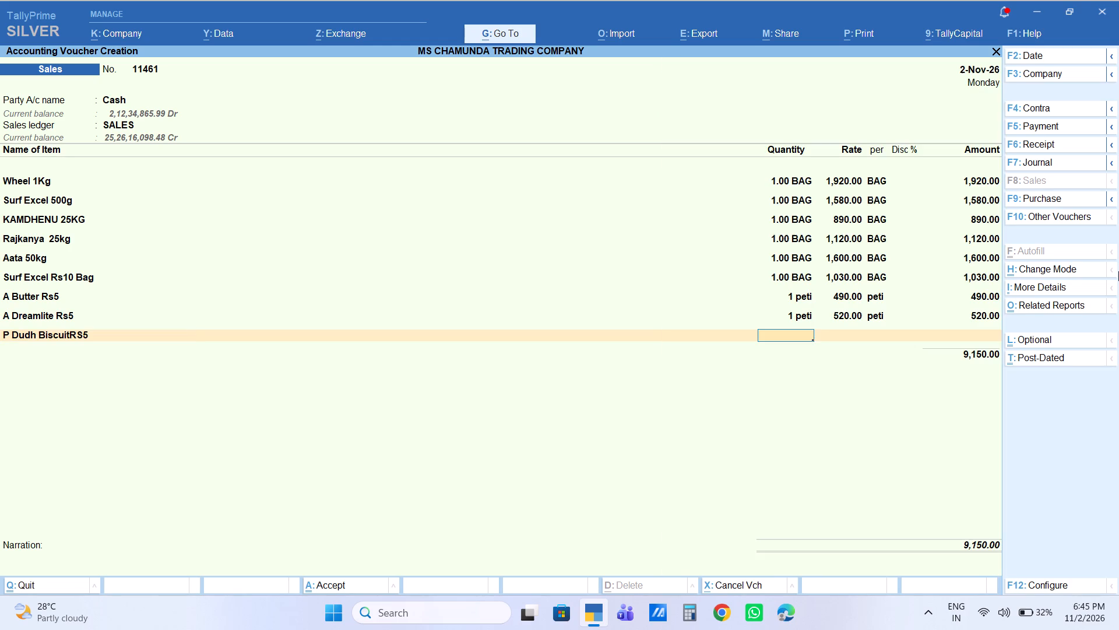
key("1")
key("Return")
key("Return")
key("Return")
key("Return")
key("Return")
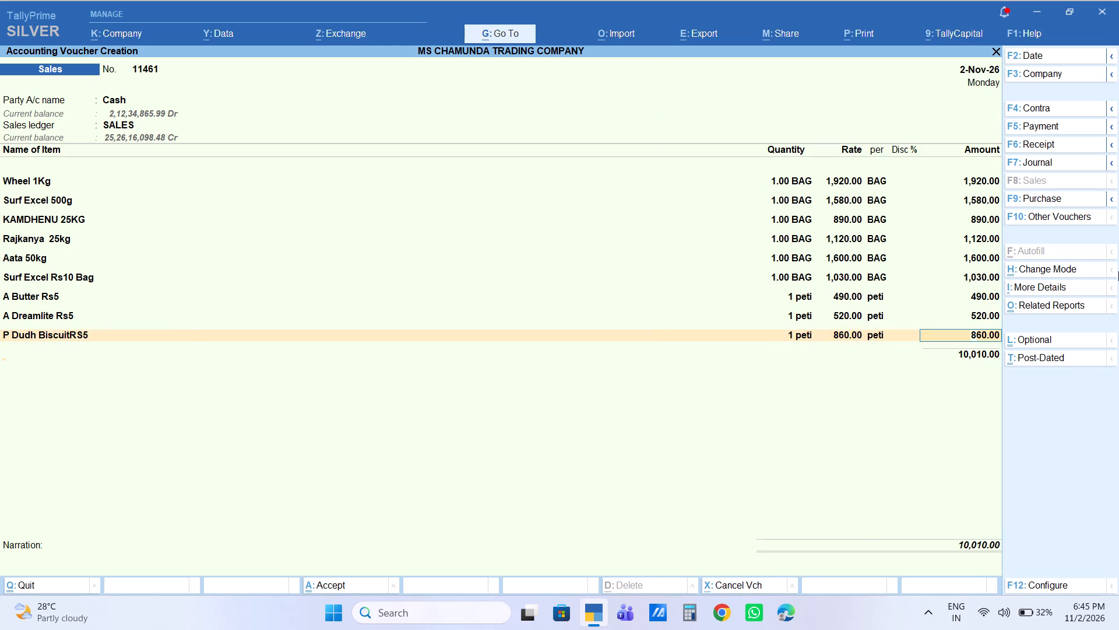
Add Annapurna NAMAK 1KG to the voucher with quantity 1 BAG at its default rate.
type("anna")
key("Down")
key("Return")
key("1")
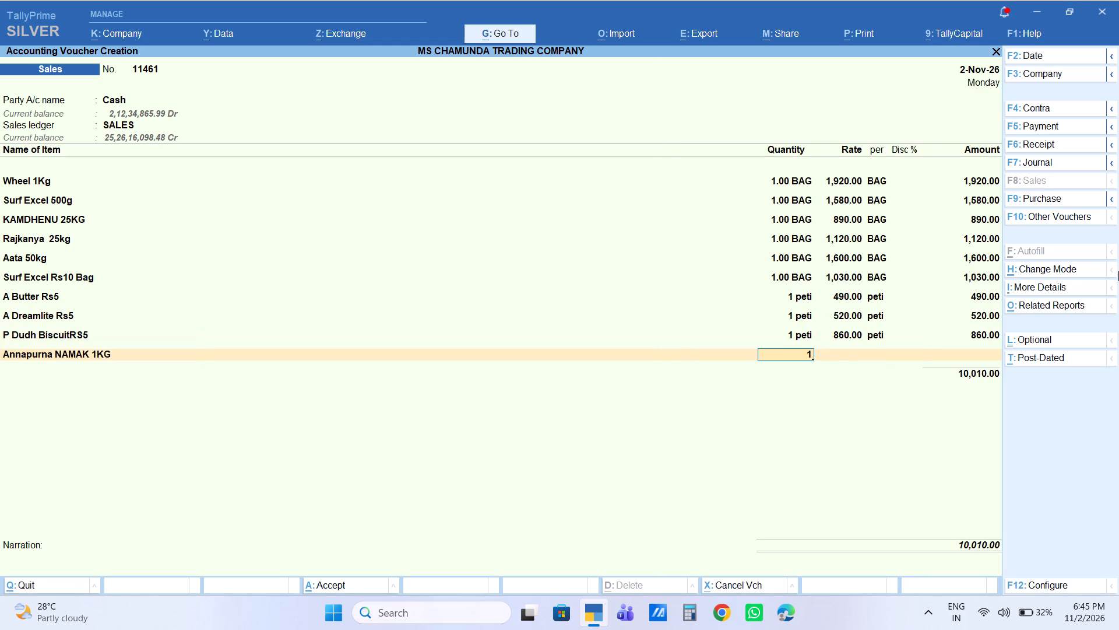
key("Return")
key("Return")
key("Return")
key("Return")
key("Return")
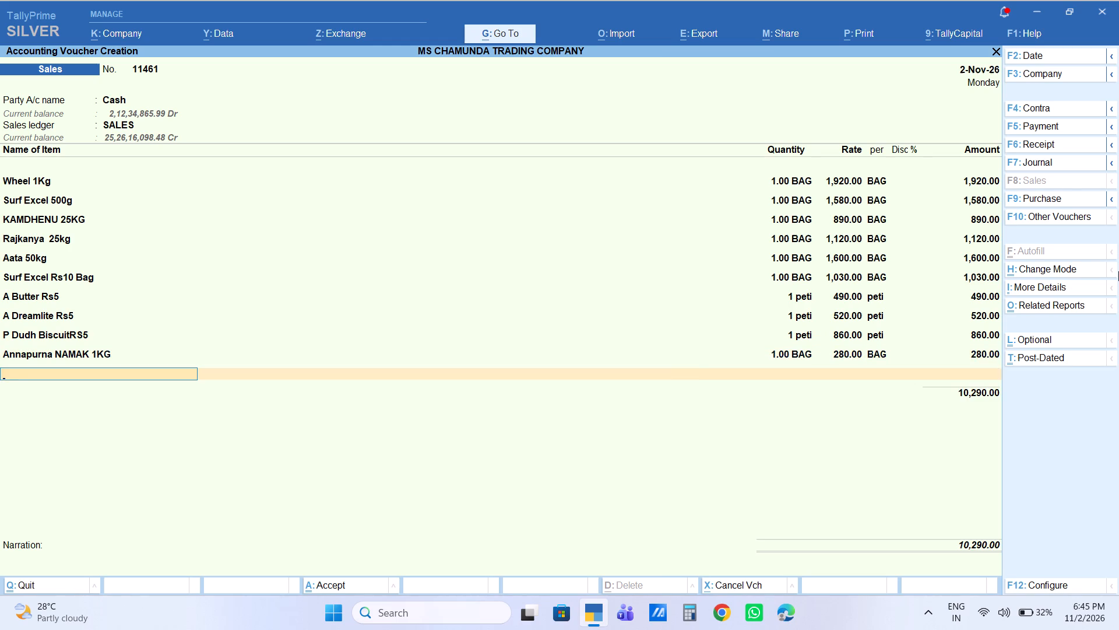
Add Annapurna Namak 500g to the voucher with quantity 1 BAG at its default rate.
type("anna")
key("Down")
key("Down")
key("Down")
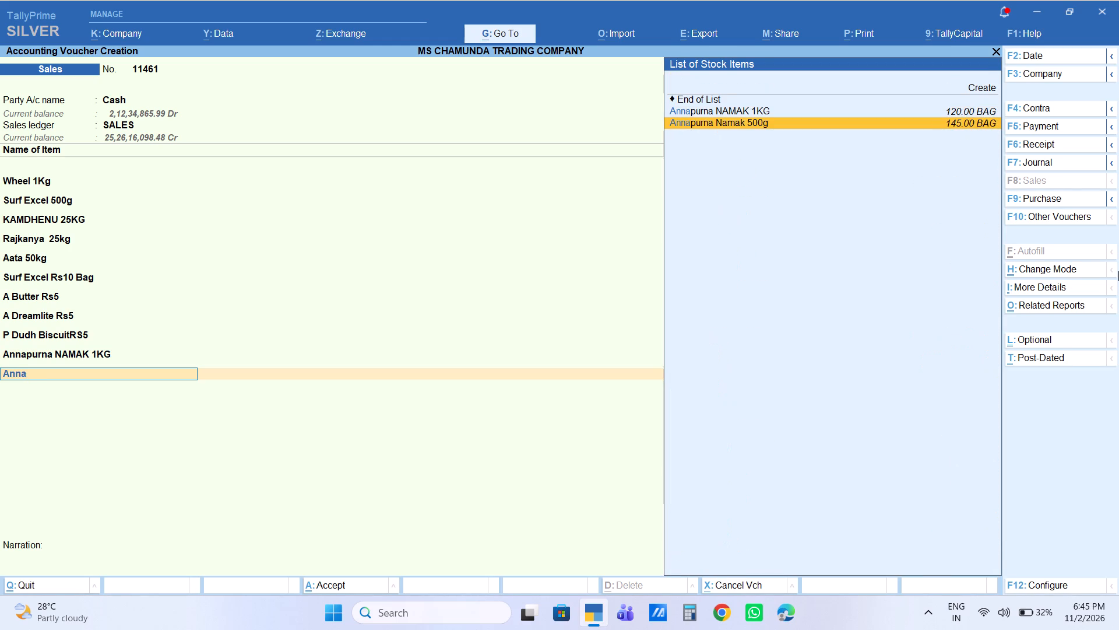
key("Return")
key("1")
key("Return")
key("Return")
key("Return")
key("Return")
key("Return")
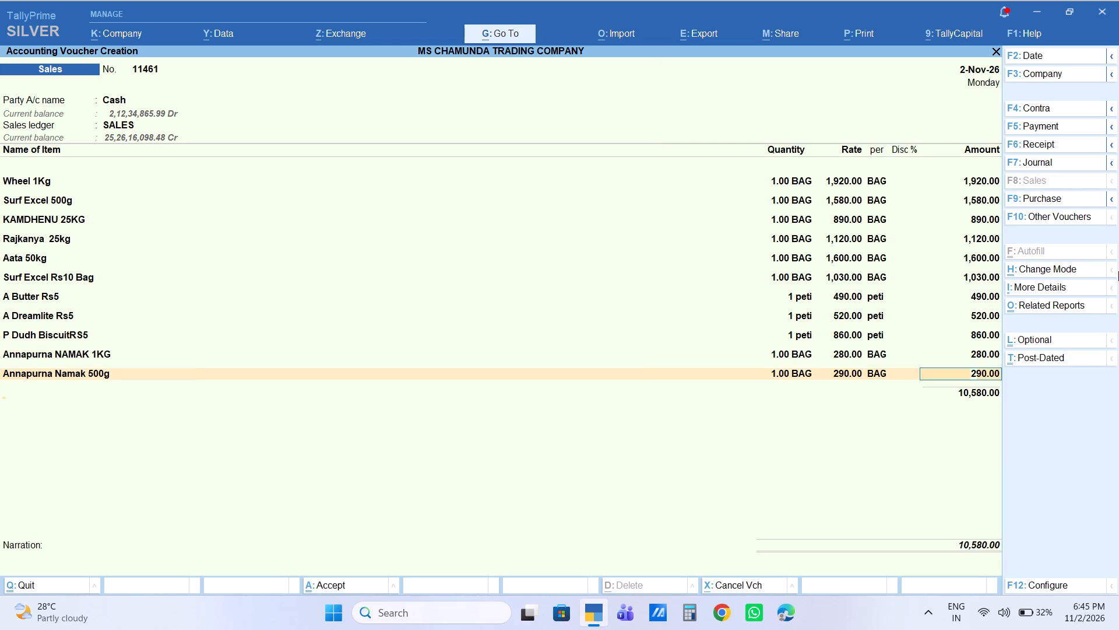
Add SALONI 1L PETI to the voucher with quantity 1 peti at its default rate.
type("saloni1")
key("Down")
key("Down")
key("Down")
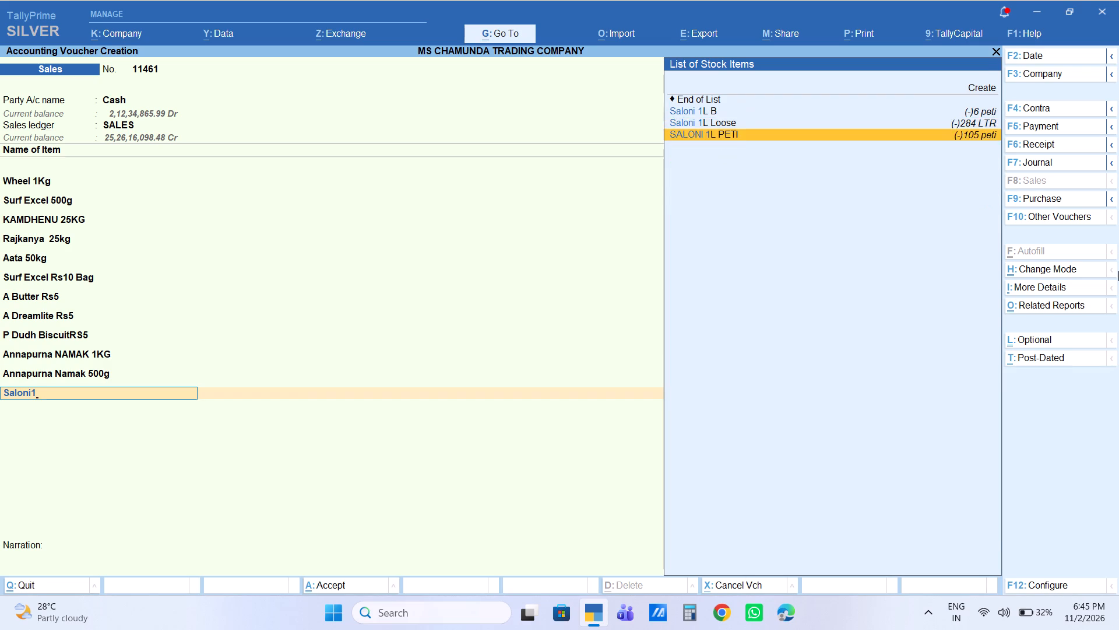
key("Return")
key("1")
key("Return")
key("Return")
key("Return")
key("Return")
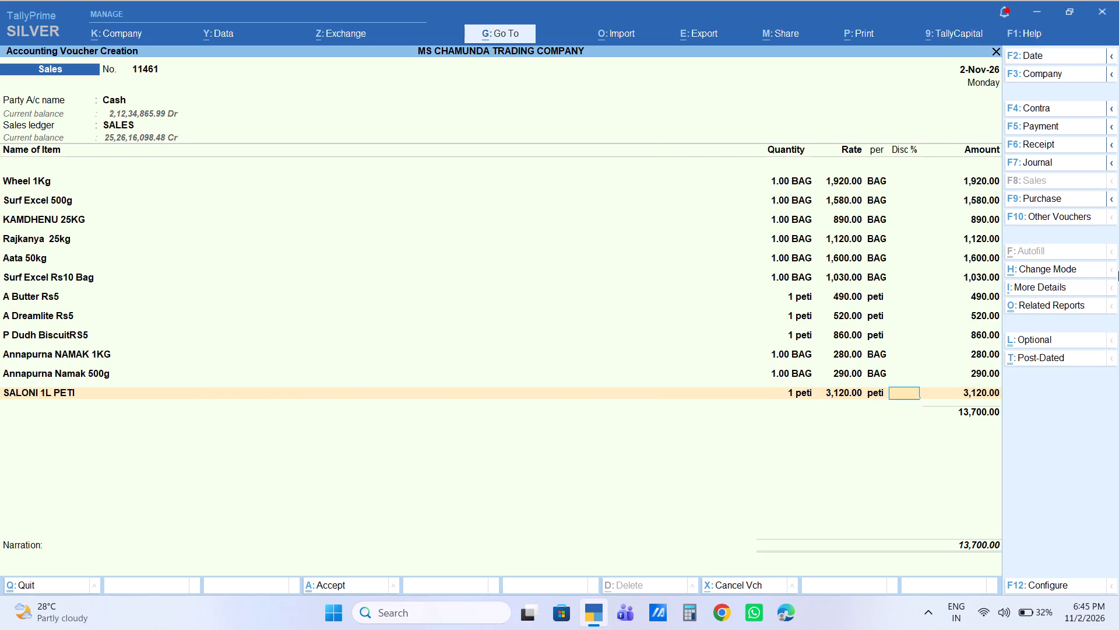
key("Return")
Add CHURA 23KG to the voucher with quantity 1 BAG at its default rate.
type("chura")
type("23")
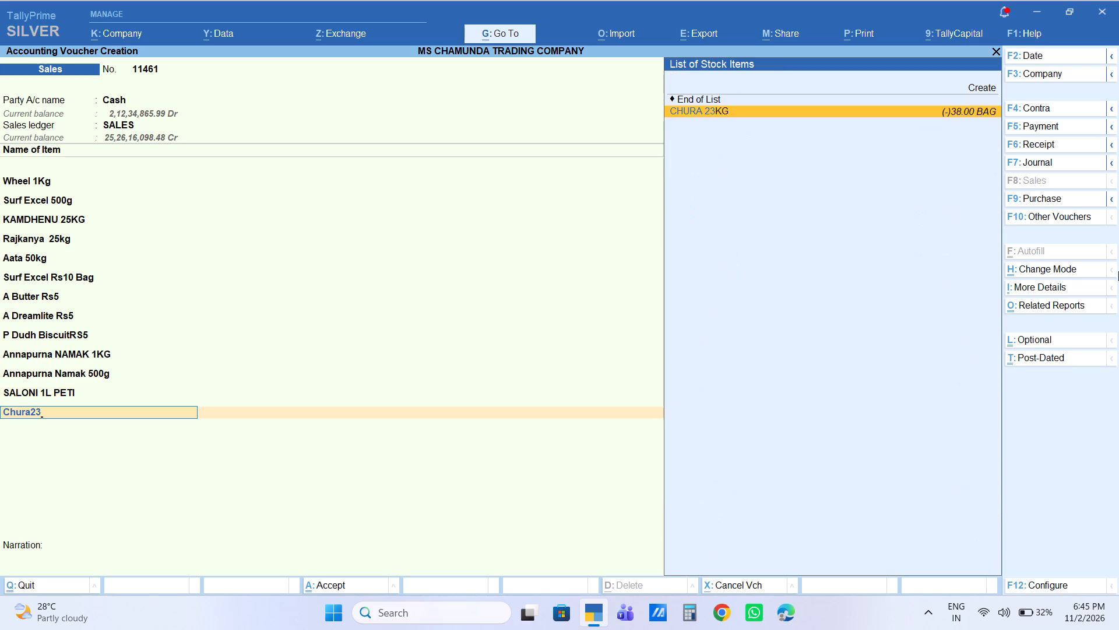
key("Return")
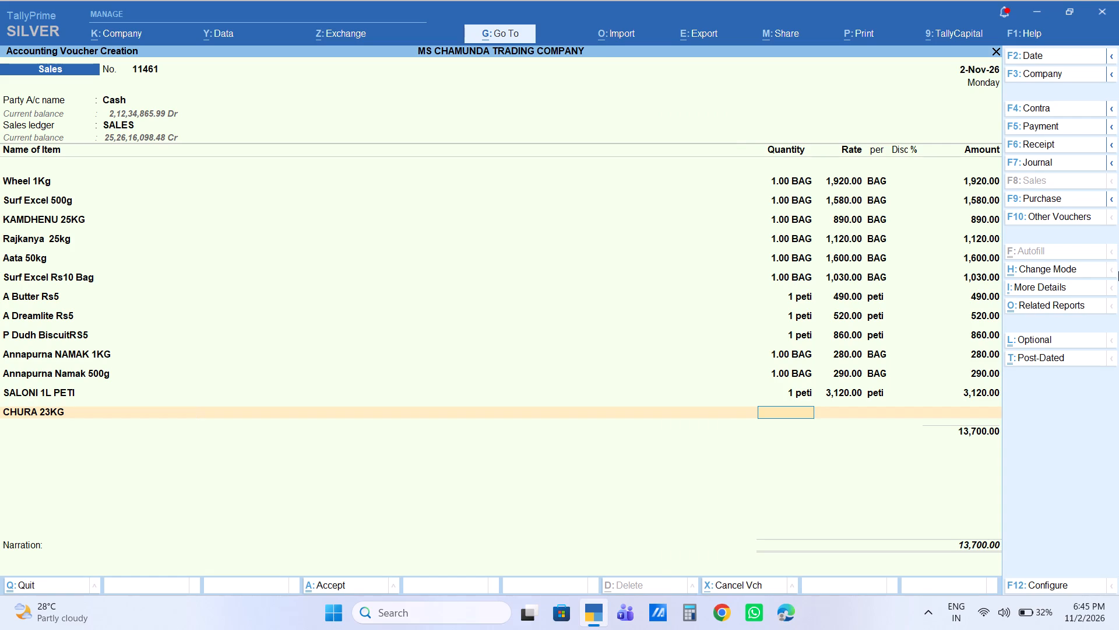
key("1")
key("Return")
key("Return")
key("Return")
key("Return")
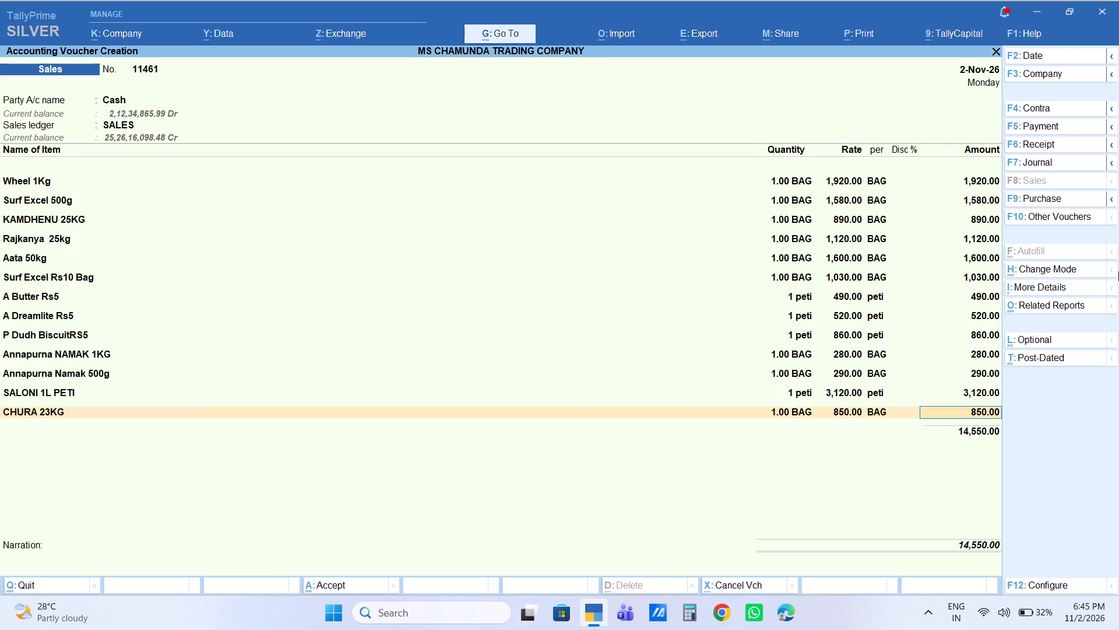
key("Return")
End the stock item list and add a Labour Charge of 30 to the voucher.
key("Return")
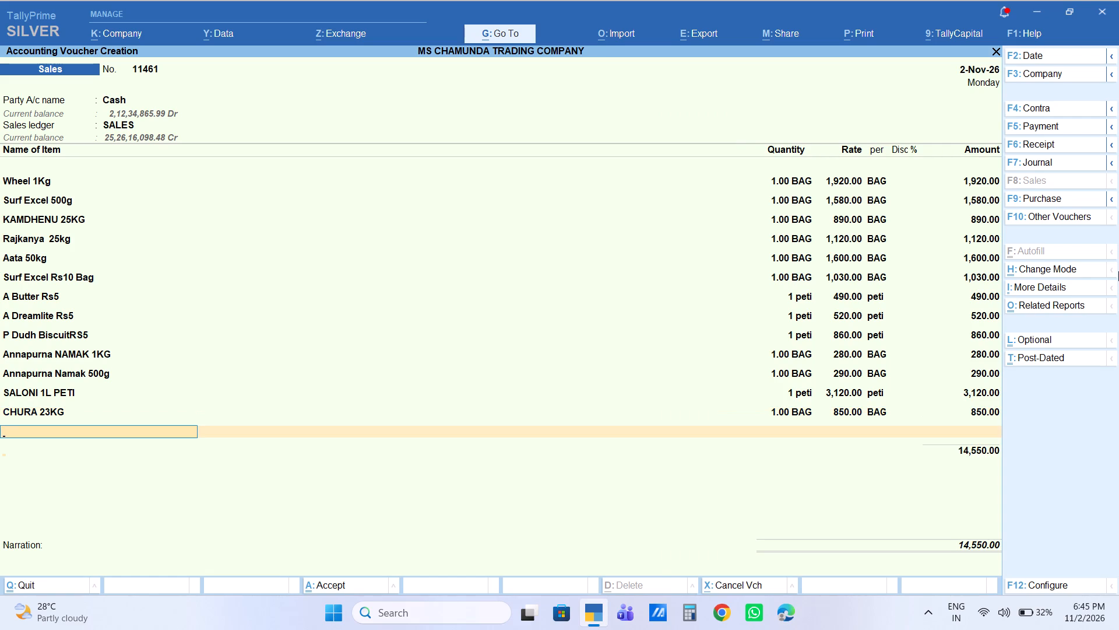
type("la")
key("Return")
key("Return")
type("30")
key("Return")
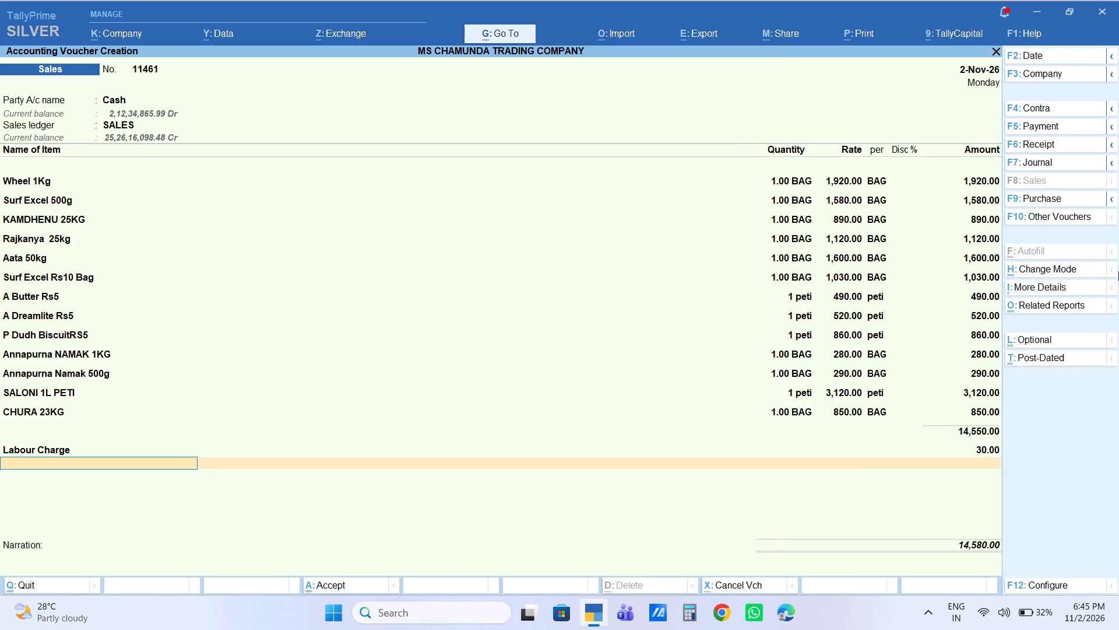
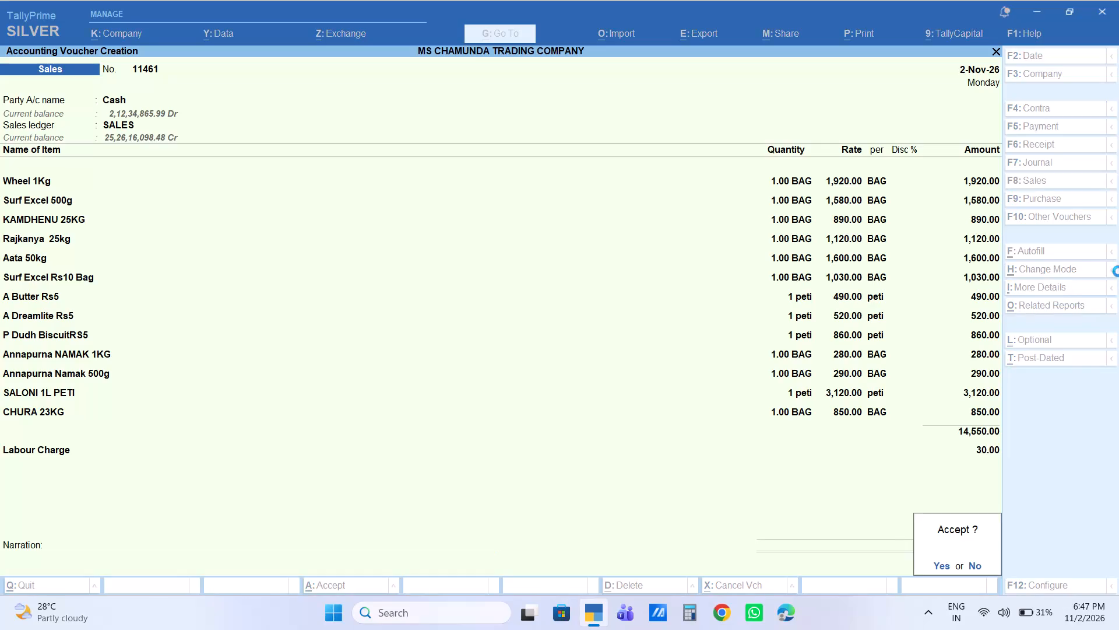
Accept the completed Cash sales voucher so it is saved.
key("Return")
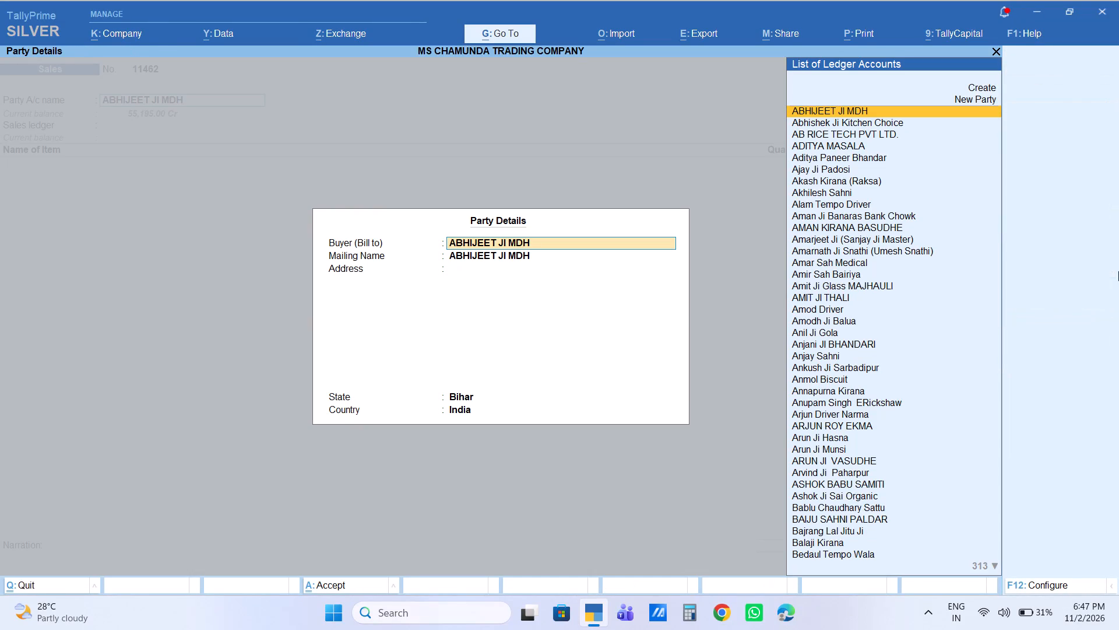
Start the new sales voucher with Cash as both party and buyer, and SALES as the sales ledger.
type("ca")
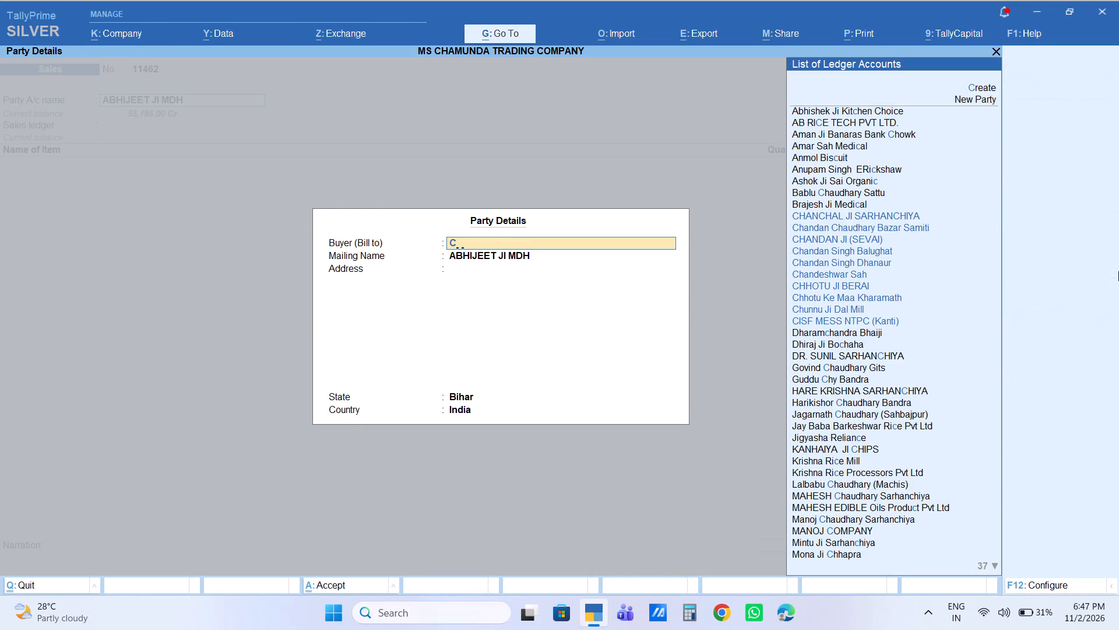
key("BackSpace")
key("BackSpace")
key("BackSpace")
key("BackSpace")
type("cas")
key("Return")
key("Return")
key("Return")
key("Return")
key("Return")
key("Return")
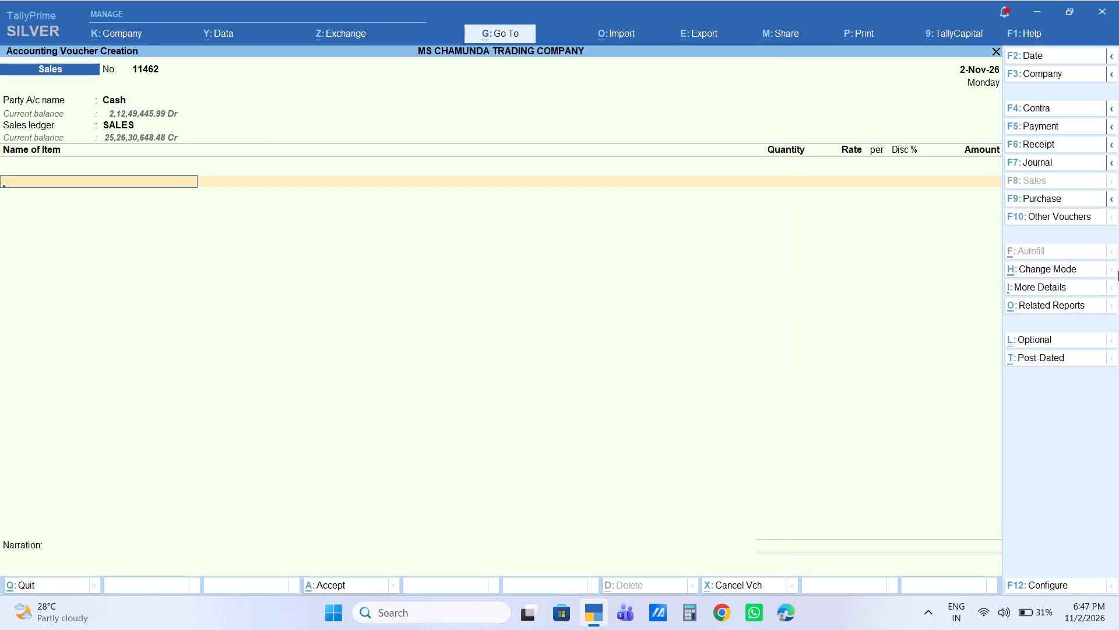
Add SALONI 1L PETI to the voucher with quantity 1 peti at its default rate.
type("saloni1")
key("Down")
key("Down")
key("Down")
key("Down")
key("Return")
key("1")
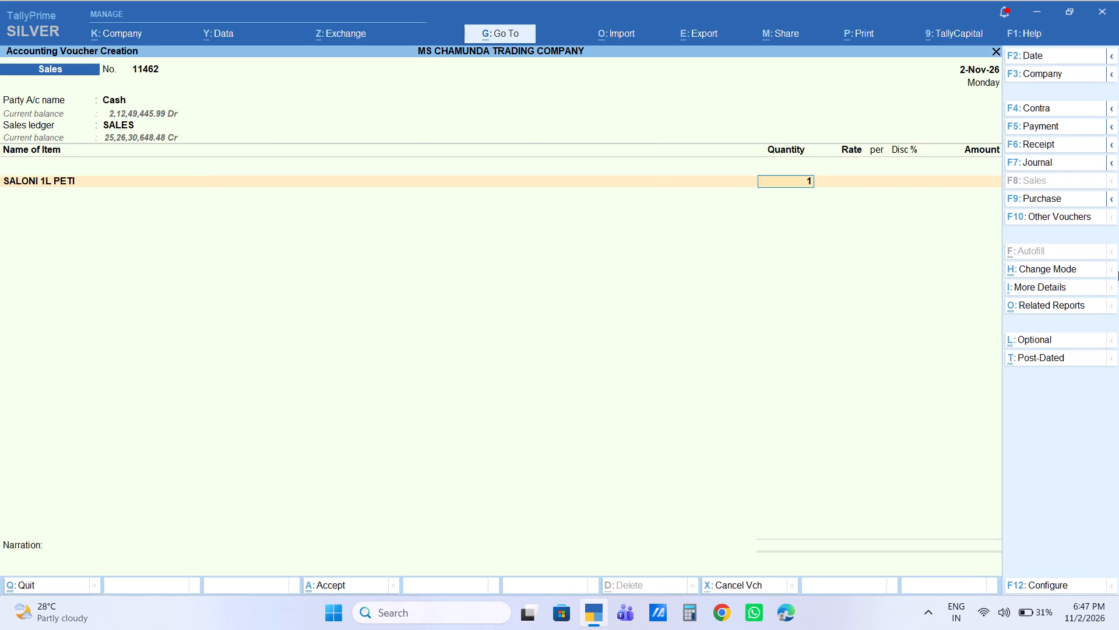
key("Return")
key("Return")
key("Return")
key("Return")
key("Return")
End the stock item list, add a Labour Charge of 2 and accept the voucher.
key("Return")
type("la")
key("Return")
key("Return")
key("2")
key("Return")
key("Return")
key("Return")
key("Return")
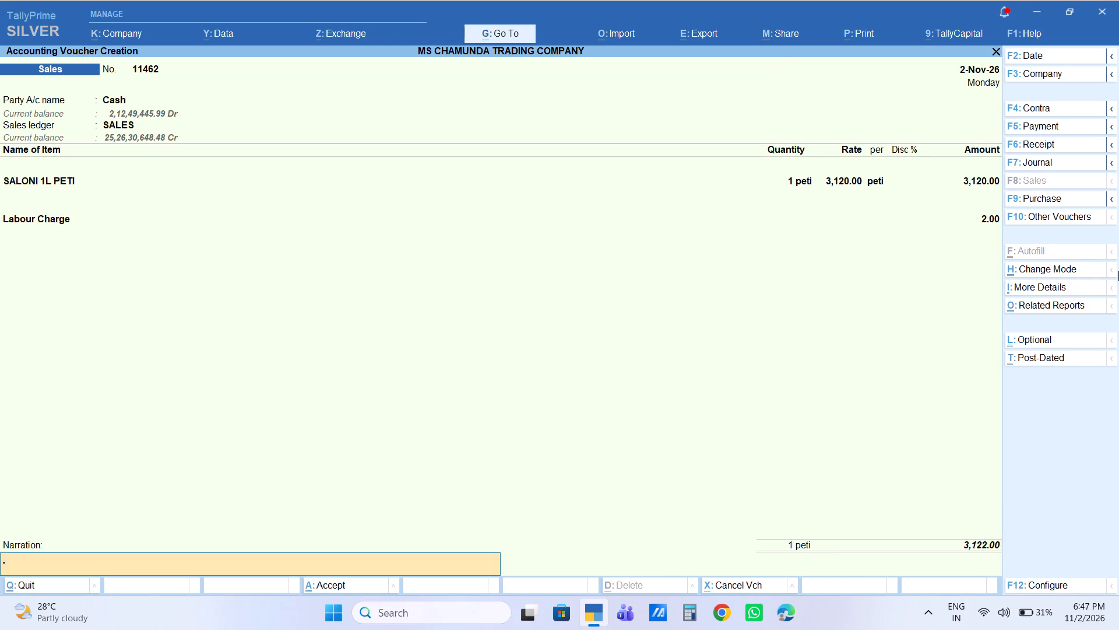
key("Return")
Start a sales voucher with Cash as party, the Snathi customer matching "bipi" as buyer, and SALES as the sales ledger.
type("cas")
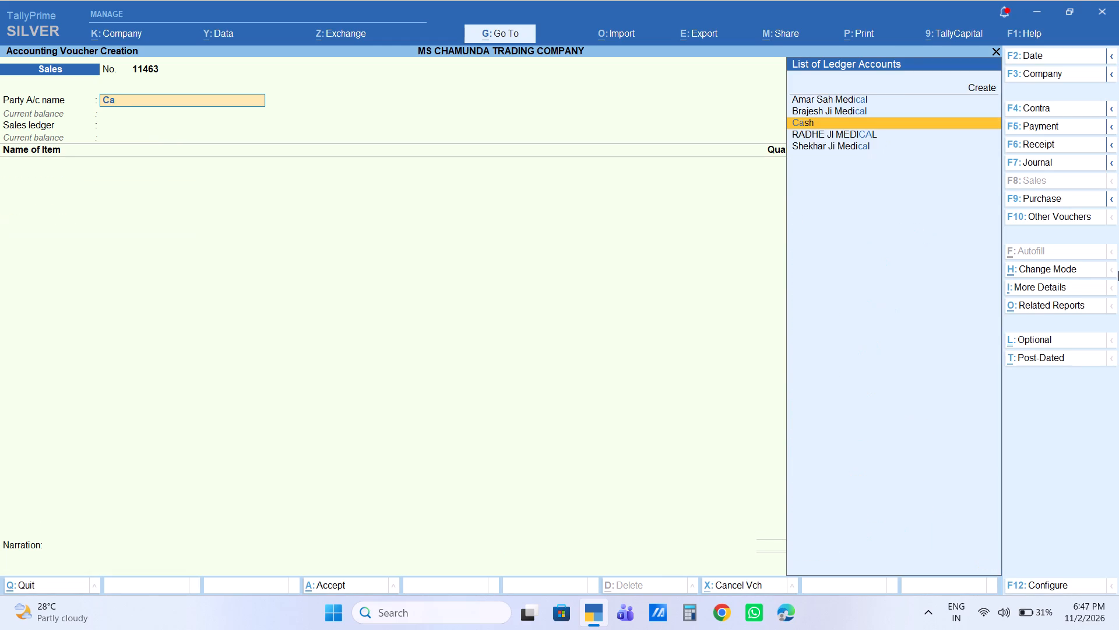
key("Return")
key("Return")
key("Return")
key("BackSpace")
key("BackSpace")
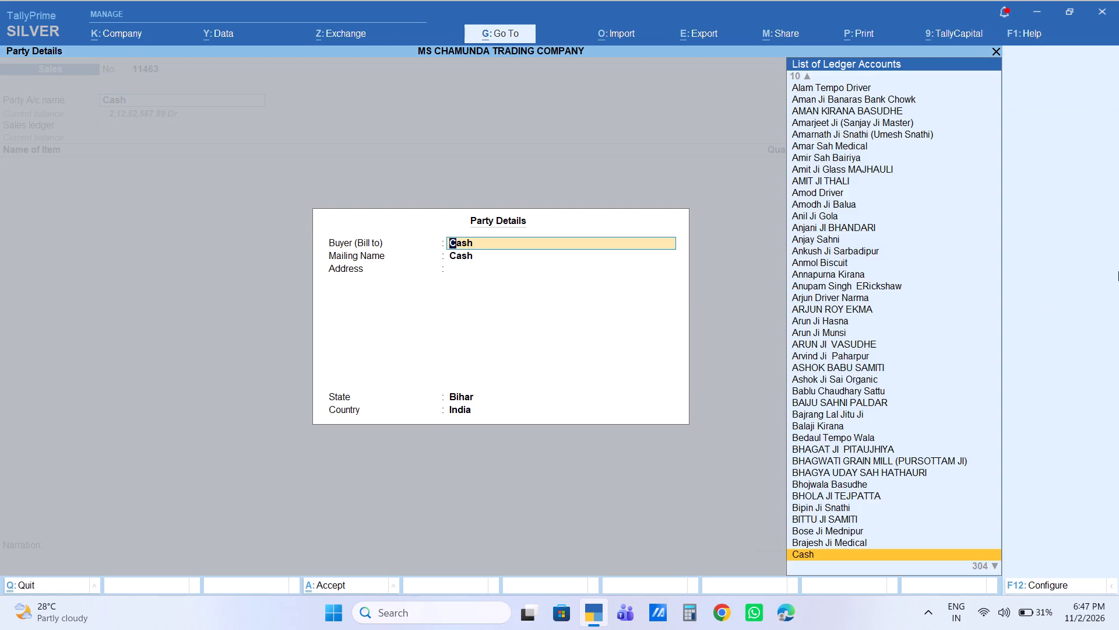
type("bipi")
key("Return")
key("Return")
key("Return")
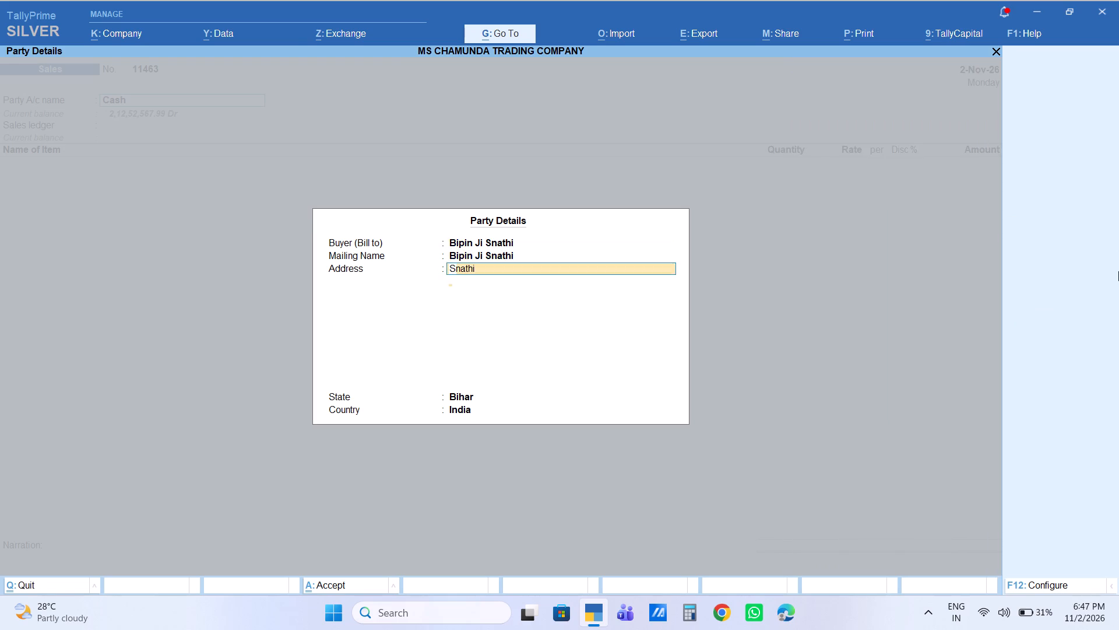
key("Return")
key("Return")
key("Return")
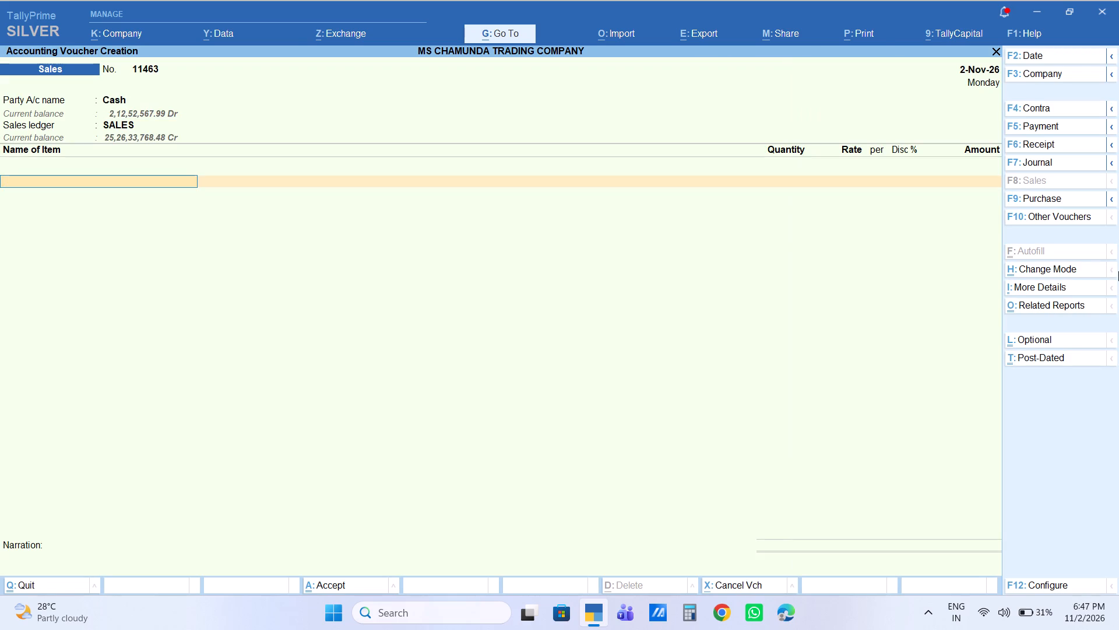
Add SALONI 1L PETI to the voucher with quantity 1 peti at its default rate.
type("saloni1")
key("Down")
key("Down")
key("Down")
key("Down")
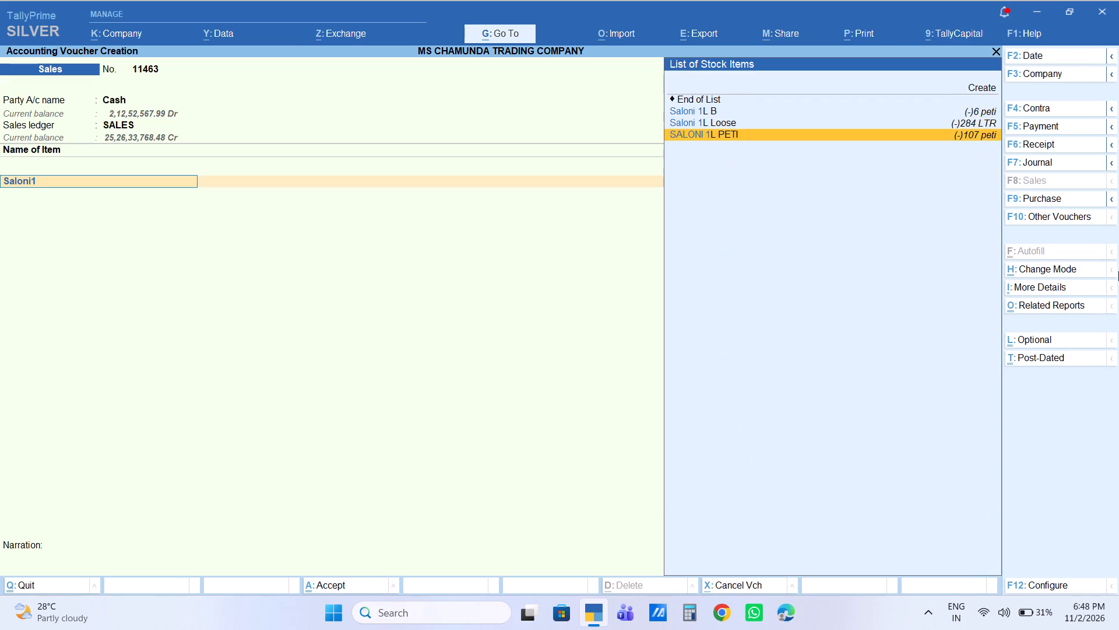
key("Return")
key("1")
key("Return")
key("Return")
key("Return")
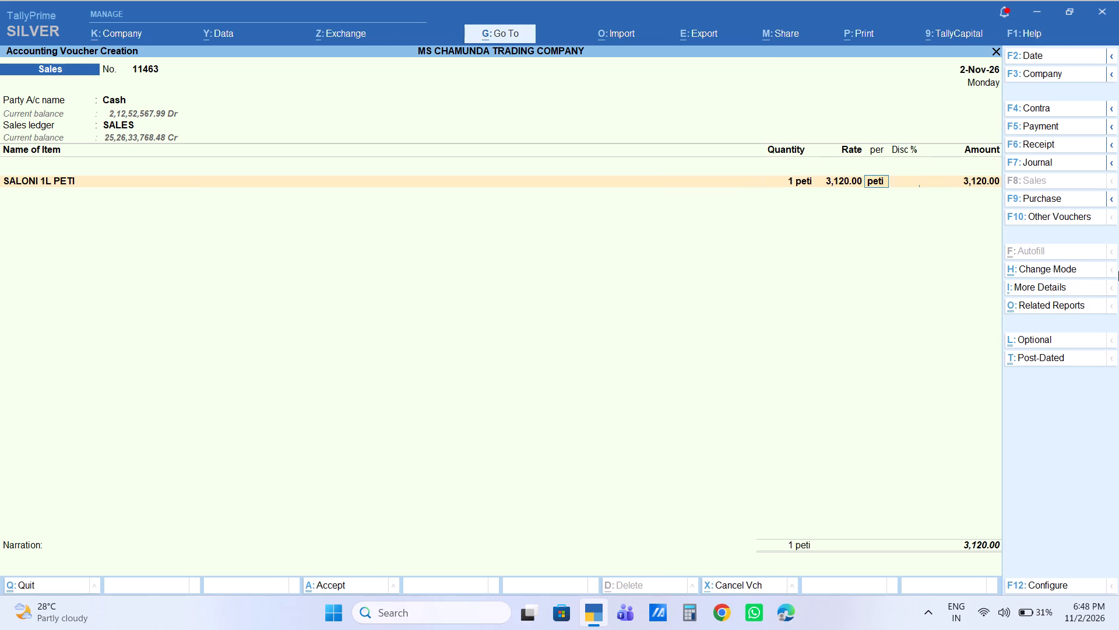
key("Return")
key("Return")
Add Fortune 500ml PETI to the voucher with quantity 1 peti at its default rate.
type("fort")
key("Down")
key("Down")
key("Down")
key("Down")
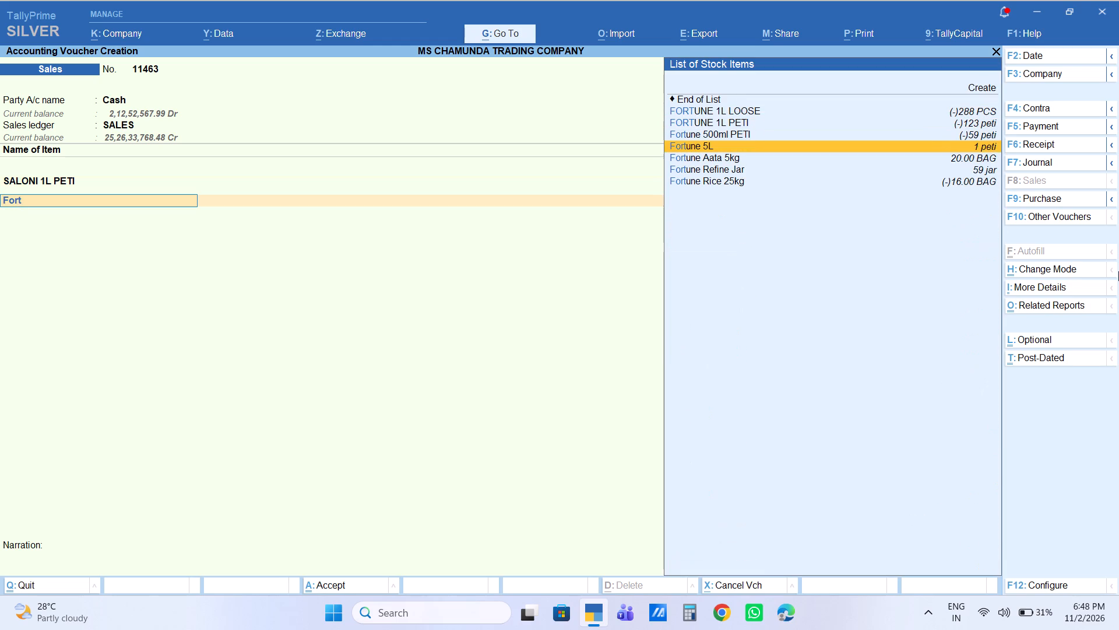
key("Up")
key("Return")
key("1")
key("Return")
key("Return")
key("Return")
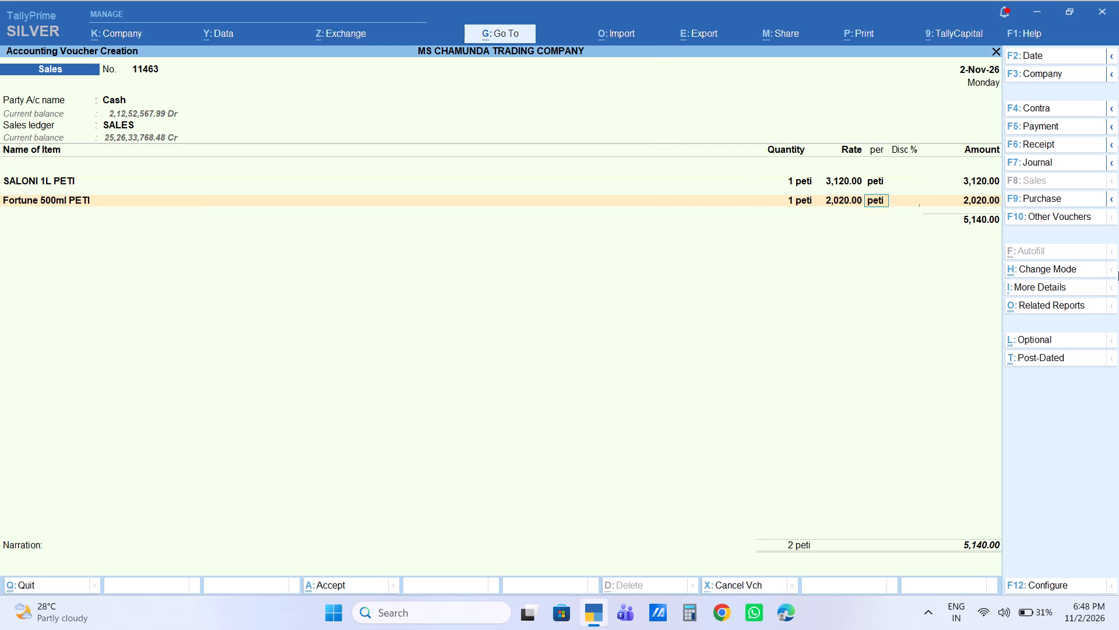
key("Return")
key("Return")
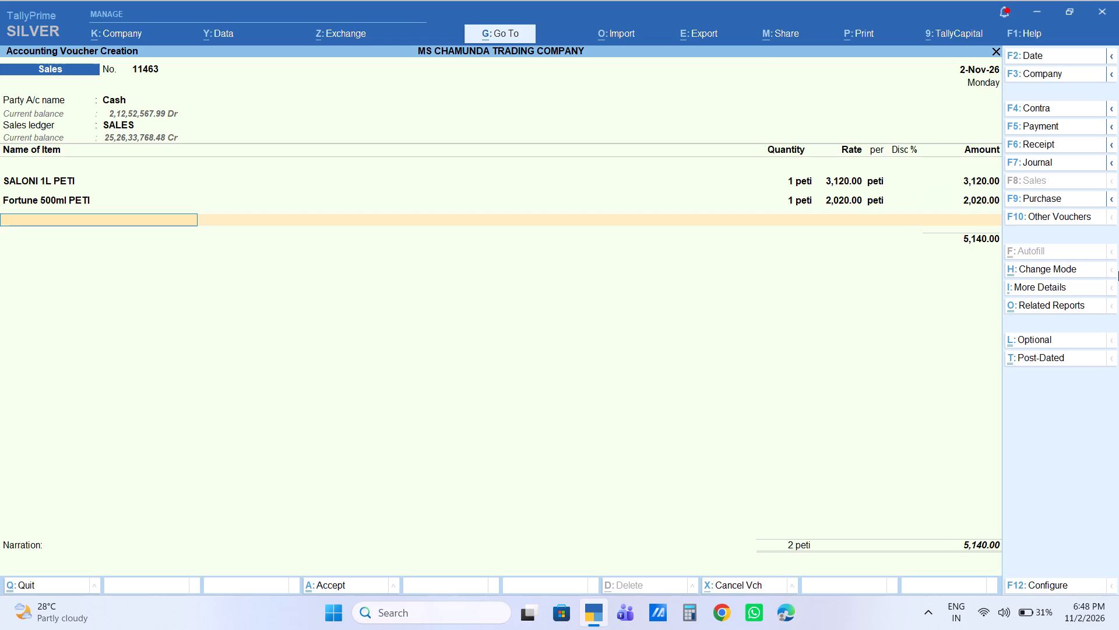
Add CHINI SF 50kg to the voucher with quantity 1 BAG at its default rate.
type("sf")
key("Return")
key("1")
key("Return")
key("Return")
key("Return")
key("Return")
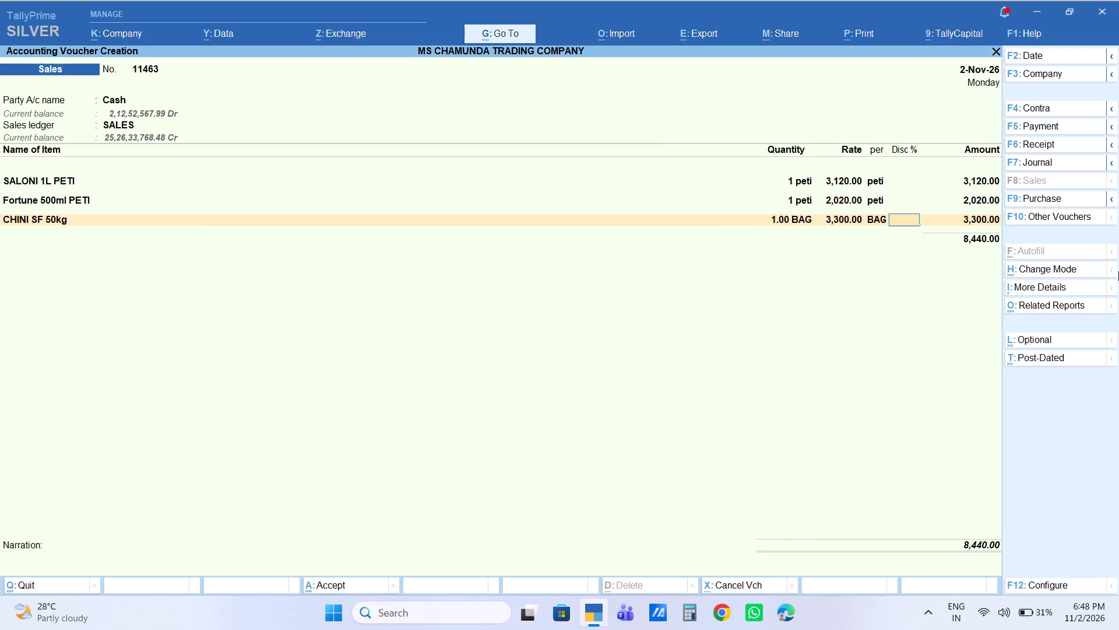
key("Return")
Add MASOOR DAL 30kg to the voucher with quantity 1 BAG at its default rate.
type("masoo")
key("Down")
key("Return")
key("1")
key("Return")
key("Return")
key("Return")
key("Return")
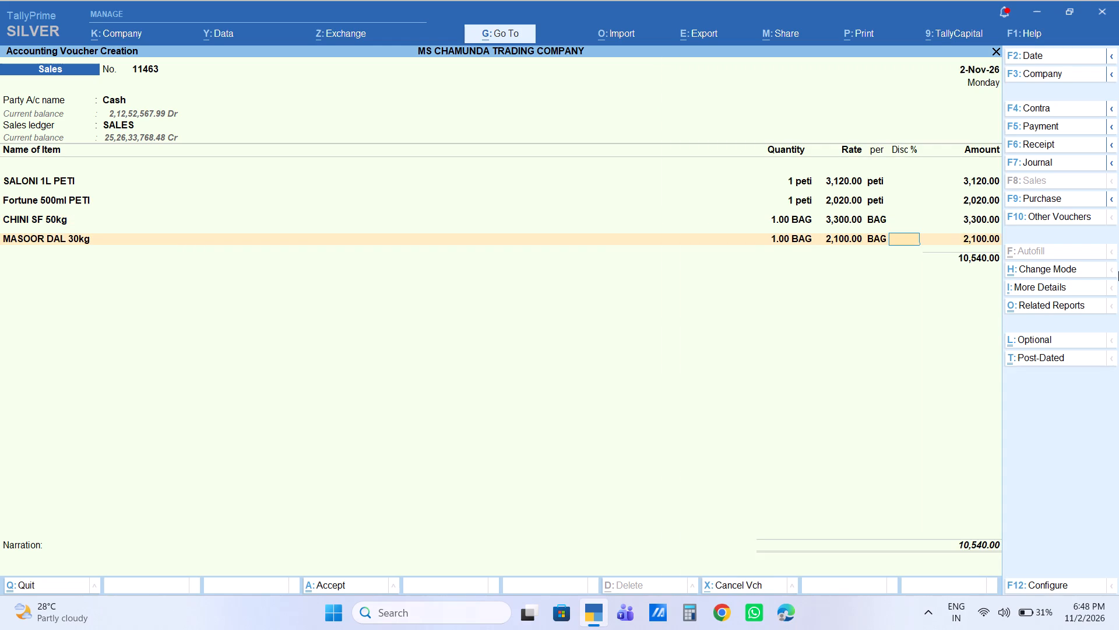
key("Return")
Add A Dreamlite Rs5 to the voucher with quantity 2 peti at its default rate.
type("drea")
key("Down")
key("Down")
key("Down")
key("Return")
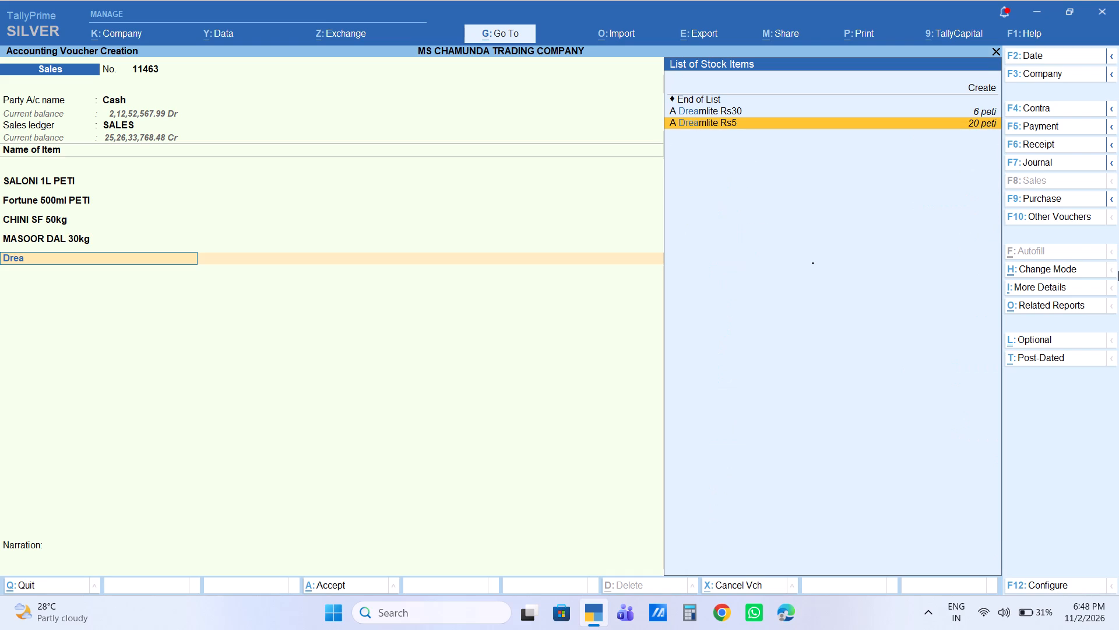
type("12")
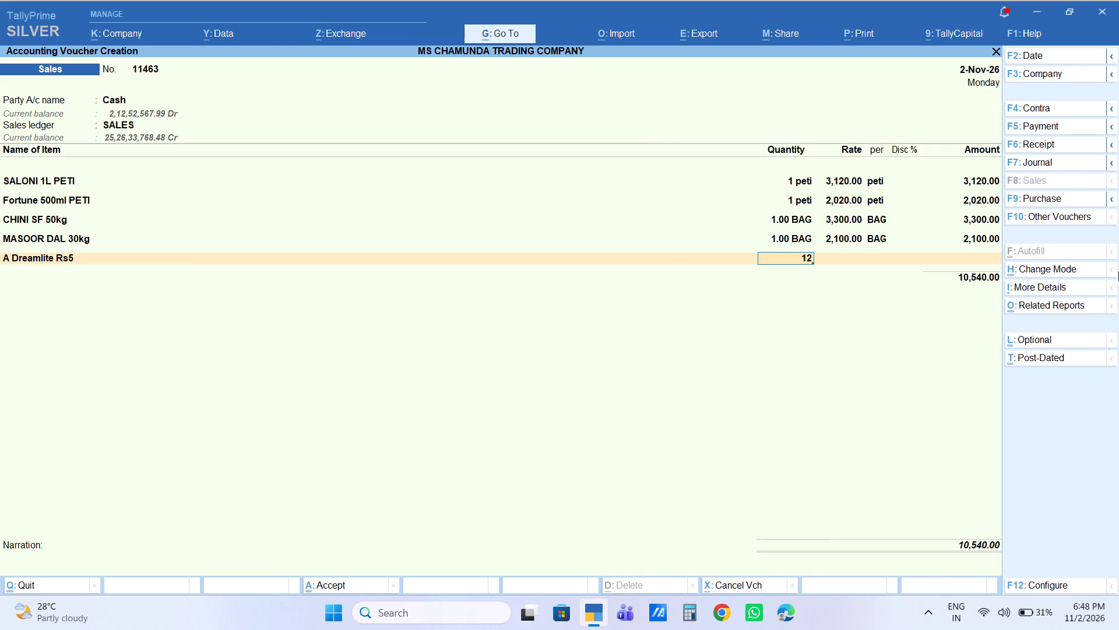
key("BackSpace")
key("BackSpace")
key("2")
key("Return")
key("Return")
key("Return")
key("Return")
key("Return")
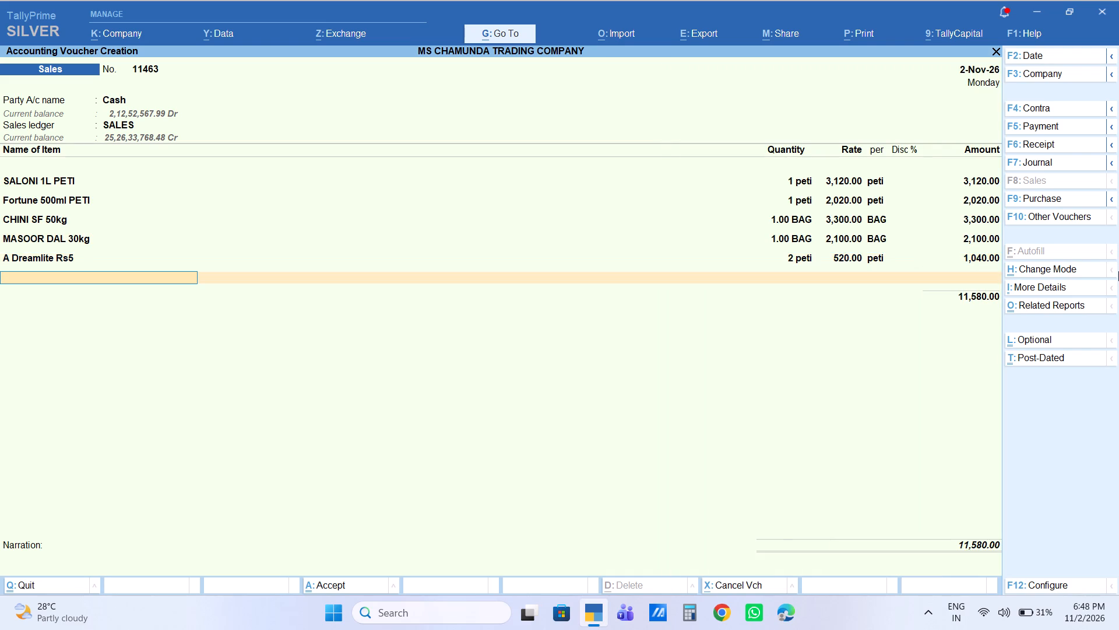
End the stock item list and add a Labour Charge of 14 to the voucher.
key("Return")
type("la")
key("Return")
key("Return")
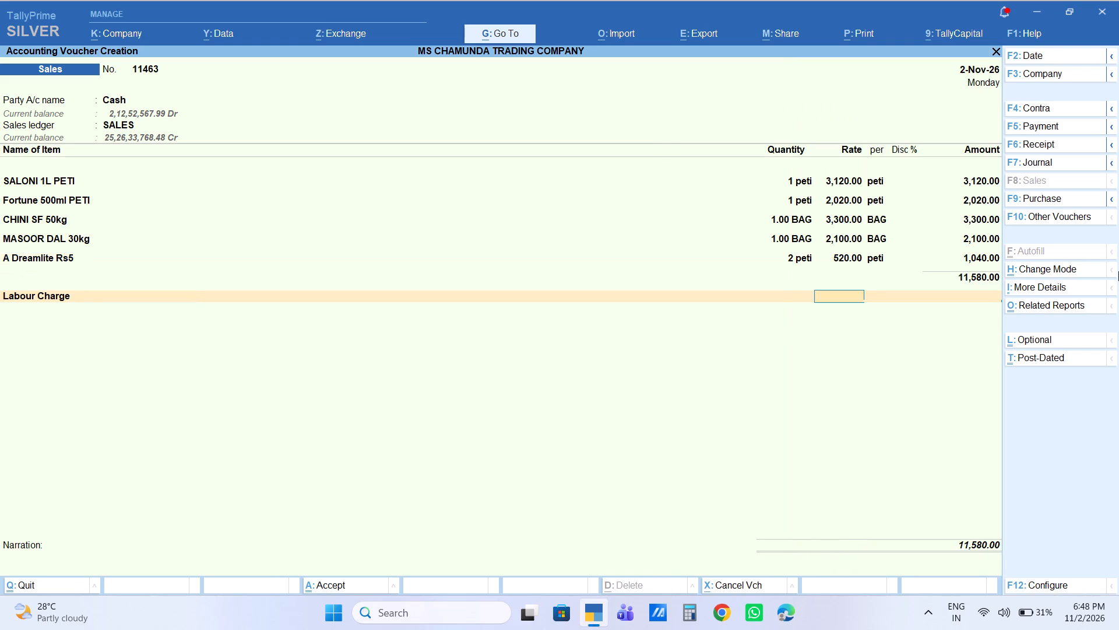
type("14")
key("Return")
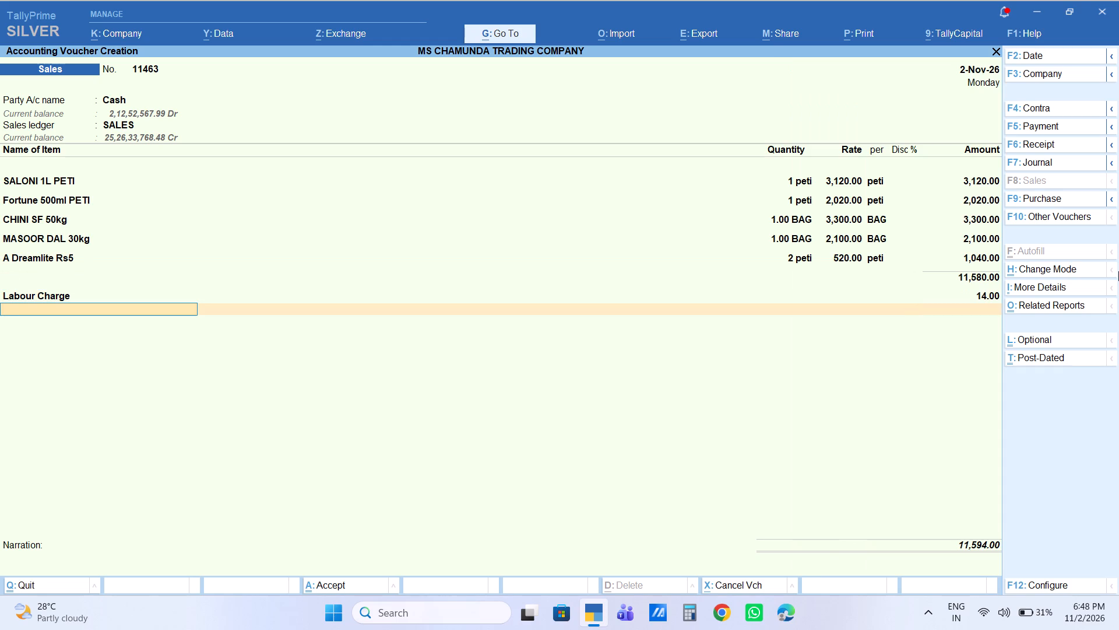
Return to the stock item list and add Kailasha 26kg with quantity 2 BAG and an amount of 4,424.
key("BackSpace")
key("BackSpace")
key("BackSpace")
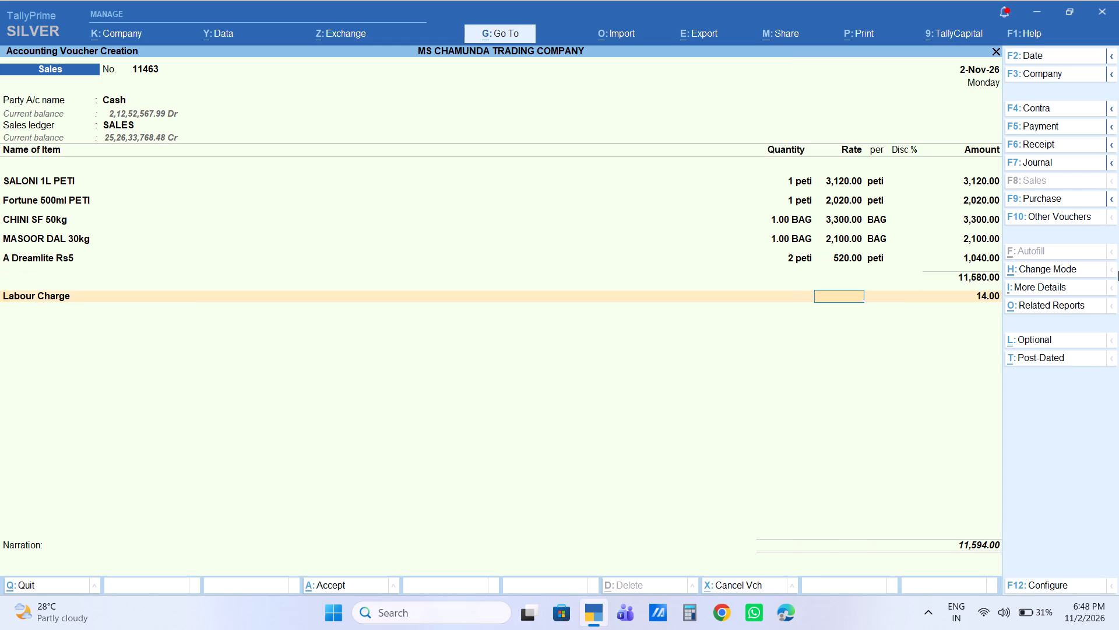
key("BackSpace")
key("Return")
type("kai")
key("Return")
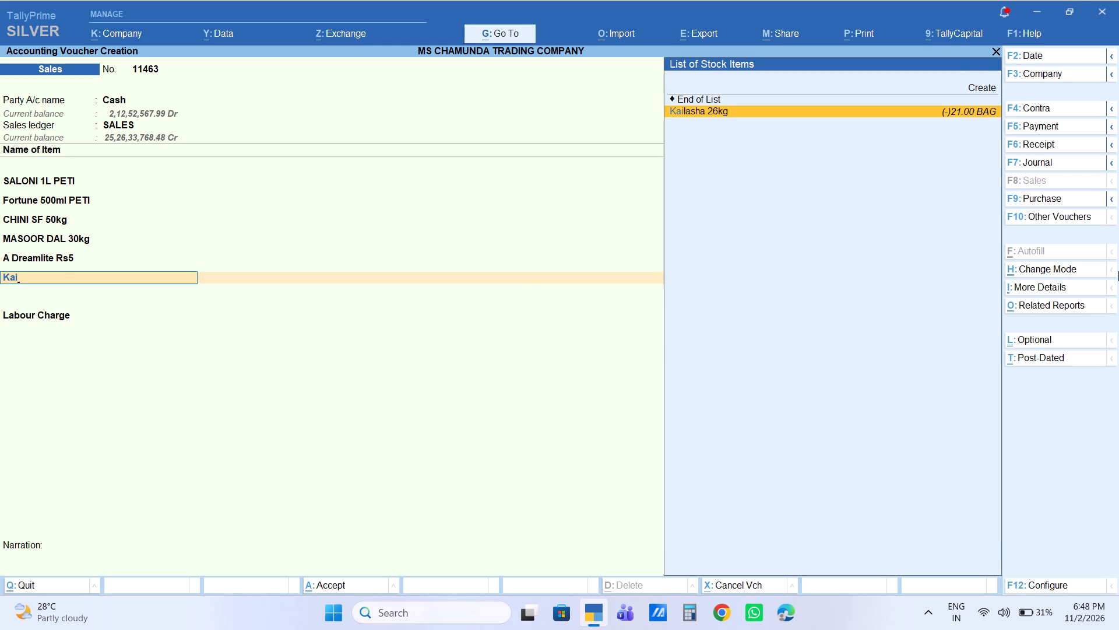
key("2")
key("Return")
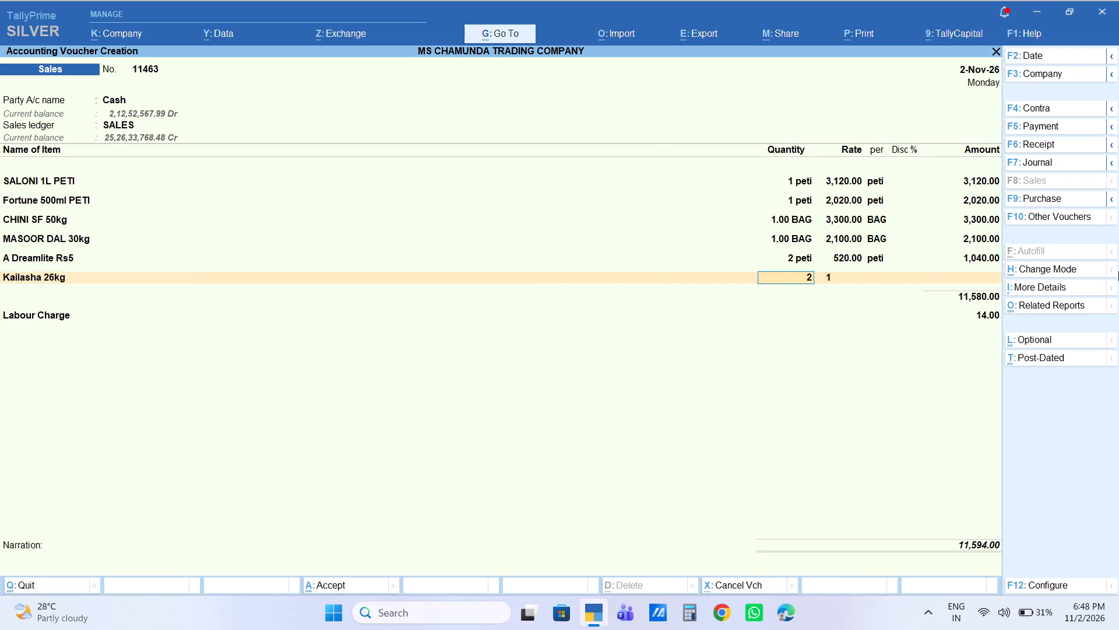
key("Return")
key("Return")
key("Return")
type("44")
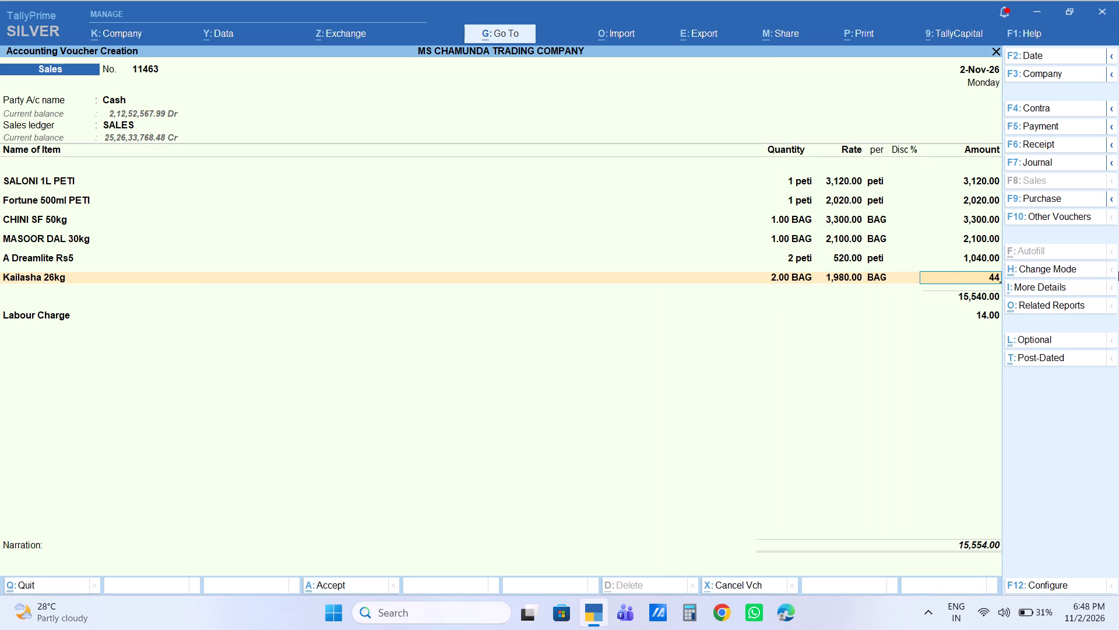
type("24")
key("Return")
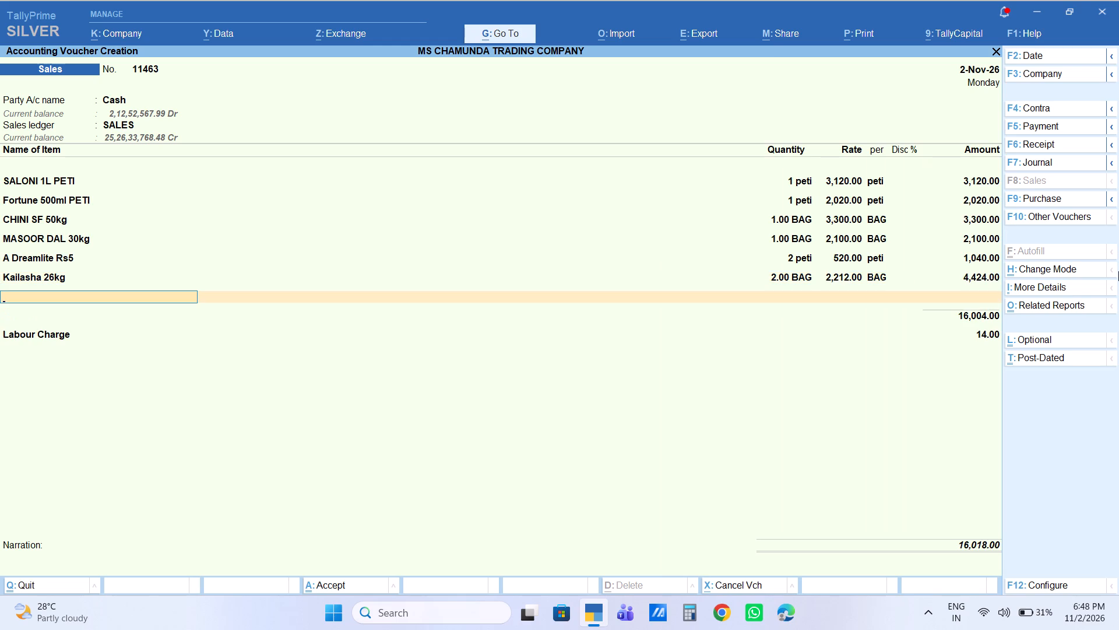
End the stock item list, keep the existing Labour Charge and accept the voucher.
key("Return")
key("Return")
key("Return")
key("Return")
key("Return")
key("Return")
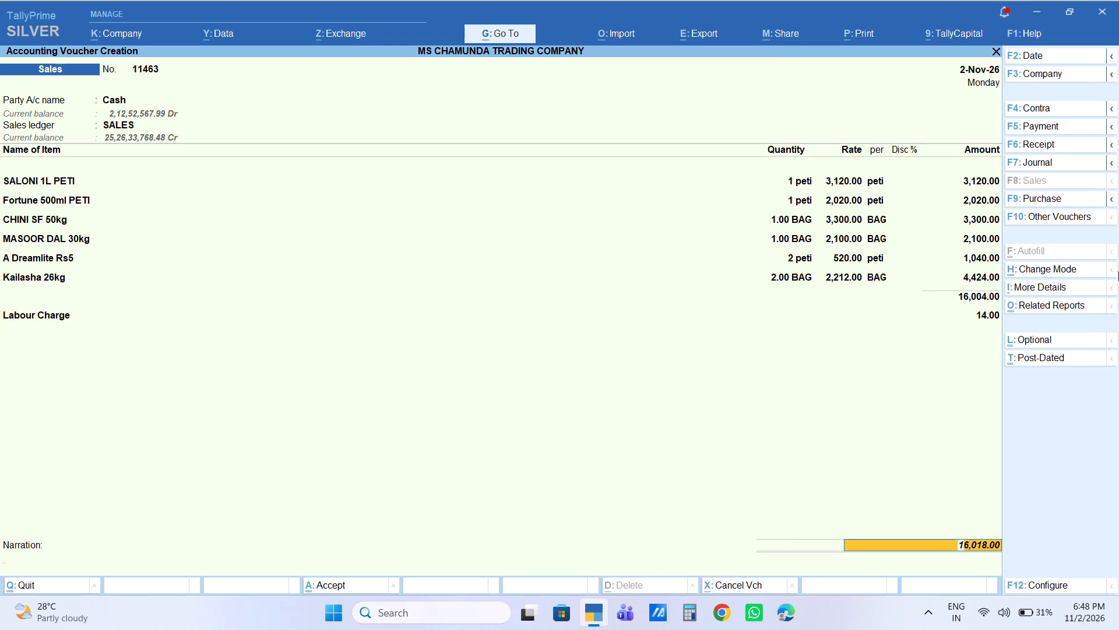
key("Return")
key("Return")
key("Return")
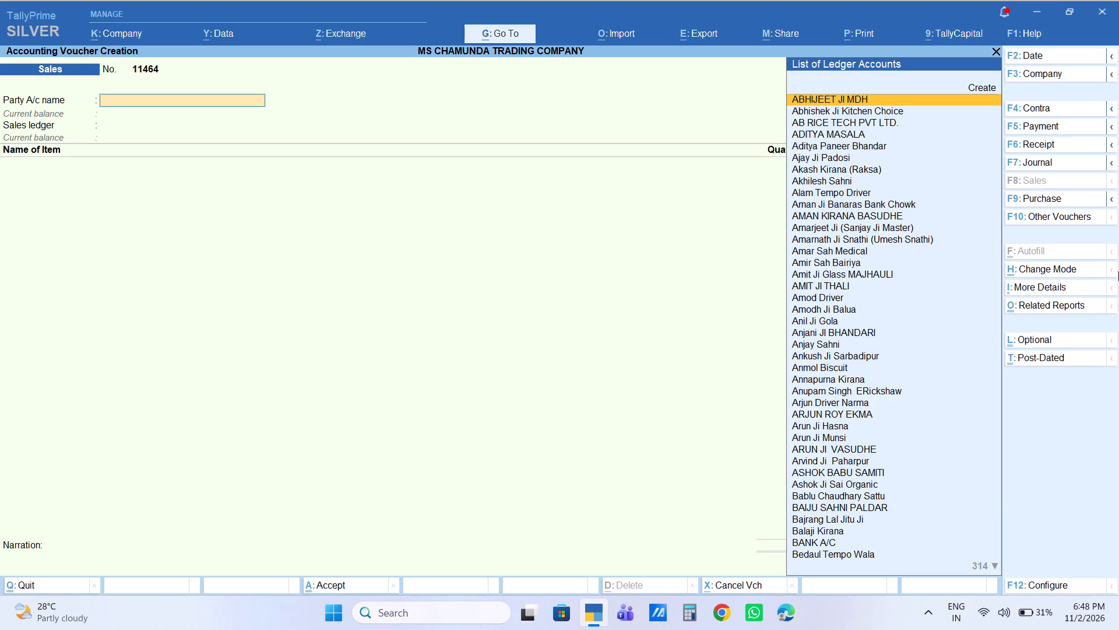
Start the new sales voucher with Cash as the party and SALES as the sales ledger.
type("cas")
key("Return")
key("Return")
key("Return")
key("Return")
key("Return")
key("Return")
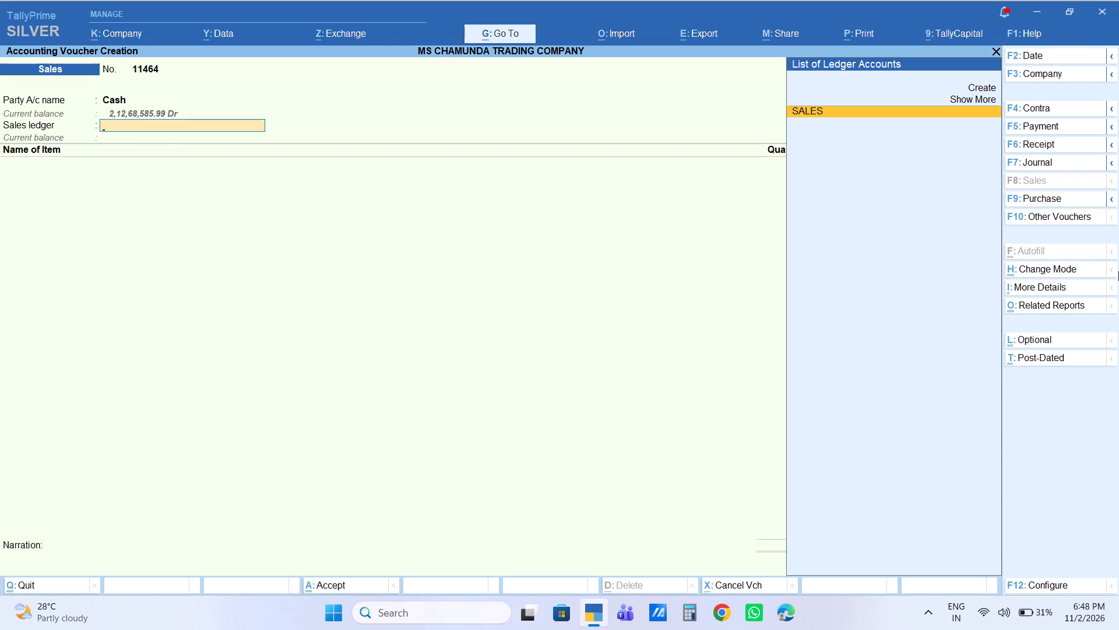
Add Soyabin 5kg to the voucher with quantity 10 BAG at its default rate.
type("soyab")
key("Down")
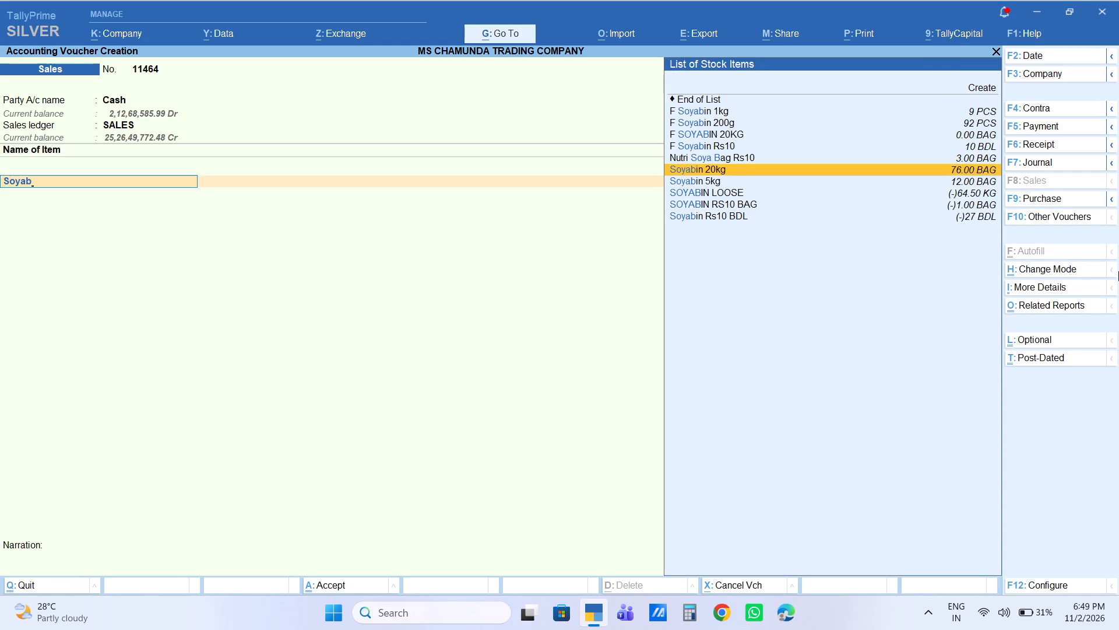
key("Down")
key("Return")
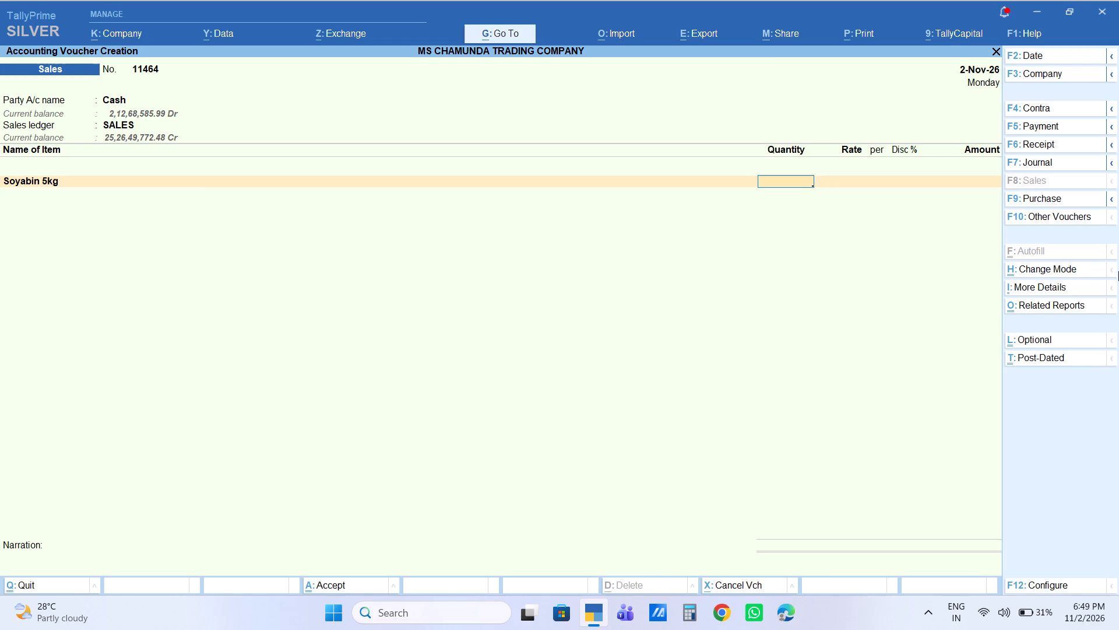
type("10")
key("Return")
key("Return")
key("Return")
key("Return")
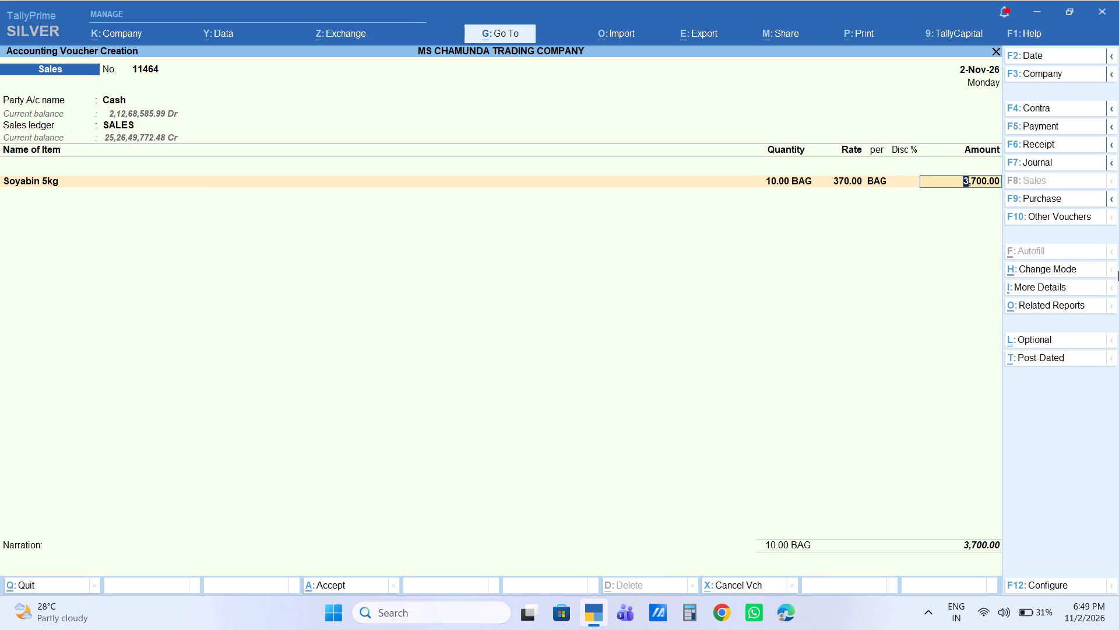
key("Return")
End the stock item list and add a Labour Charge of 10 to the voucher.
key("Return")
type("la")
key("Return")
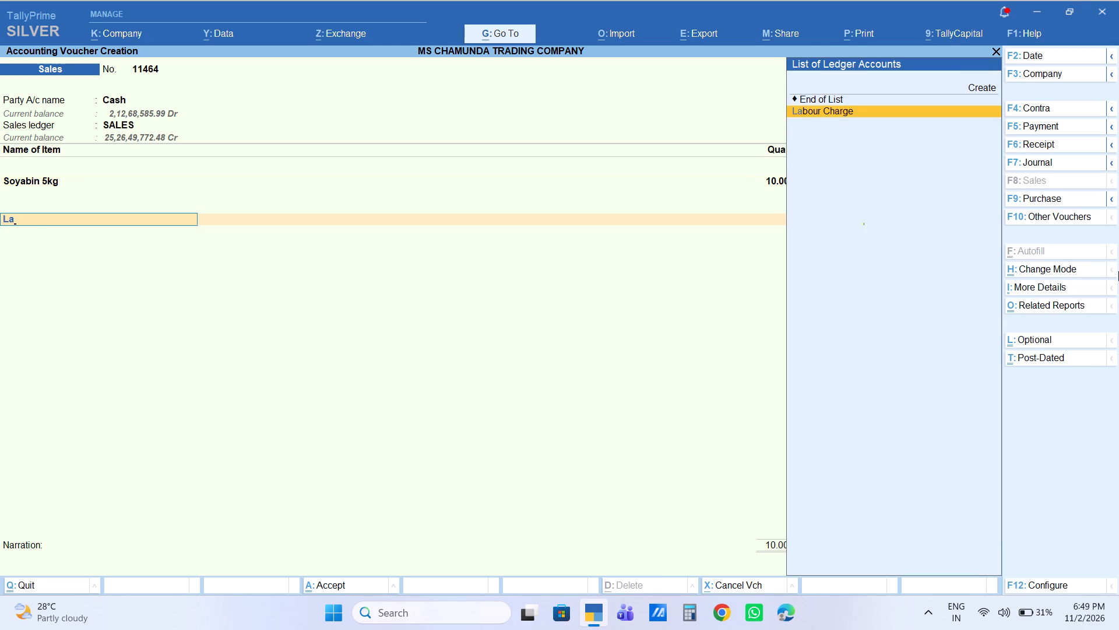
key("Return")
key("Return")
key("BackSpace")
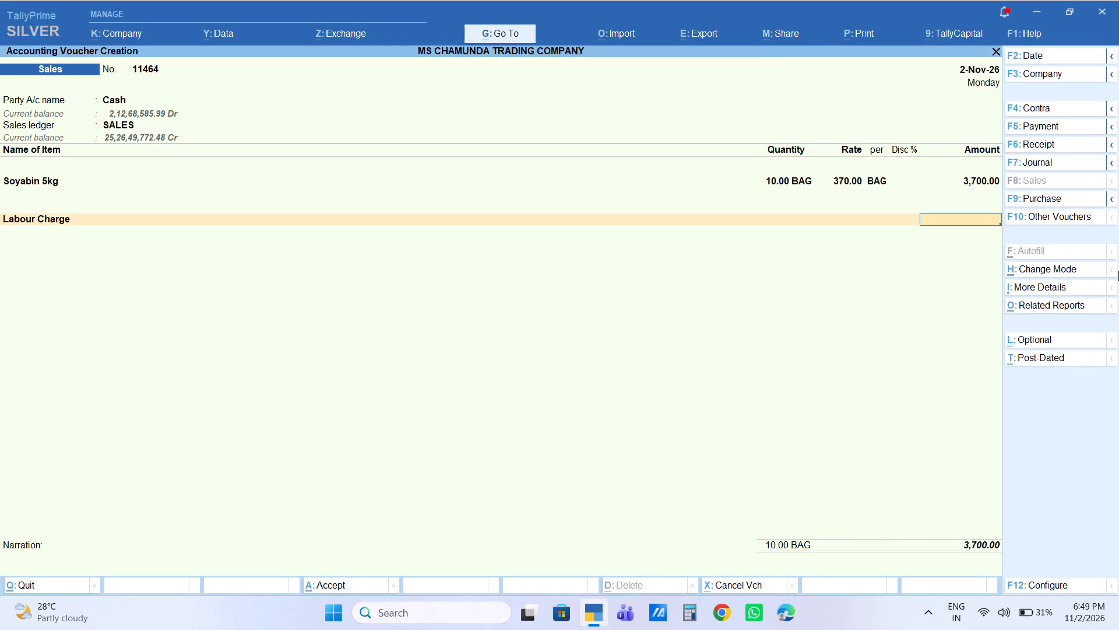
type("10")
key("Return")
key("Return")
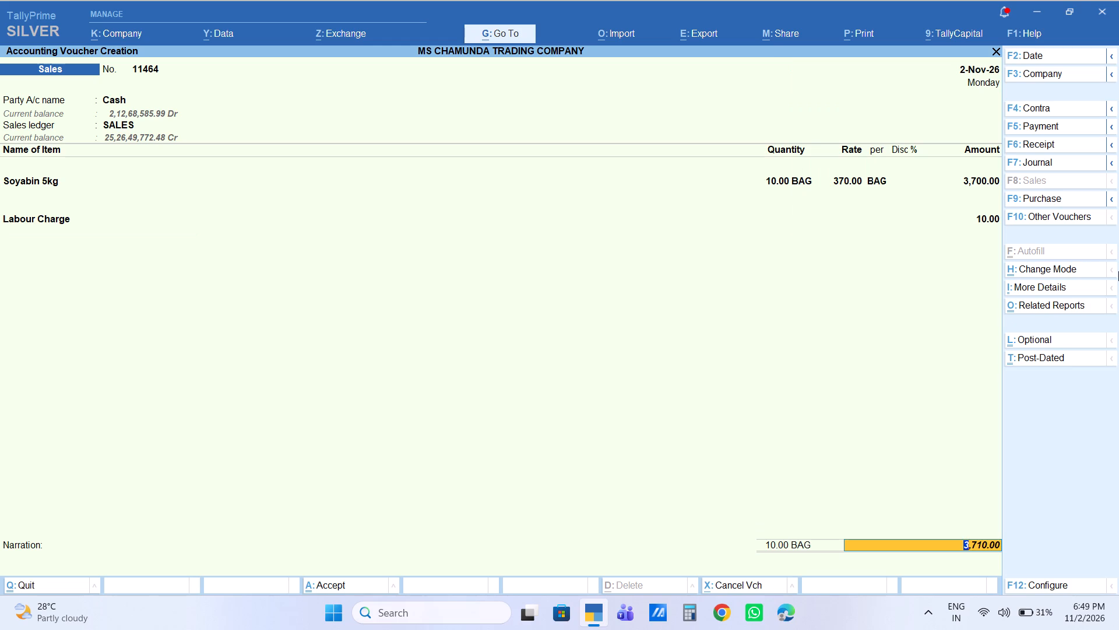
Accept the Cash sales voucher with Soyabin 5kg and Labour Charge.
key("Return")
key("Return")
key("Return")
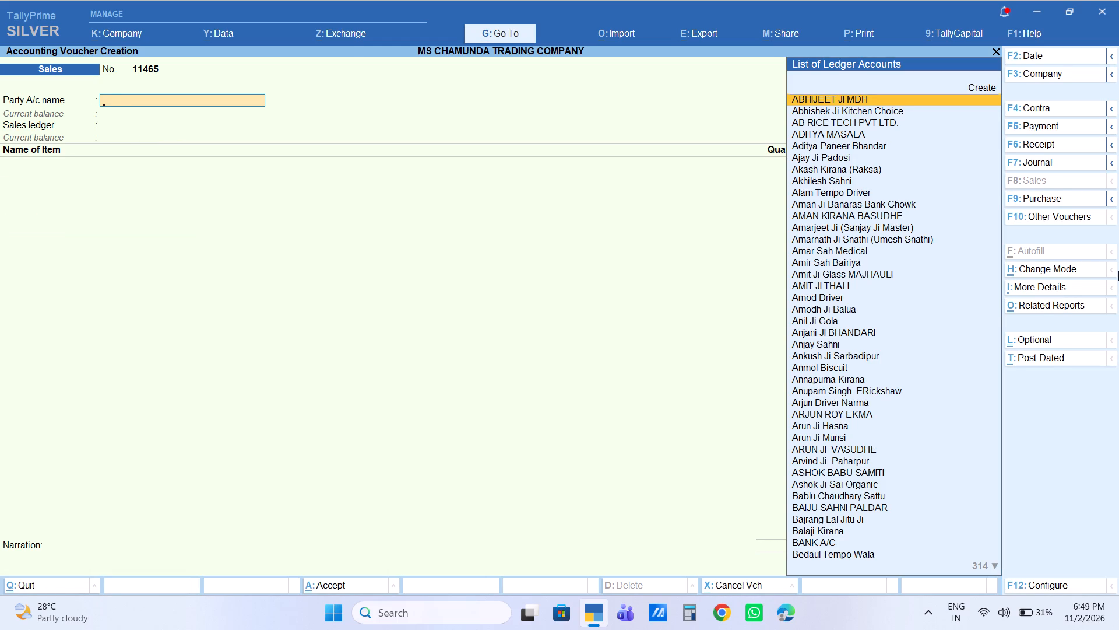
Start the new sales voucher with Cash as the party and SALES as the sales ledger.
type("cas")
key("Return")
key("Return")
key("Return")
key("Return")
key("Return")
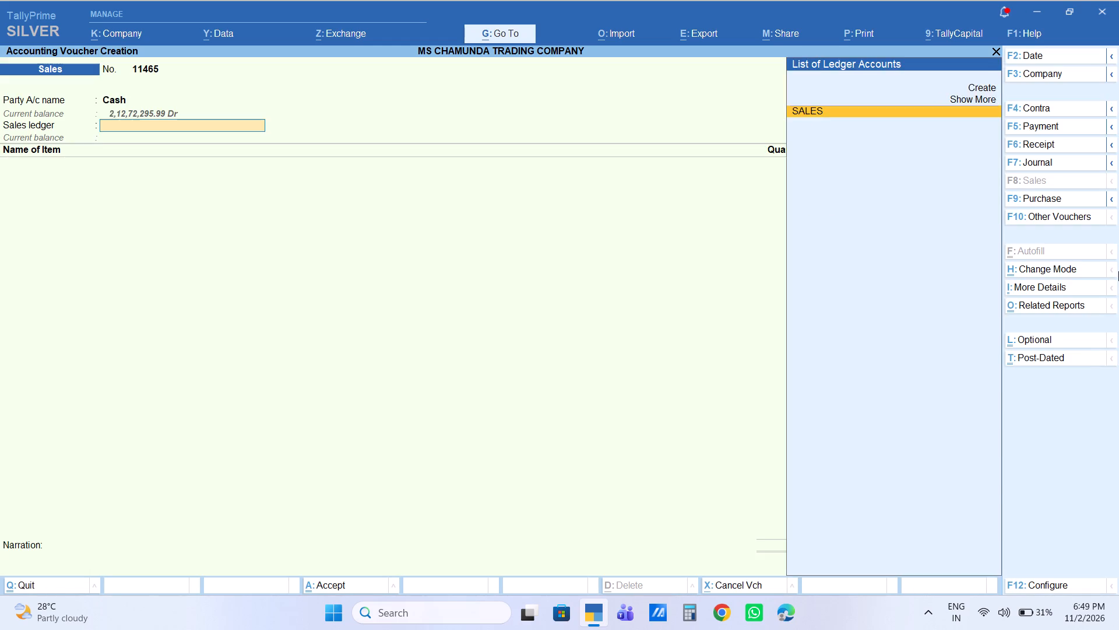
key("Return")
Add Wheel 500Gm to the voucher with quantity 1 BAG at its default rate.
type("whe")
key("Down")
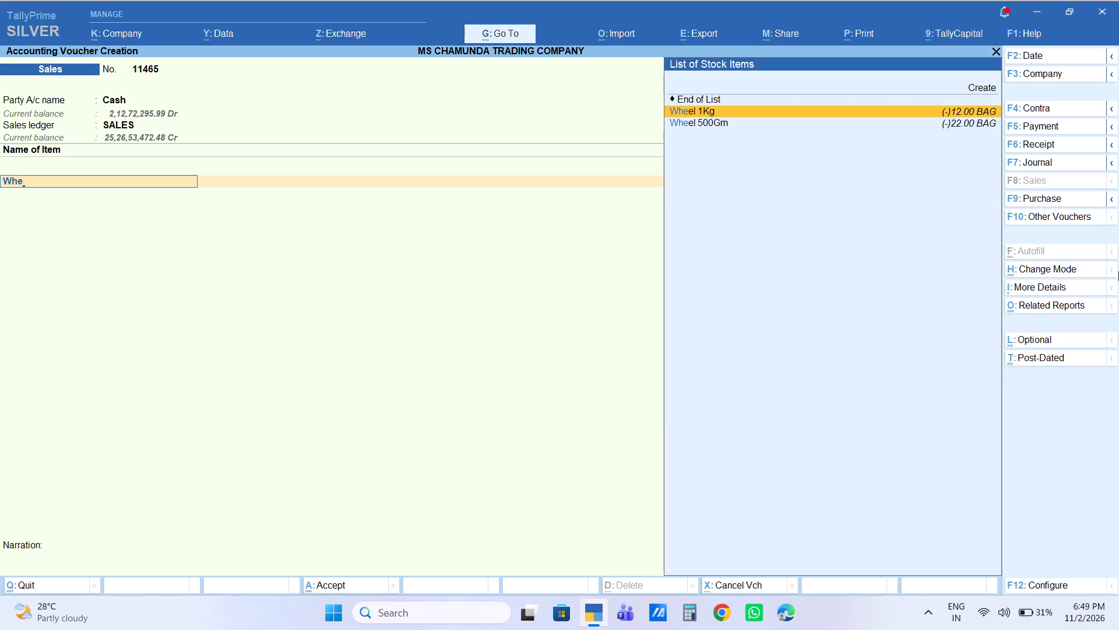
key("Down")
key("Return")
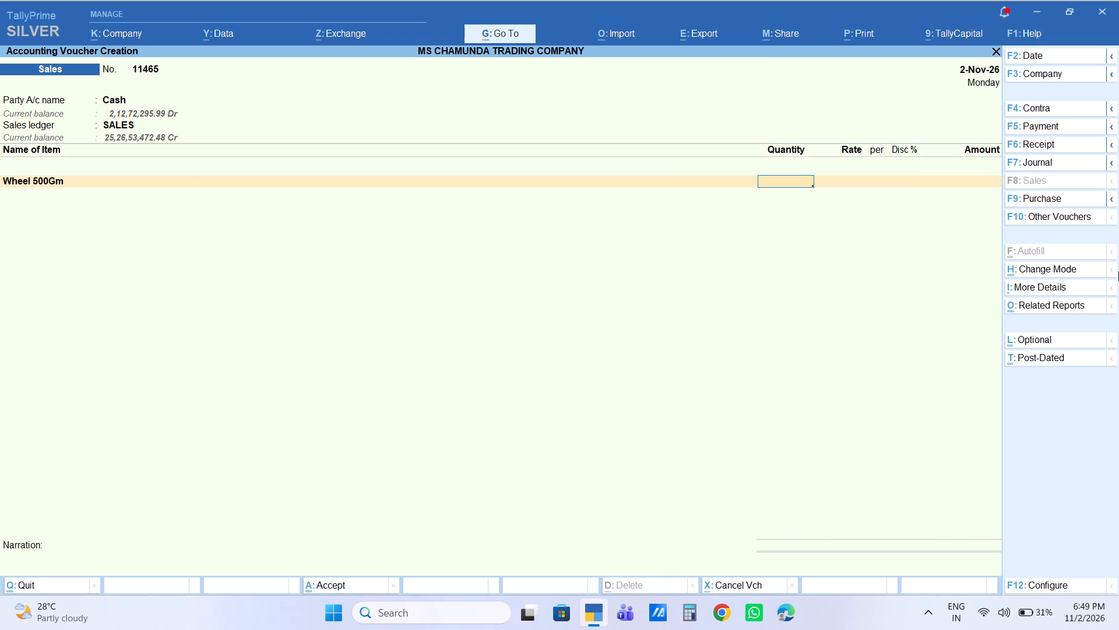
key("1")
key("Return")
key("Return")
key("Return")
key("Return")
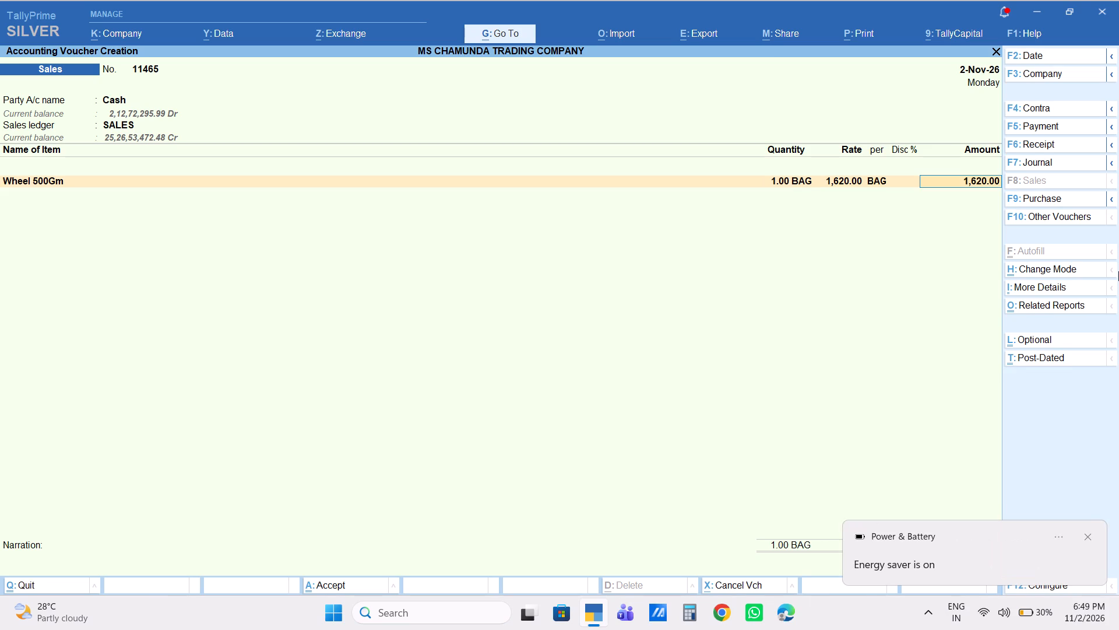
scroll(1117, 242, "up", 1)
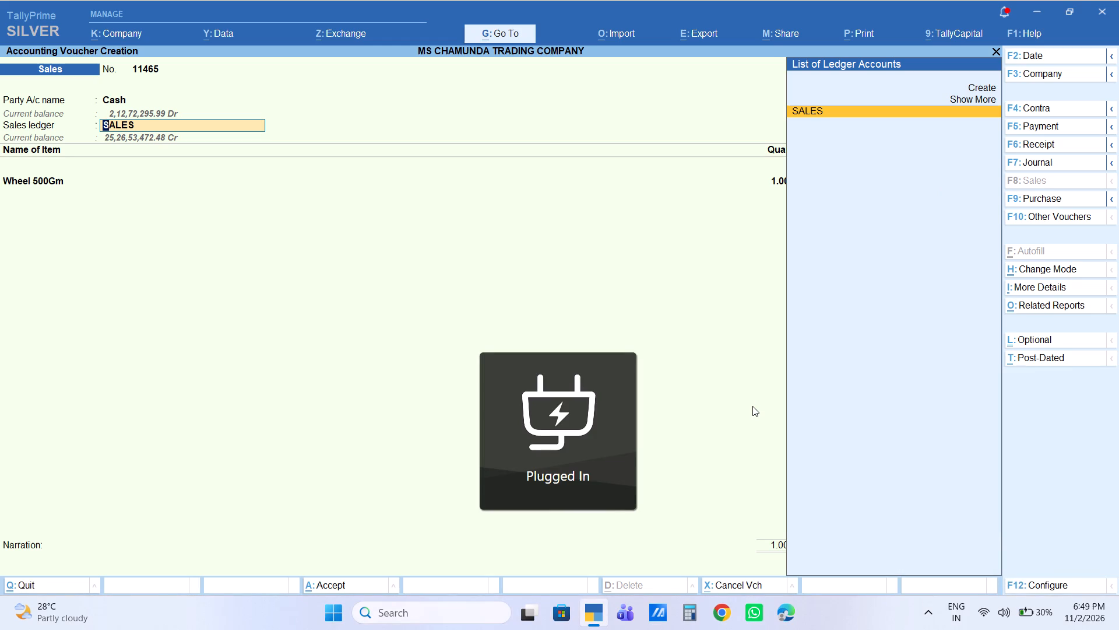
key("Return")
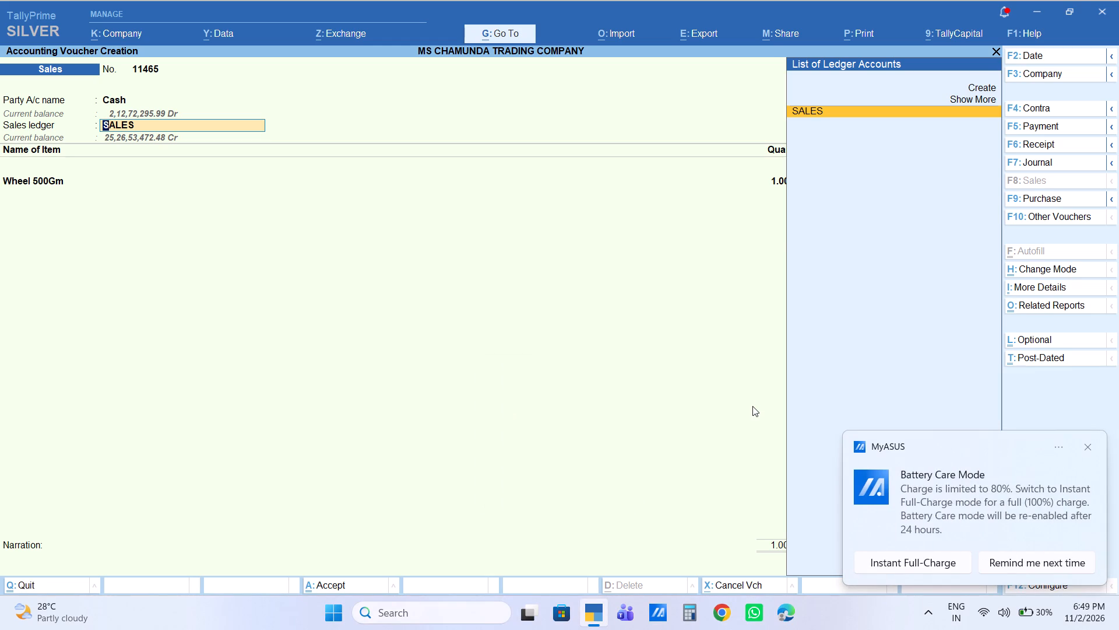
key("Return")
key("Return")
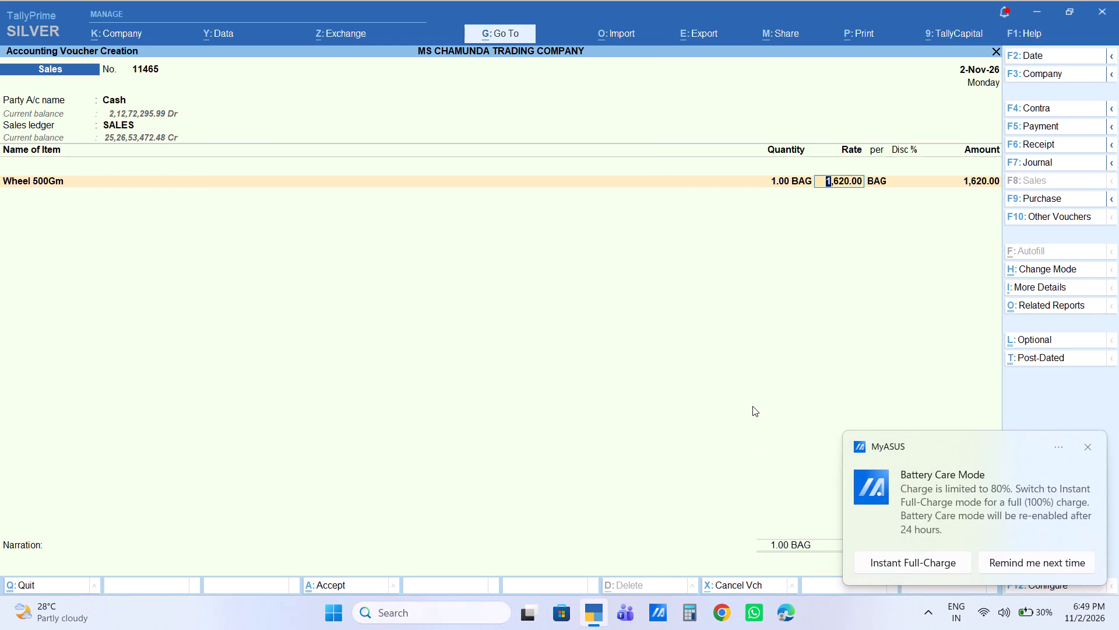
key("Return")
key("Return")
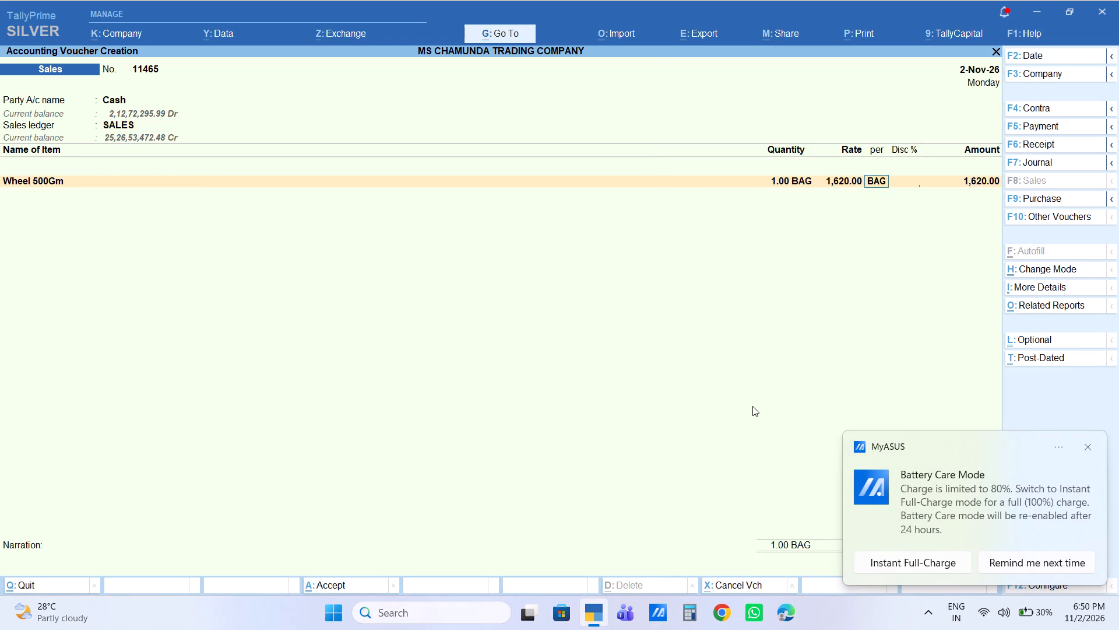
key("Return")
key("Return")
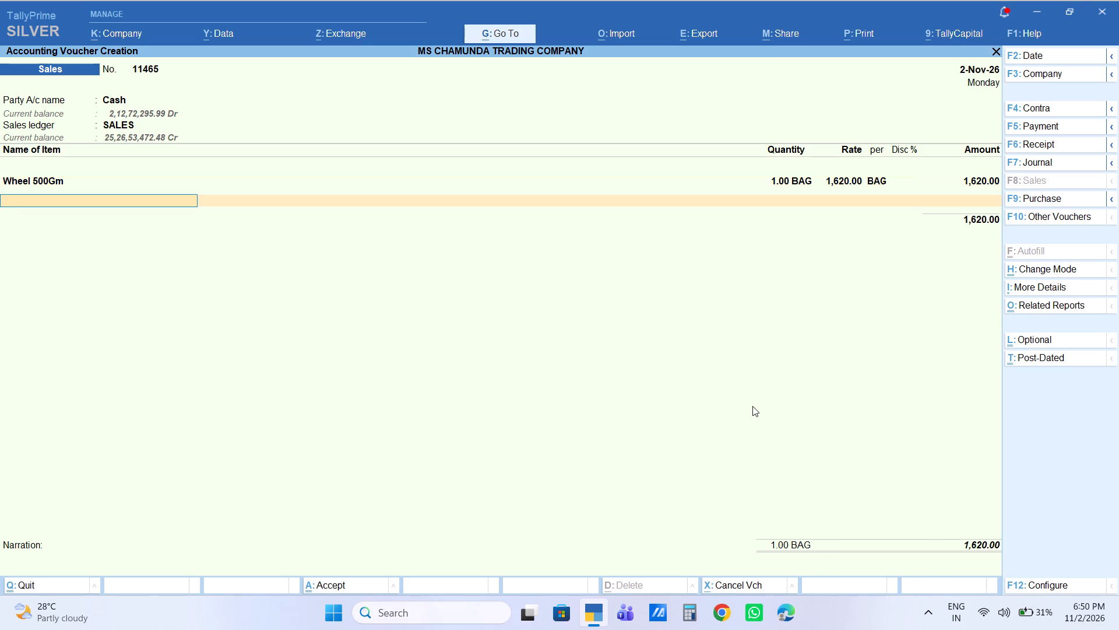
Add B Marrie Gold Rs5 to the voucher with quantity 1 peti and an amount of 620.
type("b mar")
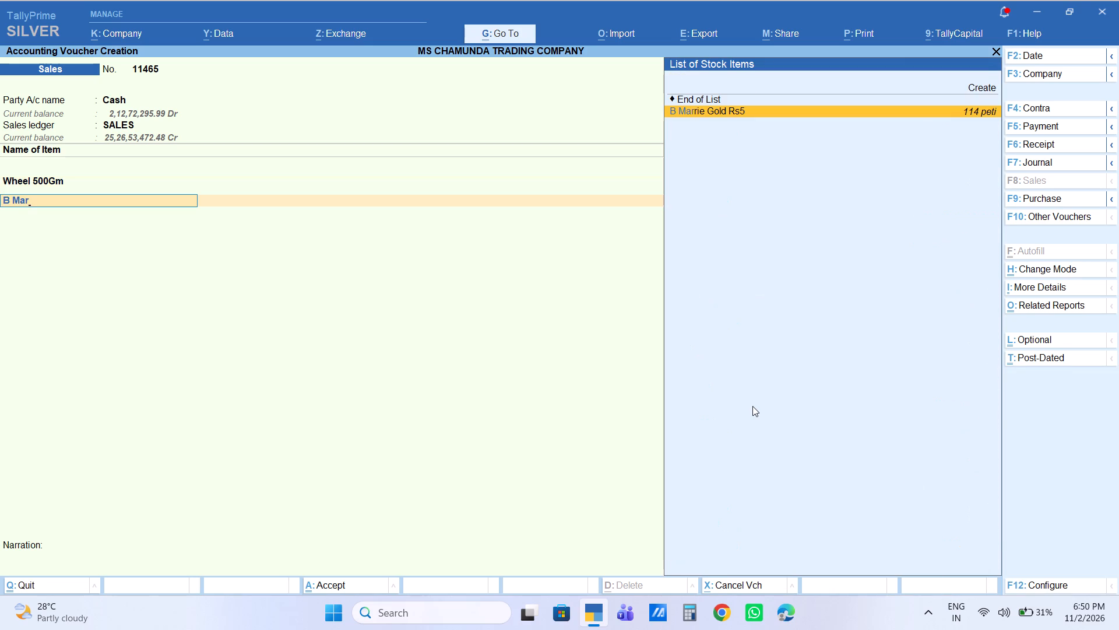
key("Return")
key("1")
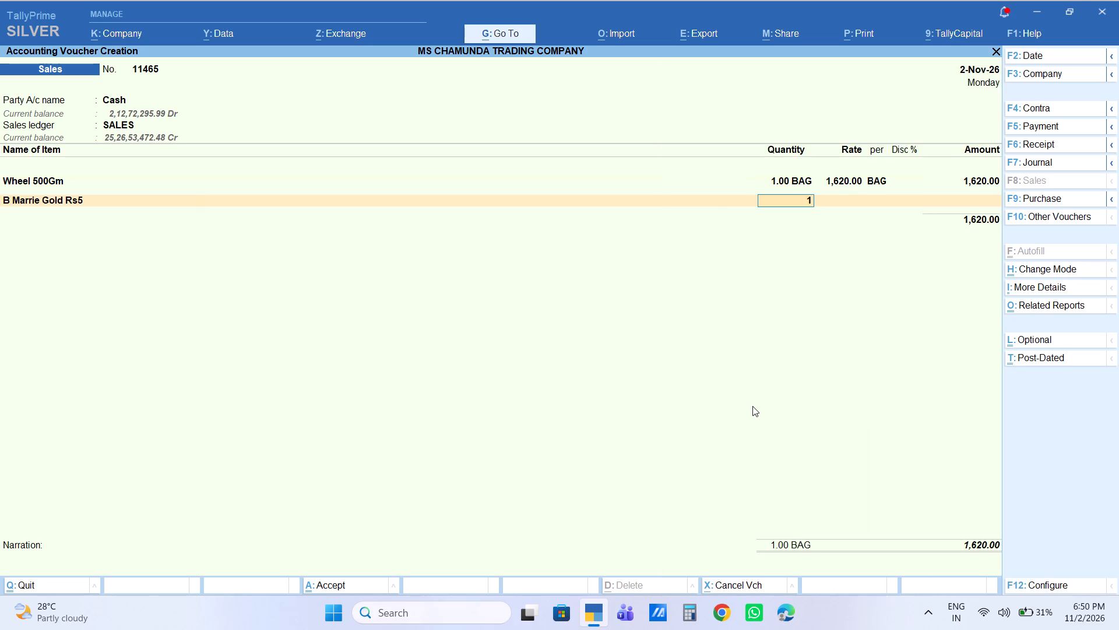
key("Return")
key("Return")
key("Return")
key("Return")
type("620")
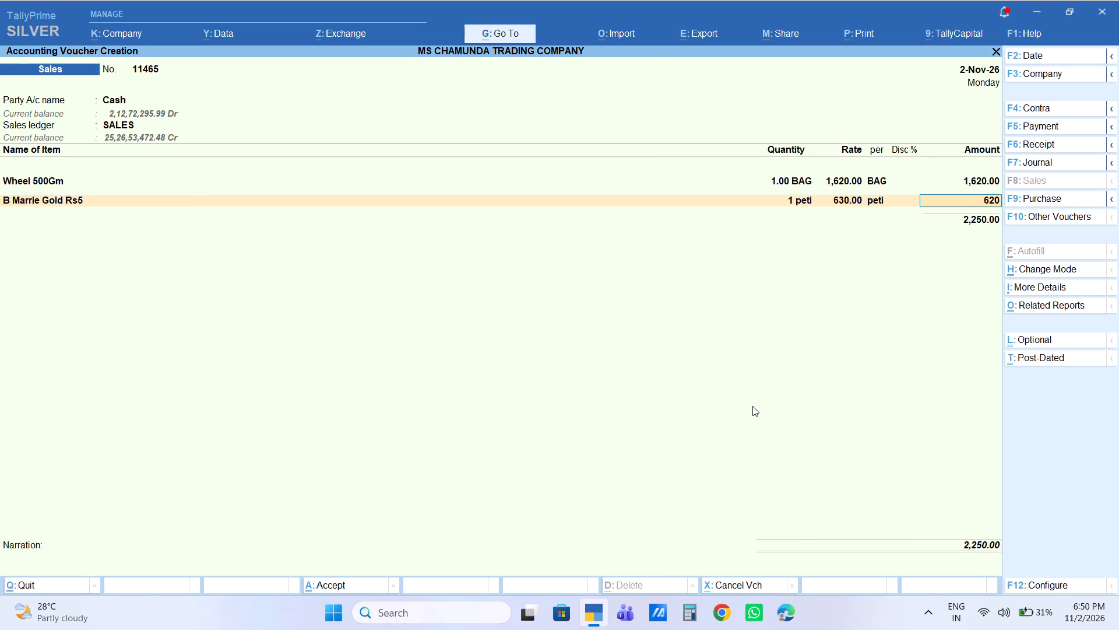
key("Return")
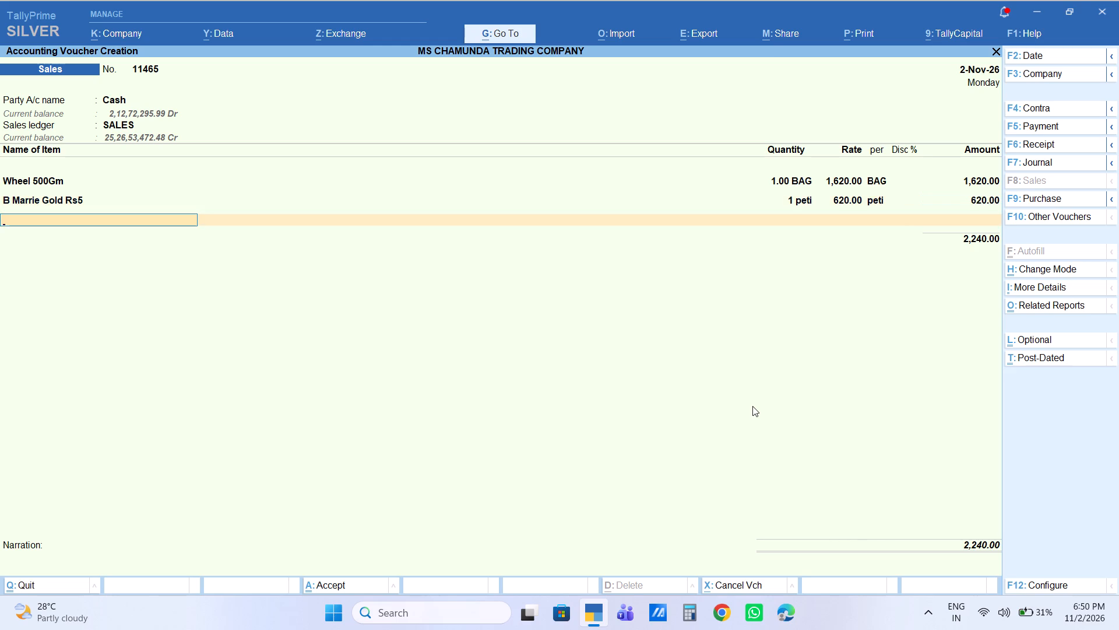
End the stock item list, add a Labour Charge of 5 and accept the voucher.
key("Return")
type("la")
key("Return")
key("Return")
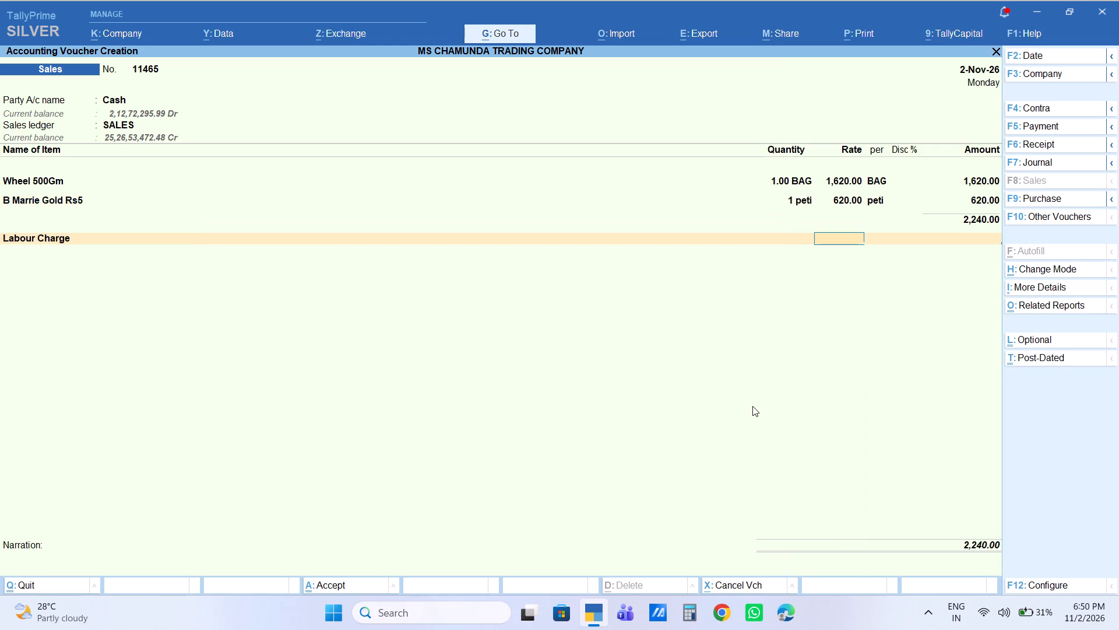
key("5")
key("Return")
key("Return")
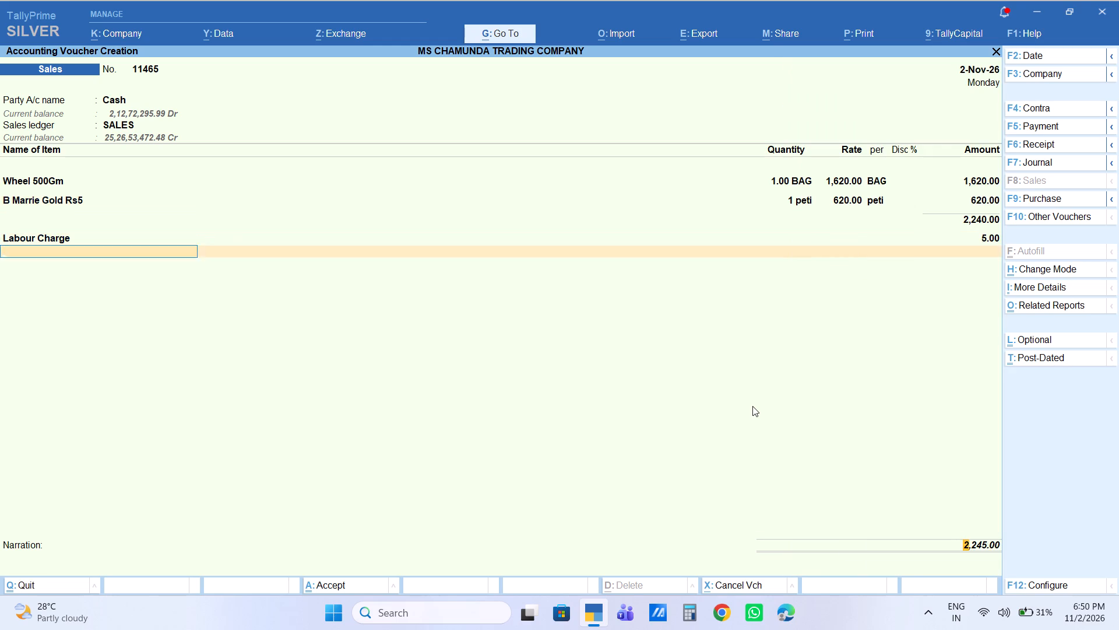
key("Return")
key("Return")
key("Return")
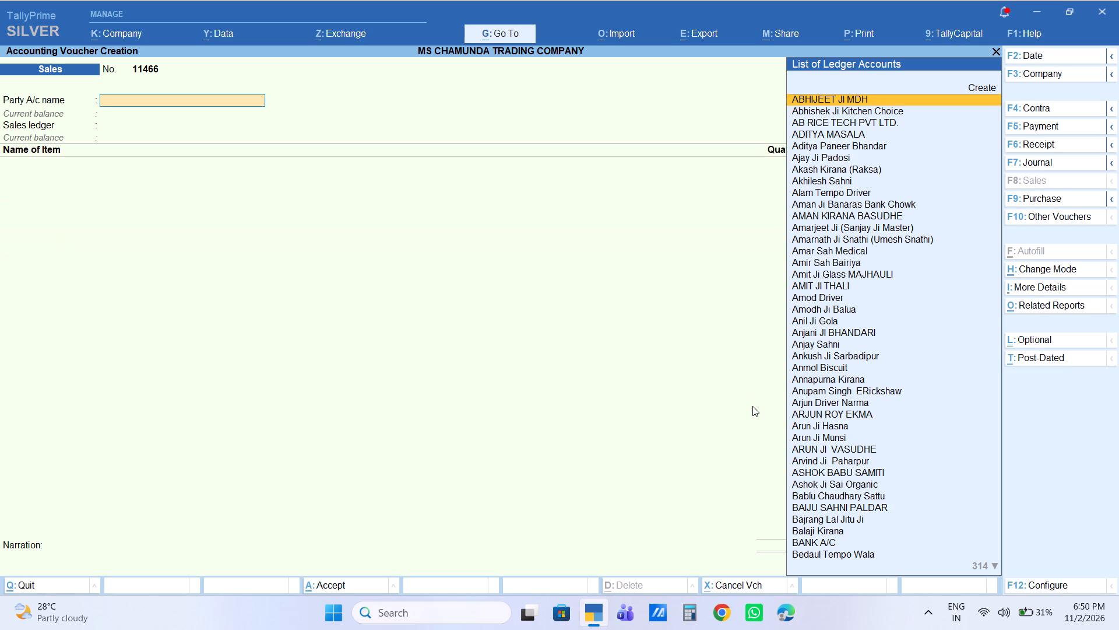
Start the new sales voucher with Cash as the party and SALES as the sales ledger.
type("cas")
key("Return")
key("Return")
key("Return")
key("Return")
key("Return")
key("Return")
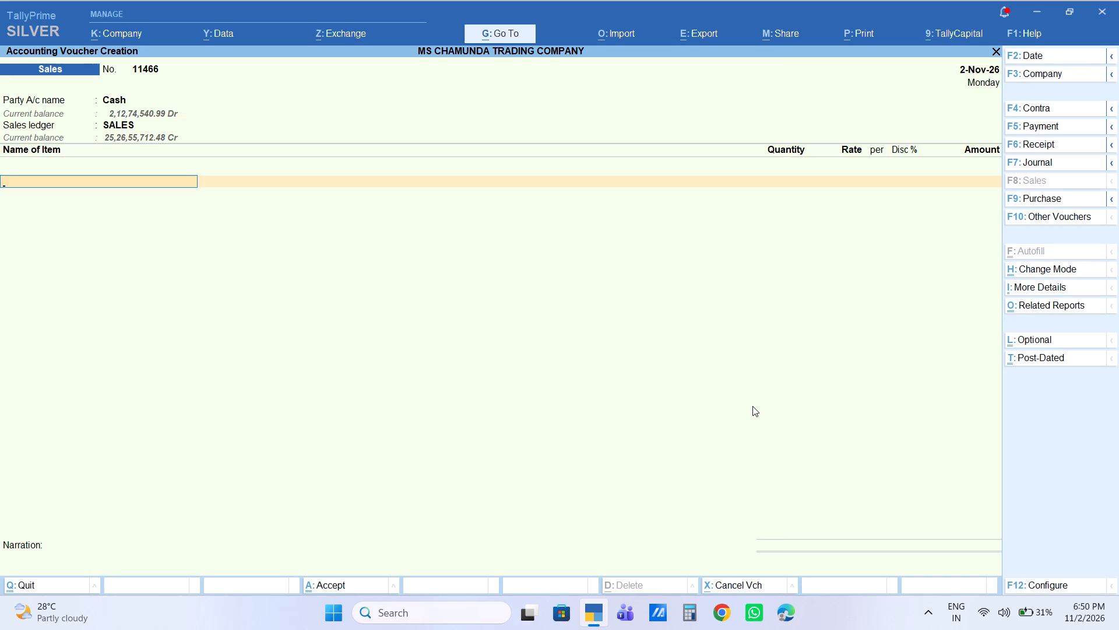
Add Soyabin 5kg to the voucher with quantity 10 BAG at its default rate.
type("soyab")
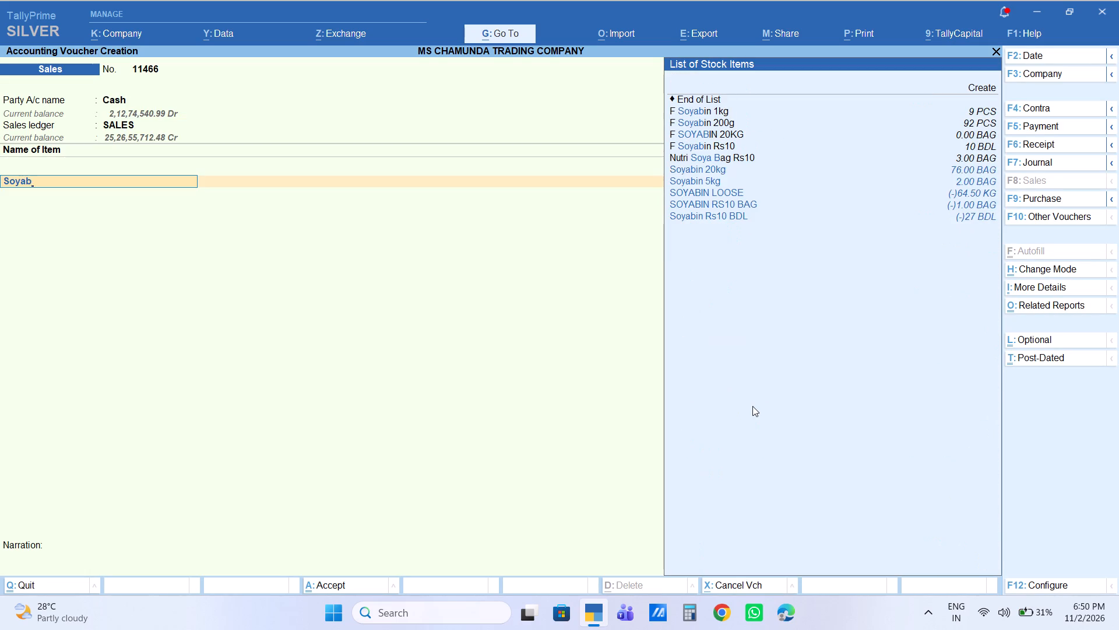
key("Down")
key("Down")
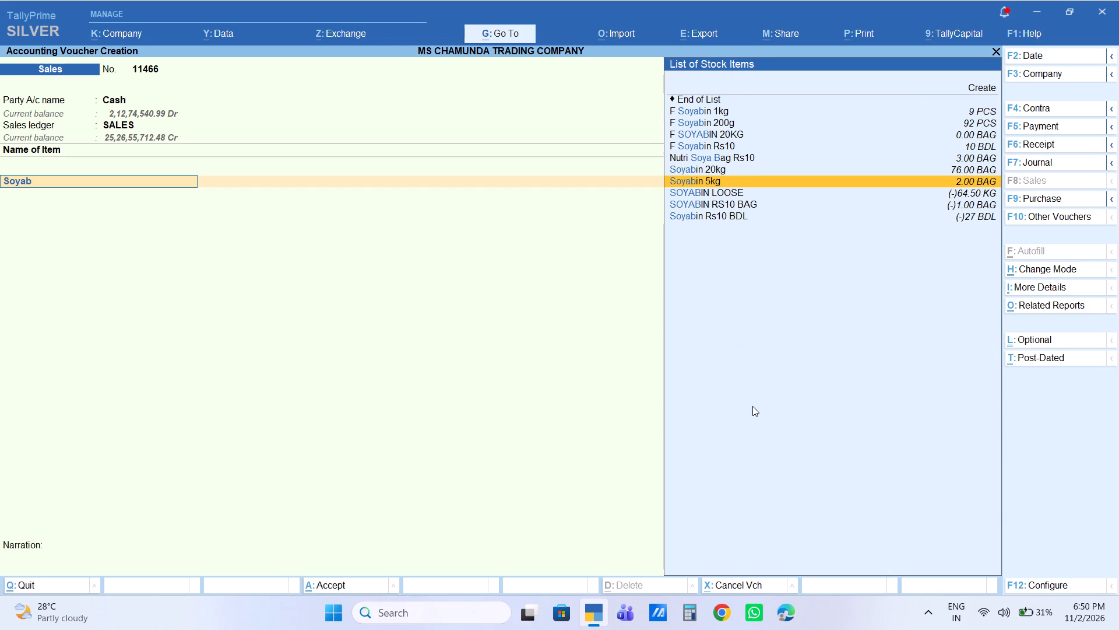
key("Return")
type("10")
key("Return")
key("Return")
key("Return")
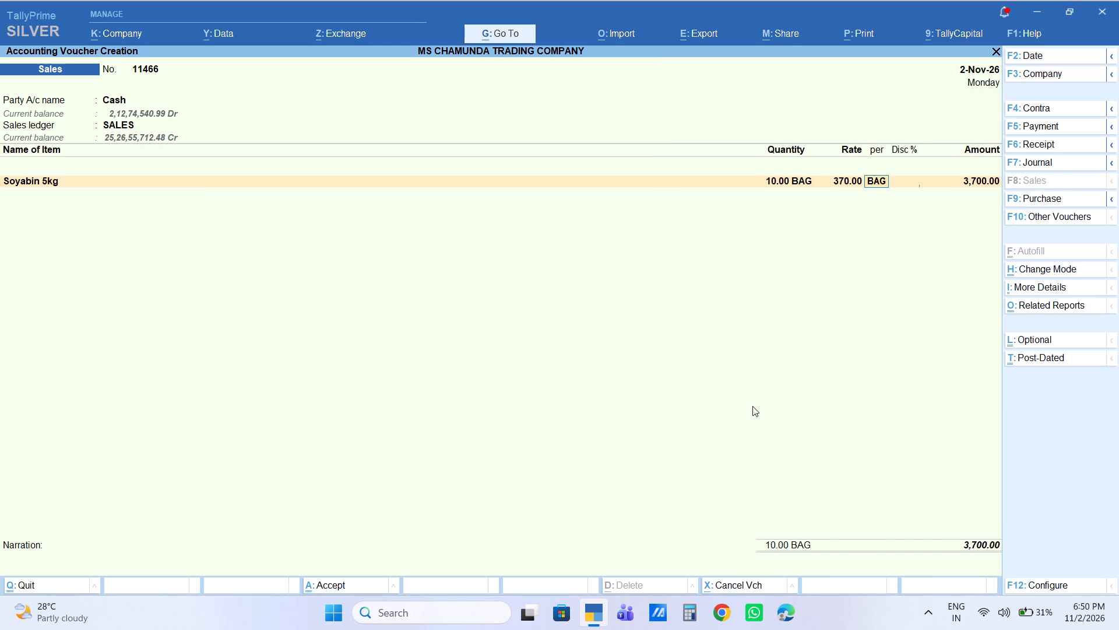
key("Return")
key("Return")
End the stock item list, add a Labour Charge of 10 and accept the voucher.
key("Return")
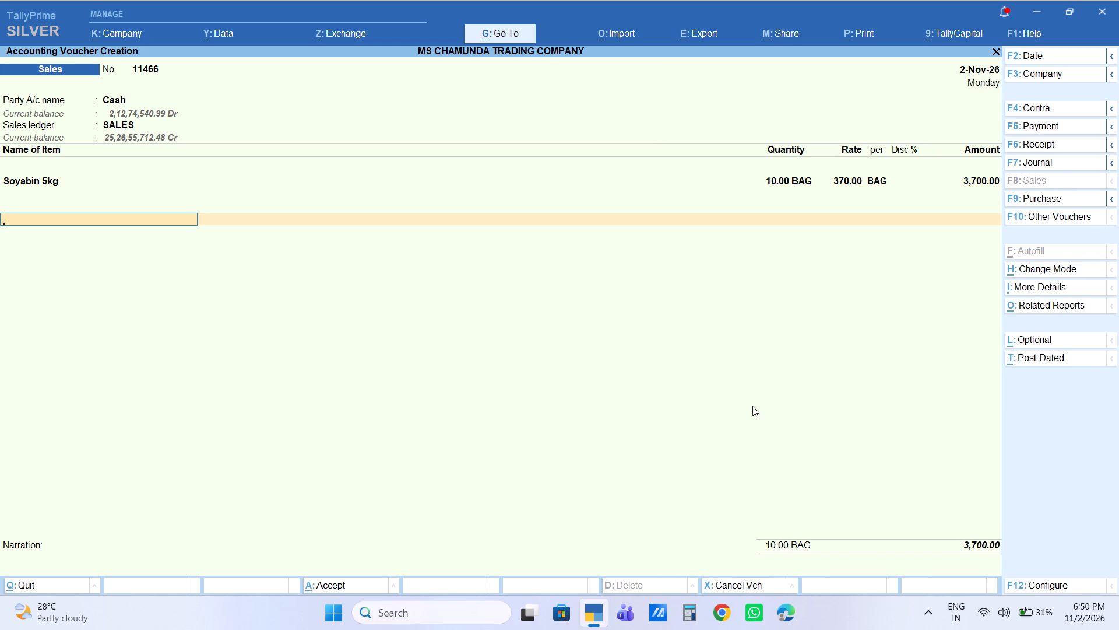
type("la")
key("Return")
key("Return")
type("10")
key("Return")
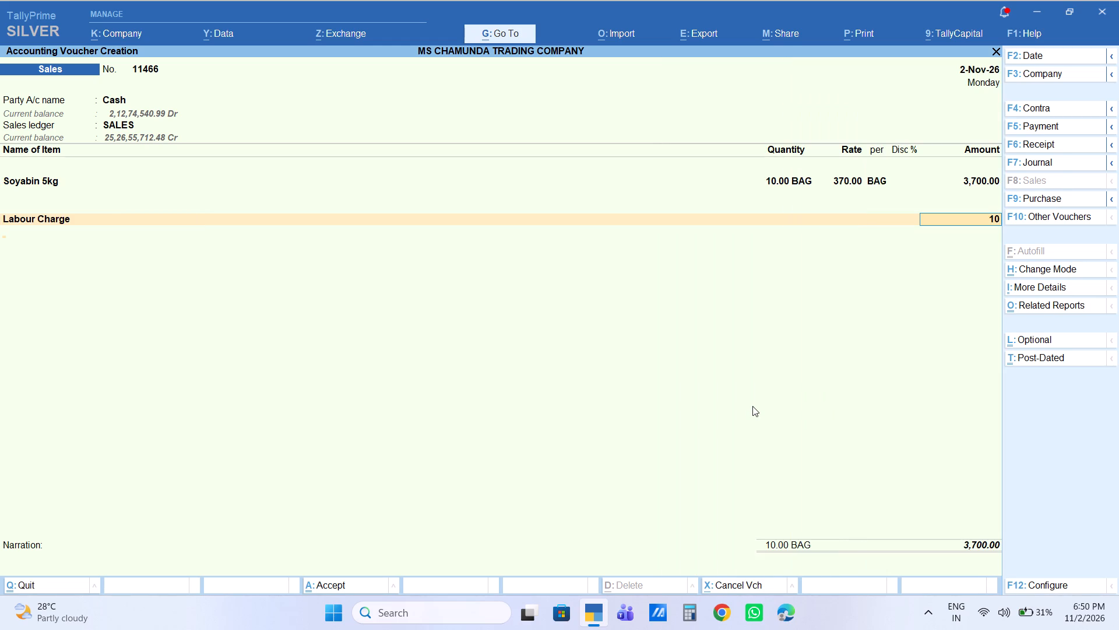
key("Return")
key("Return")
key("Return")
key("Return")
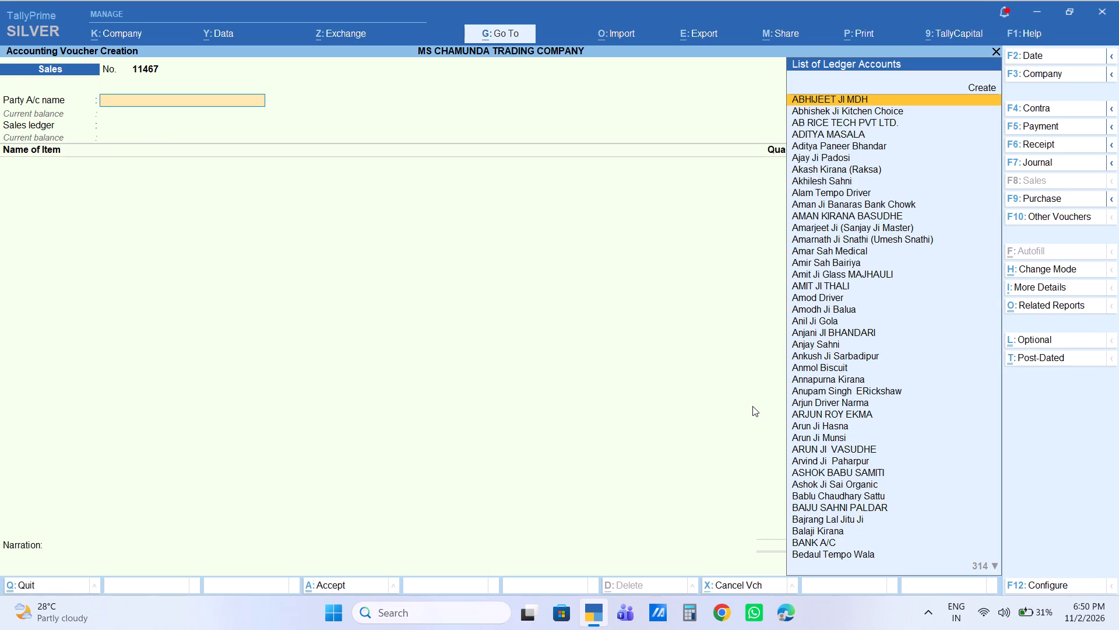
Start the new sales voucher for RADHE JI MEDICAL, keeping its default party details, with SALES as the sales ledger.
type("radh")
key("e")
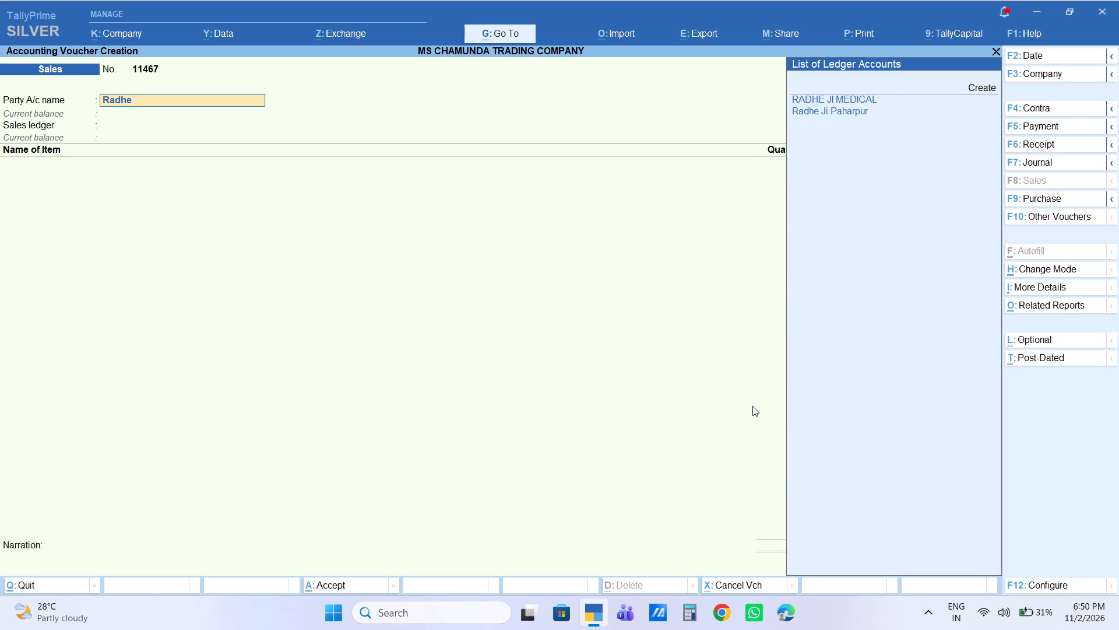
key("Down")
key("Return")
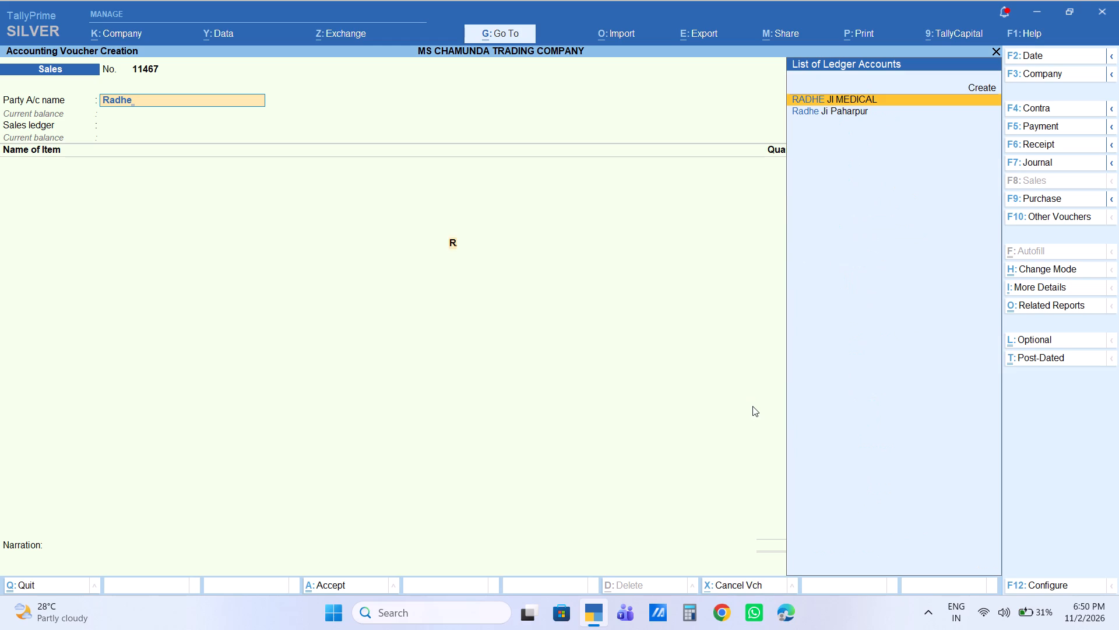
key("Return")
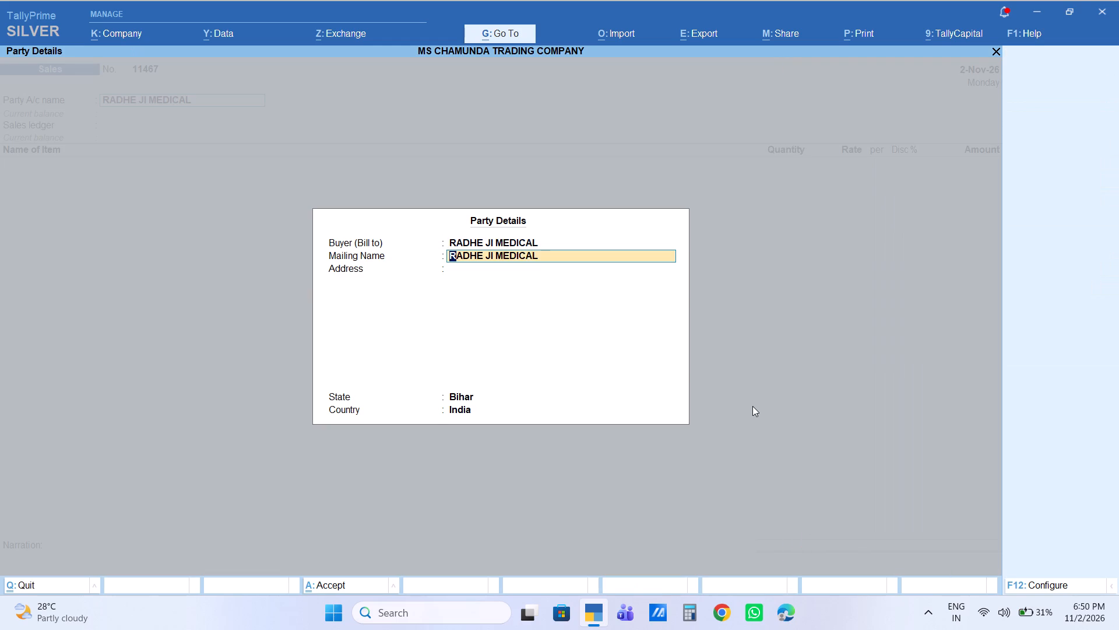
key("Return")
key("Return")
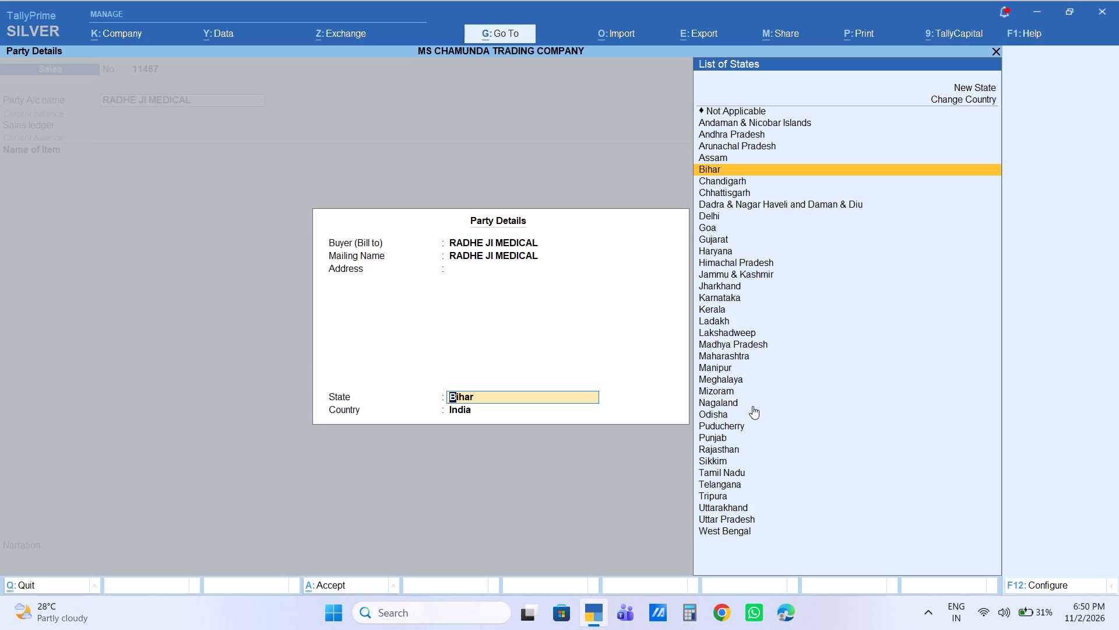
key("Return")
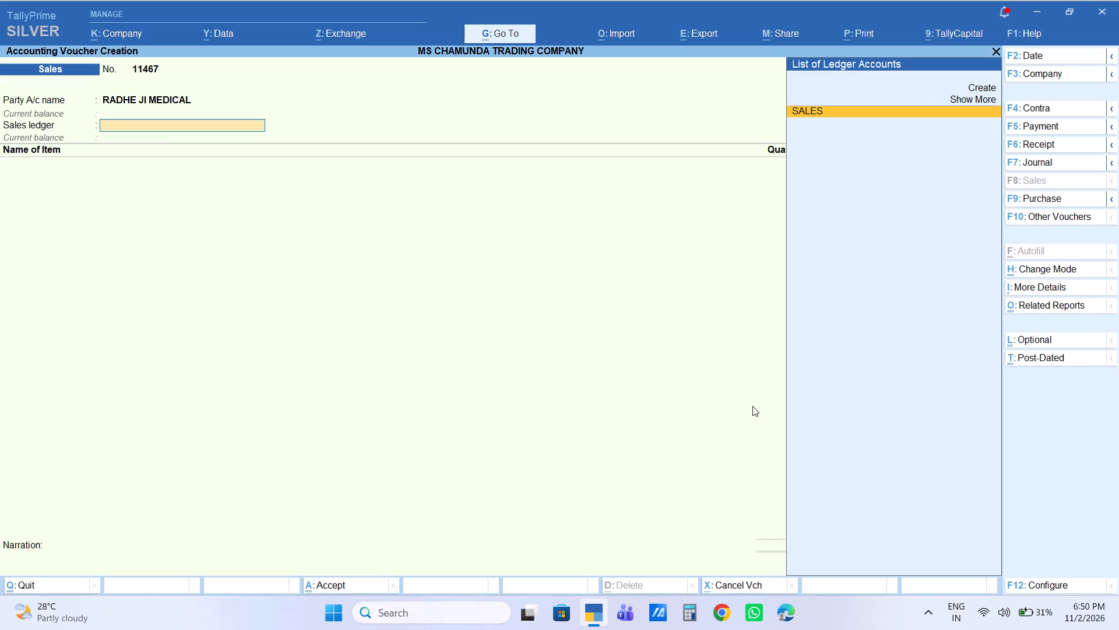
key("Return")
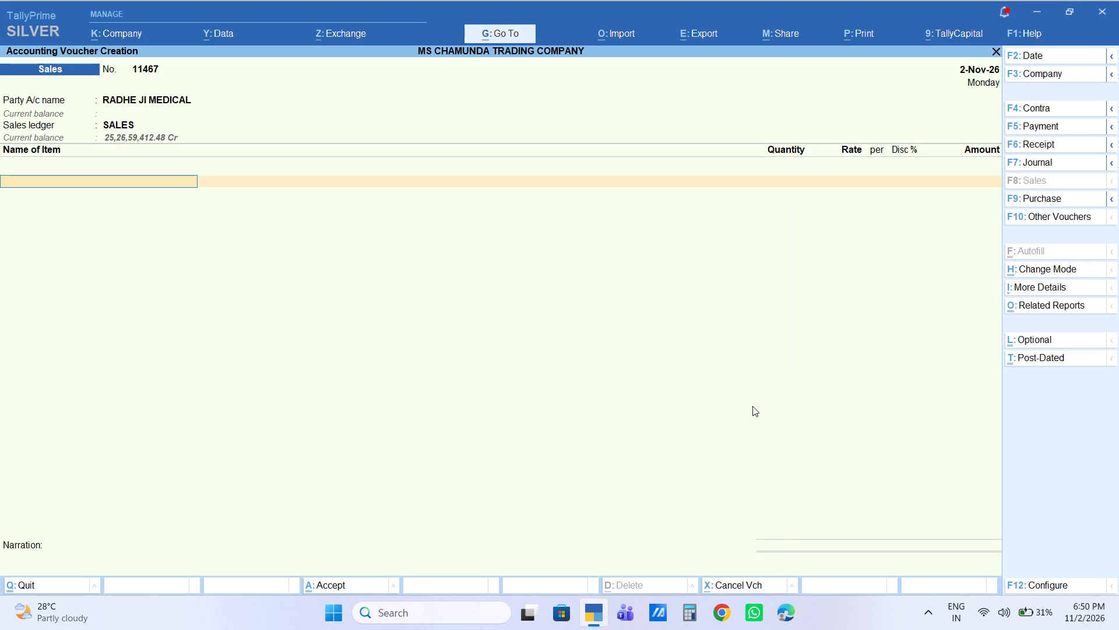
Add Best Choice Tina to the RADHE JI MEDICAL voucher with quantity 6 TINA and amount 14,640.
type("bes")
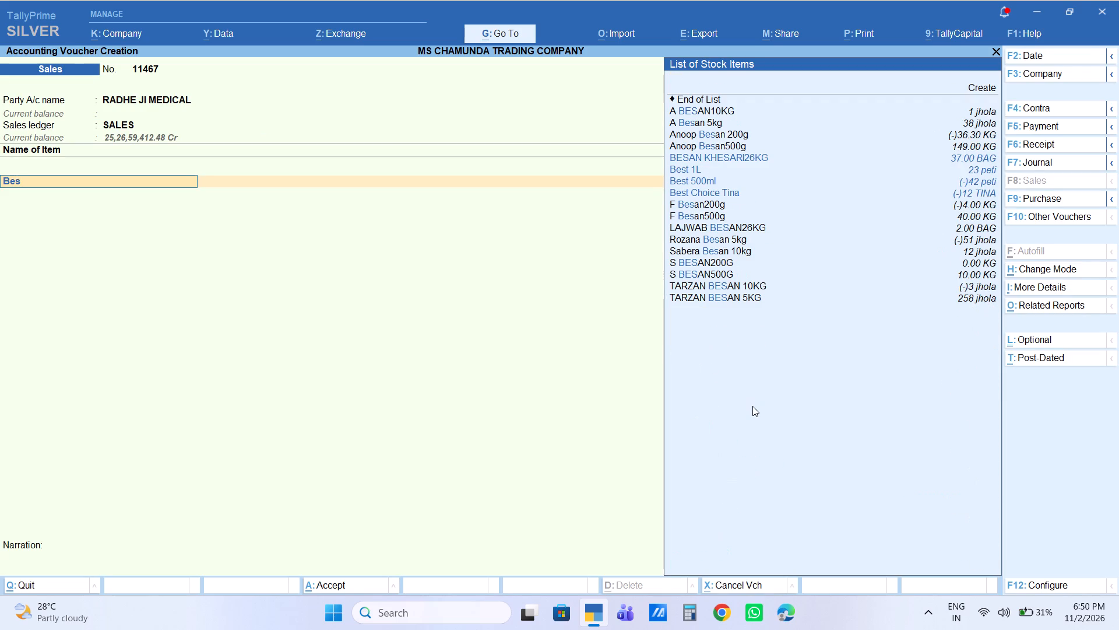
key("t")
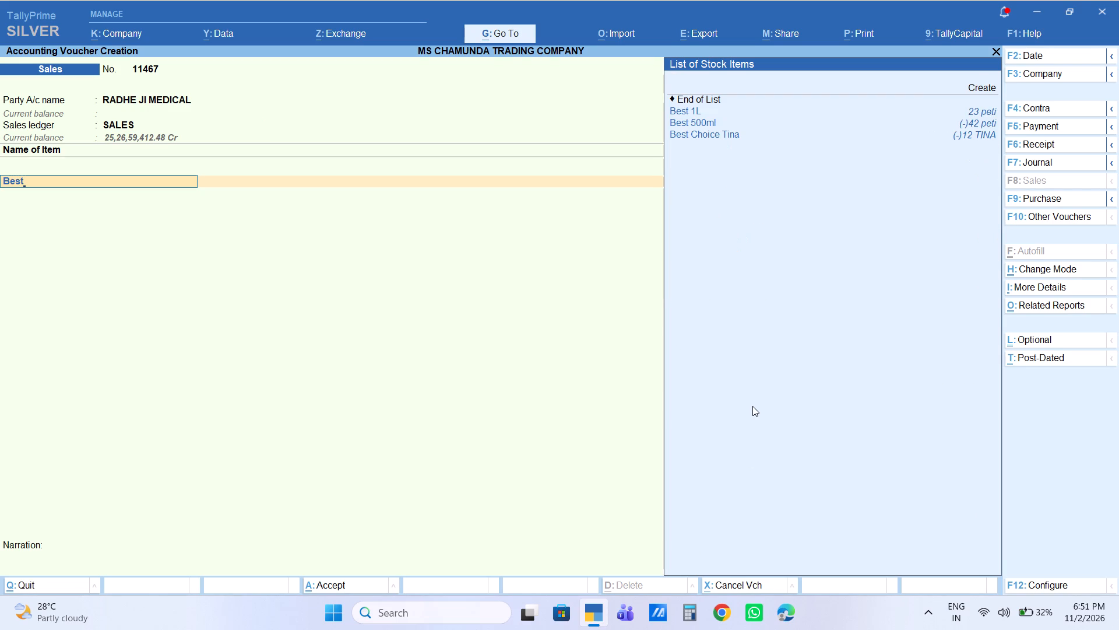
key("Down")
key("Down")
key("Down")
key("Down")
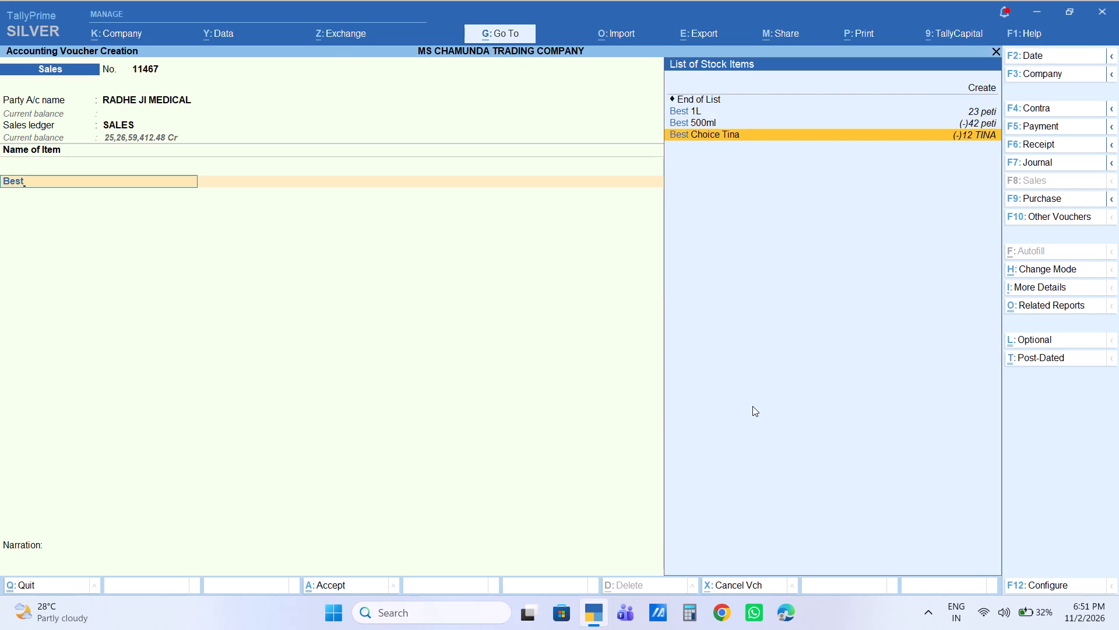
key("Return")
key("6")
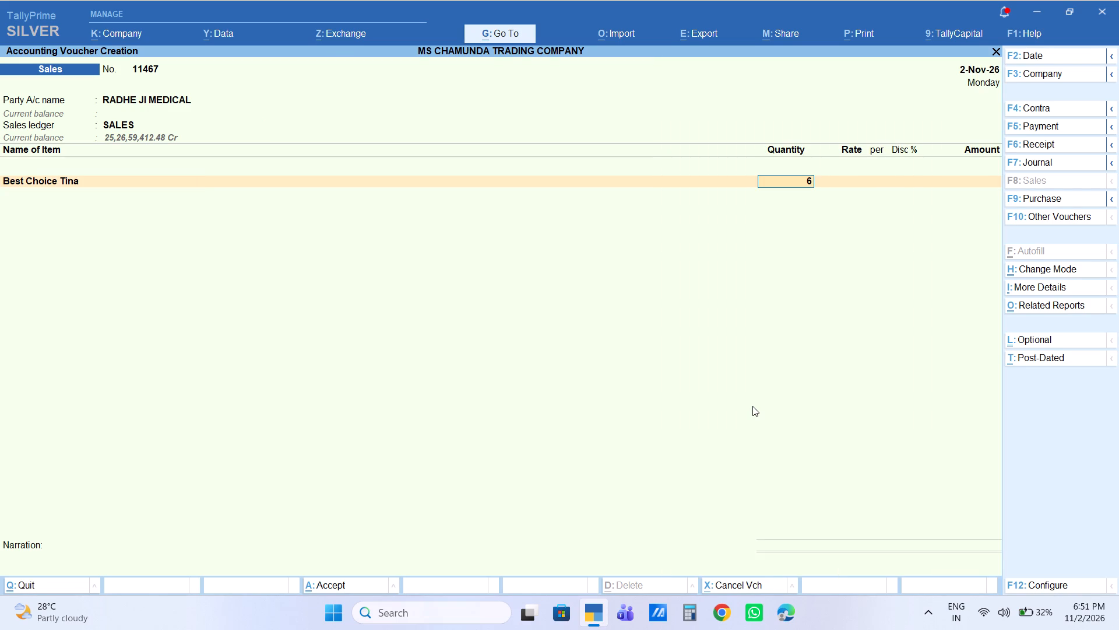
key("Return")
key("Return")
key("Return")
key("Return")
type("14640")
key("Return")
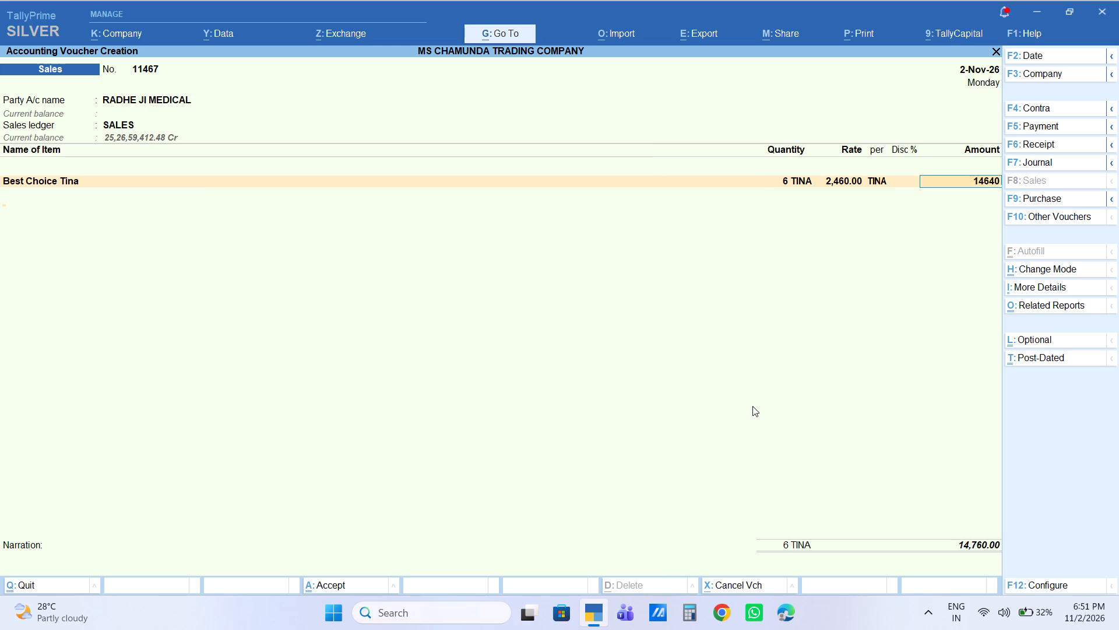
Add MASOOR DAL 30kg to the voucher with quantity 1 BAG at its default rate.
type("masoo")
key("Down")
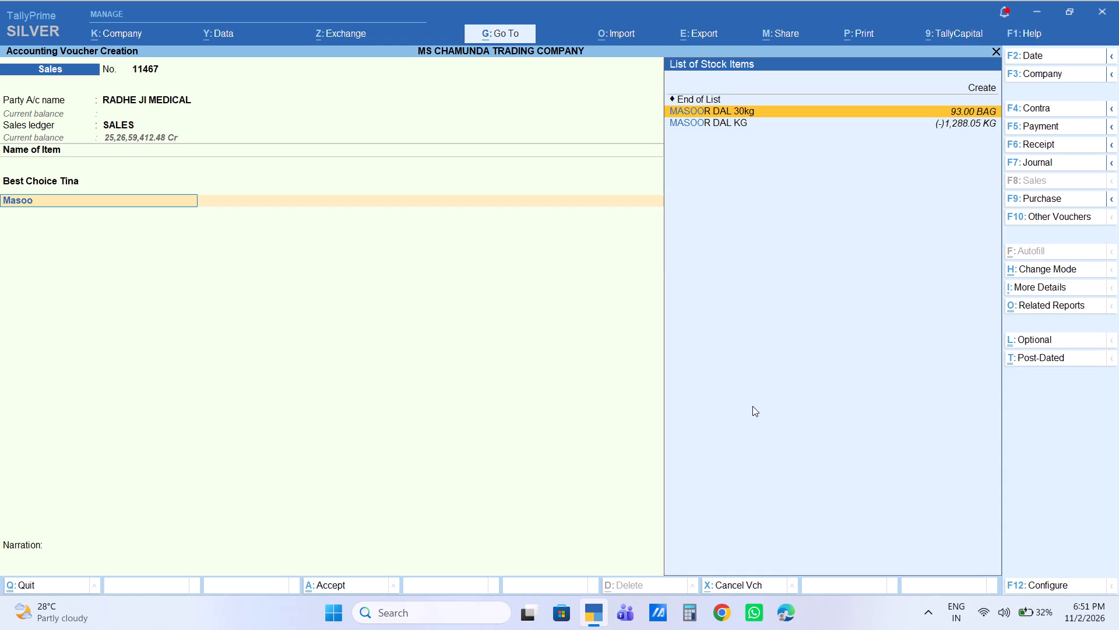
key("Return")
key("1")
key("Return")
key("Return")
key("Return")
key("Return")
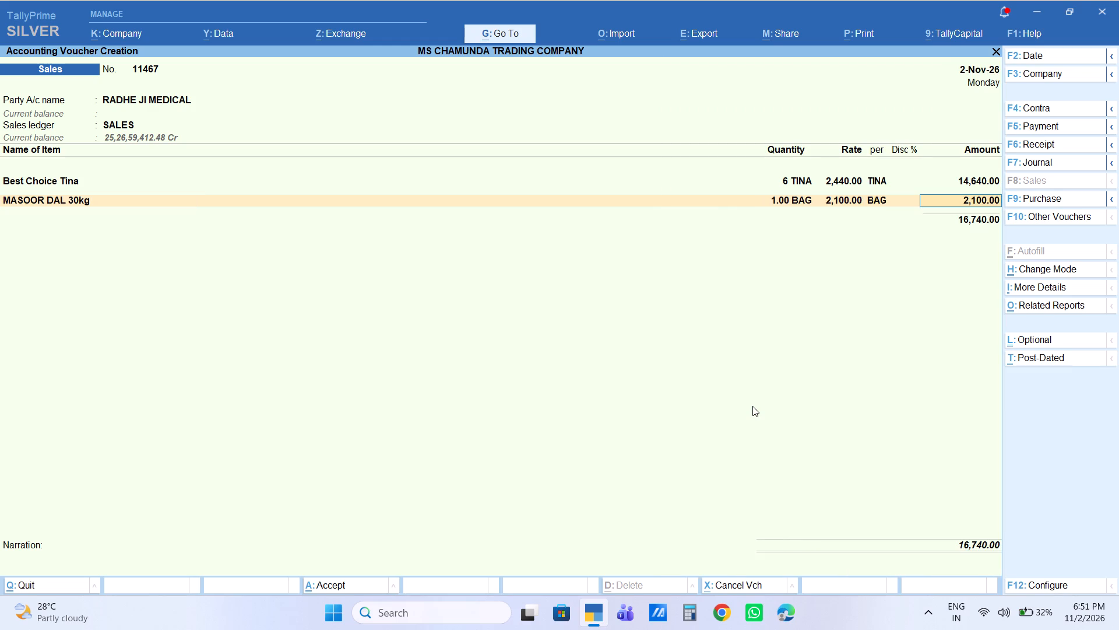
key("Return")
Add FORTUNE 1L PETI to the voucher with quantity 2 peti at its default rate.
type("fort")
key("Down")
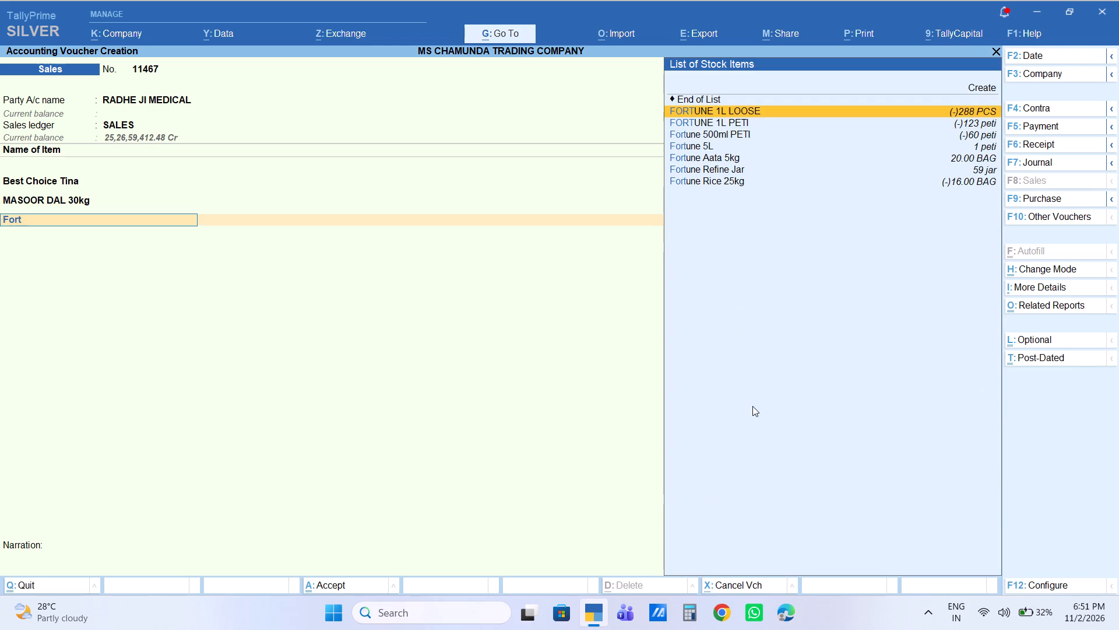
key("Down")
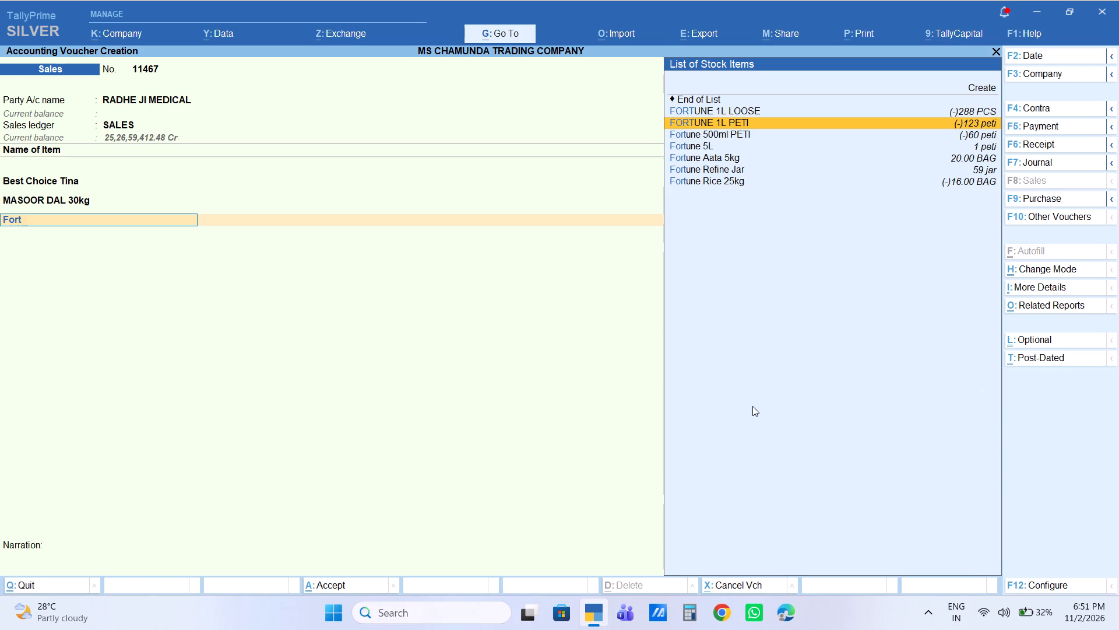
key("Return")
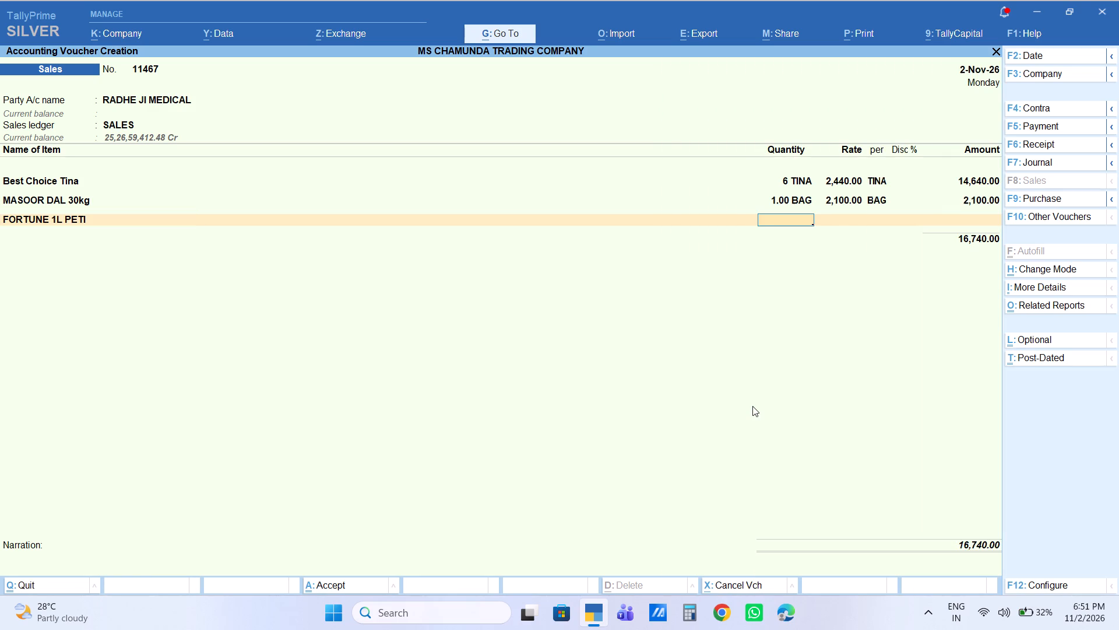
key("2")
key("Return")
key("Return")
key("Return")
key("Return")
key("Return")
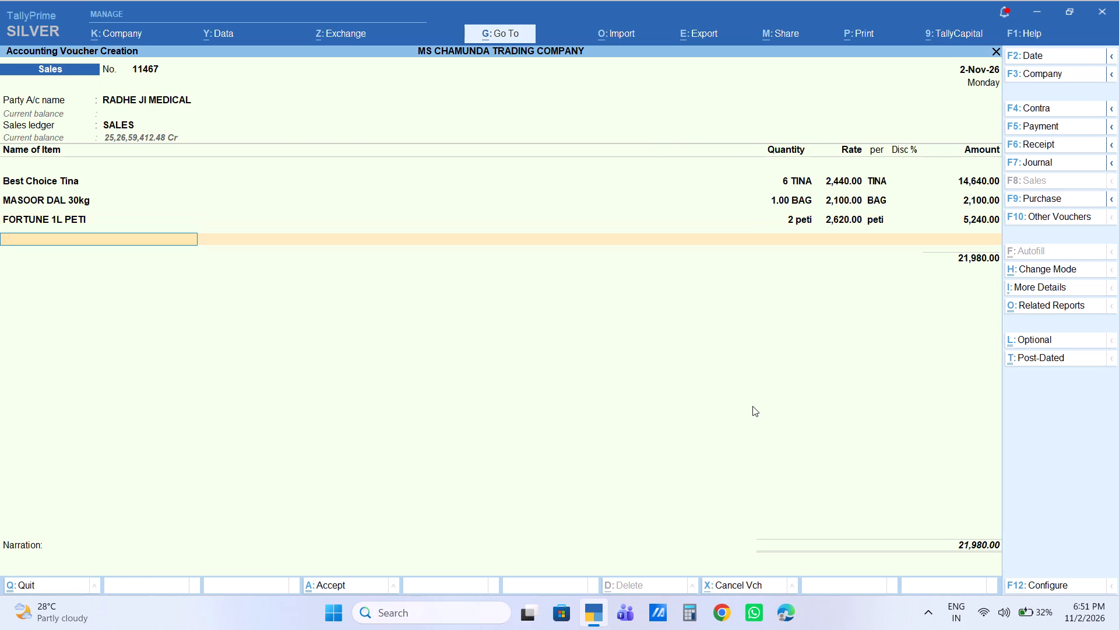
Add Moong Dal 30KG to the voucher with quantity 1 BAG at its default rate.
type("moo")
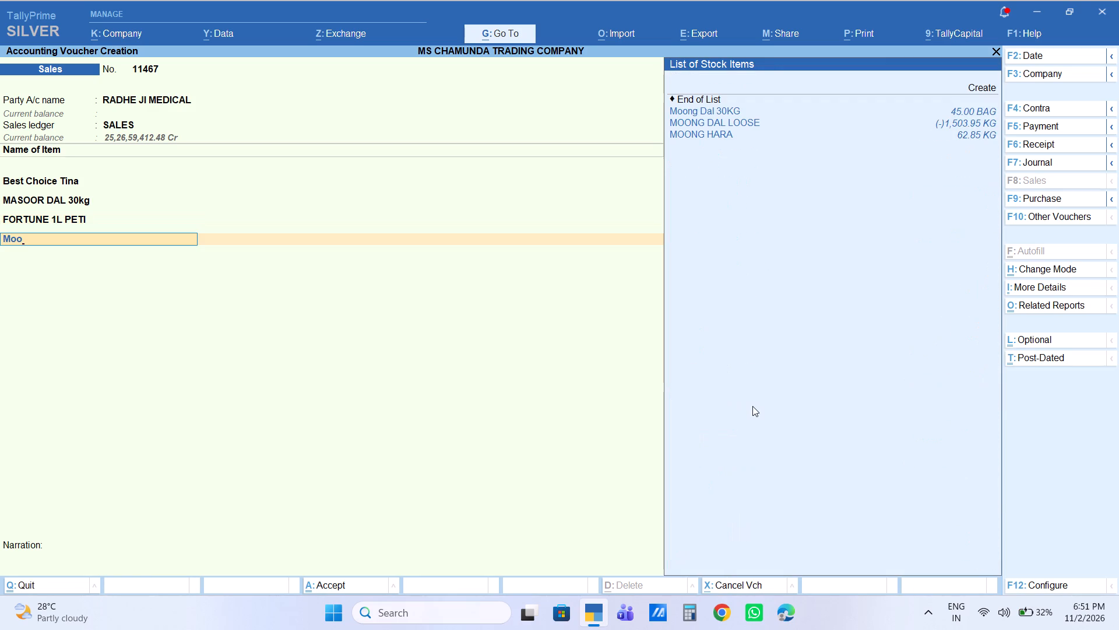
key("Down")
key("Return")
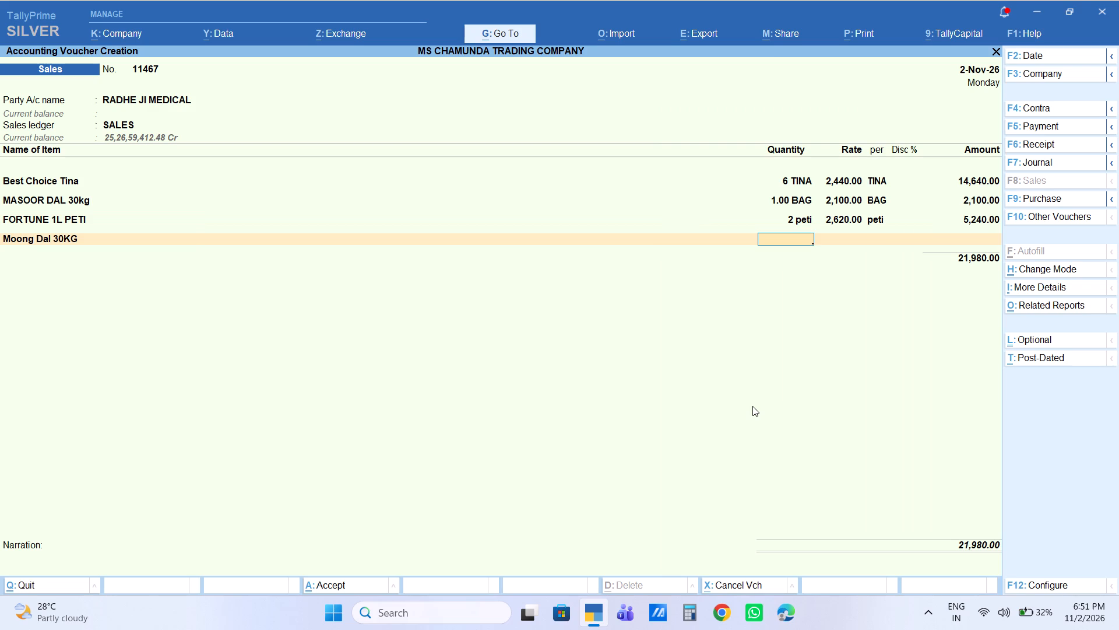
key("1")
key("Return")
key("Return")
key("Return")
key("Return")
key("Return")
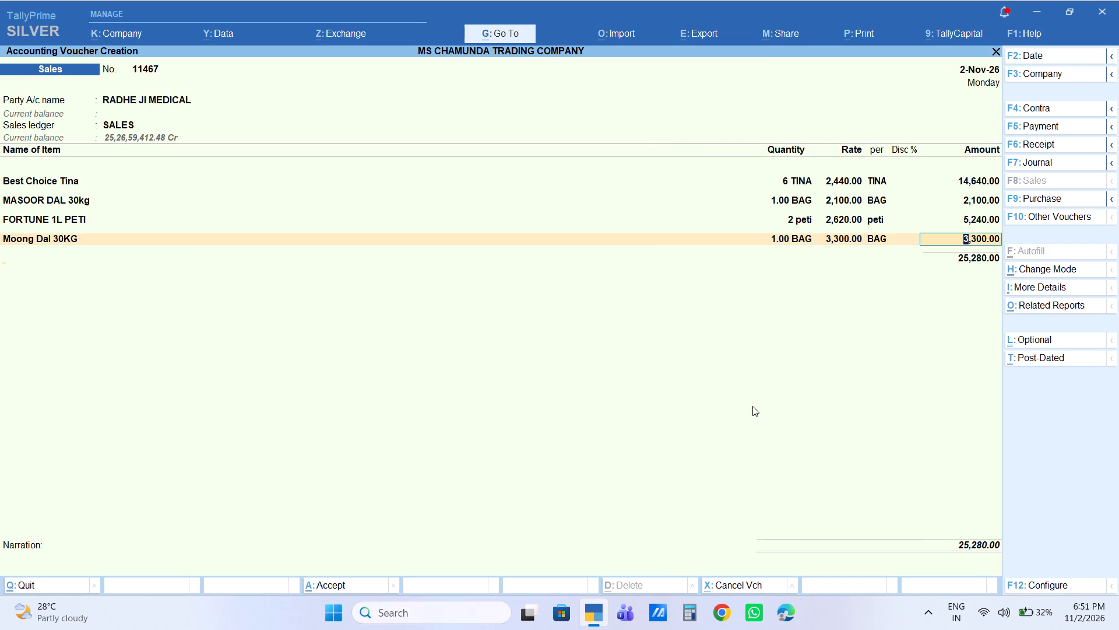
Add Kasturi Rahar30kg to the voucher with quantity 1 BAG at its default rate.
type("kast")
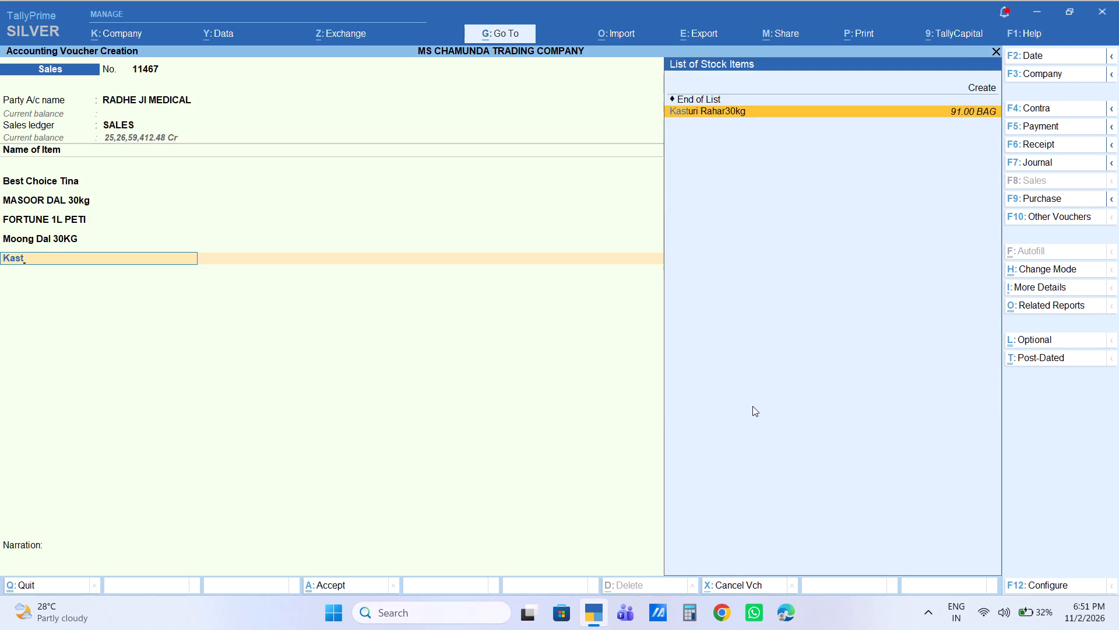
key("Return")
key("1")
key("Return")
key("Return")
key("Return")
key("Return")
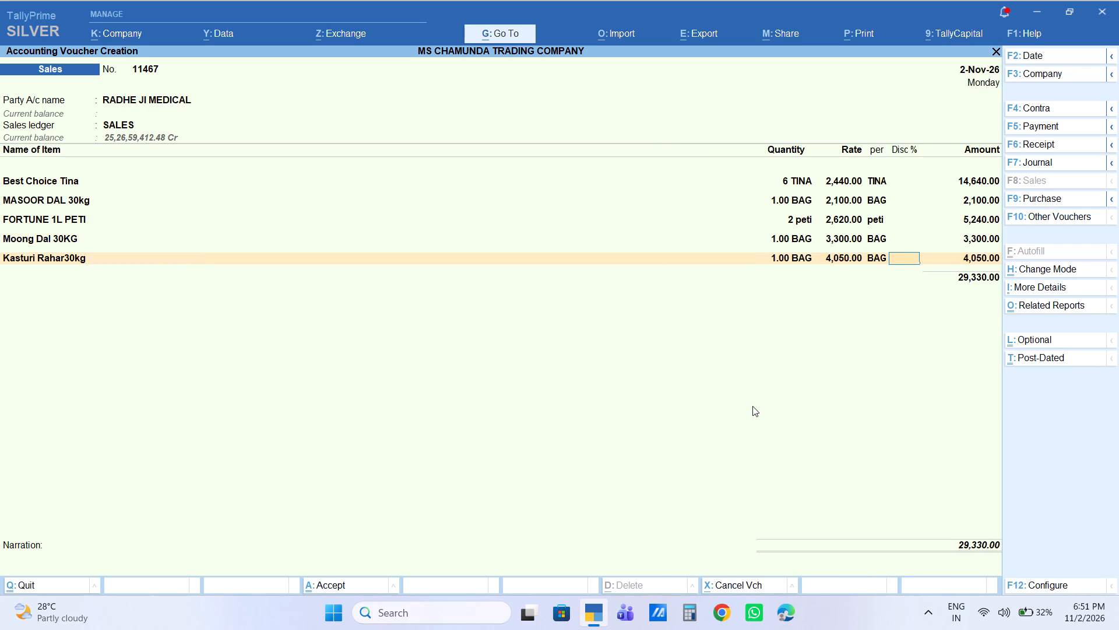
key("Return")
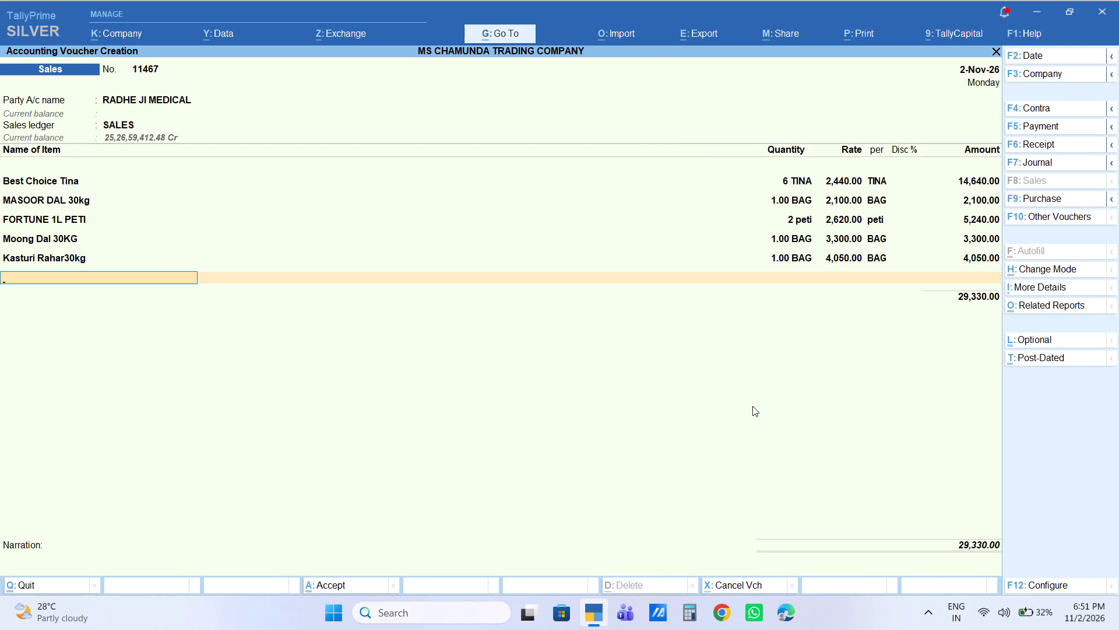
Add CHANA DAL30KG to the voucher with quantity 1 BAG at its default rate.
type("chana da")
key("Down")
key("Return")
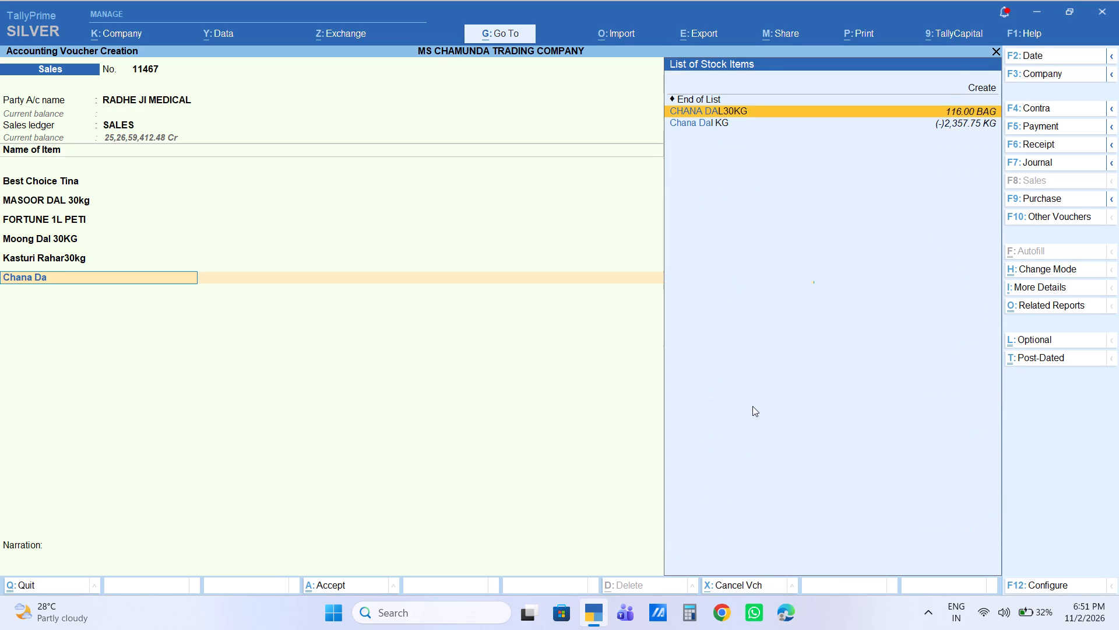
key("1")
key("Return")
key("Return")
key("Return")
key("Return")
key("Return")
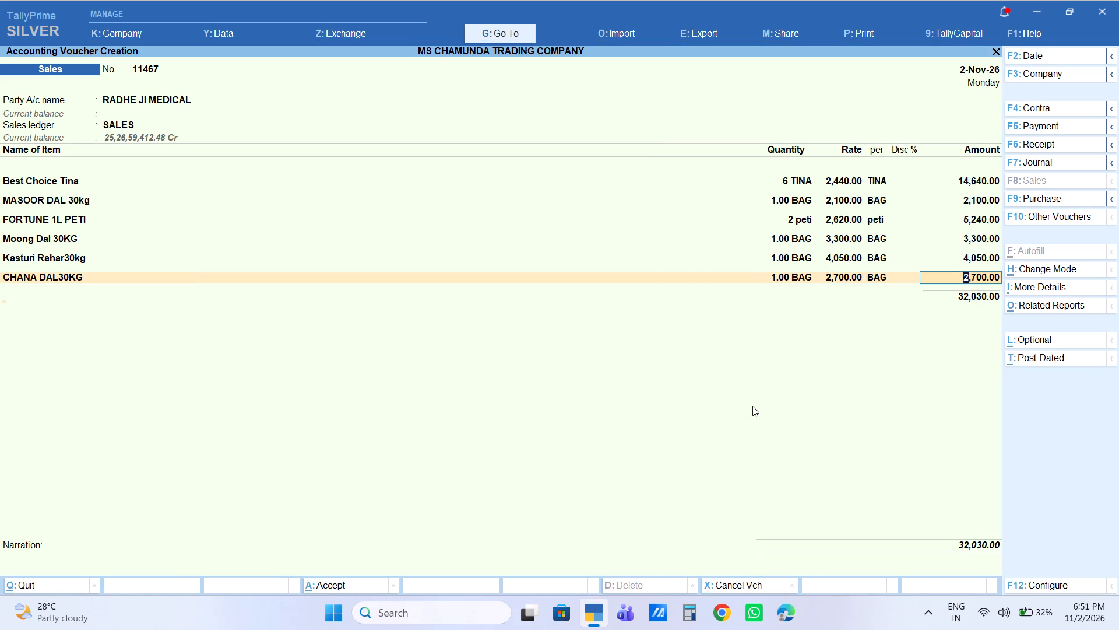
End the stock item list and add a Labour Charge of 25 to the voucher.
key("Return")
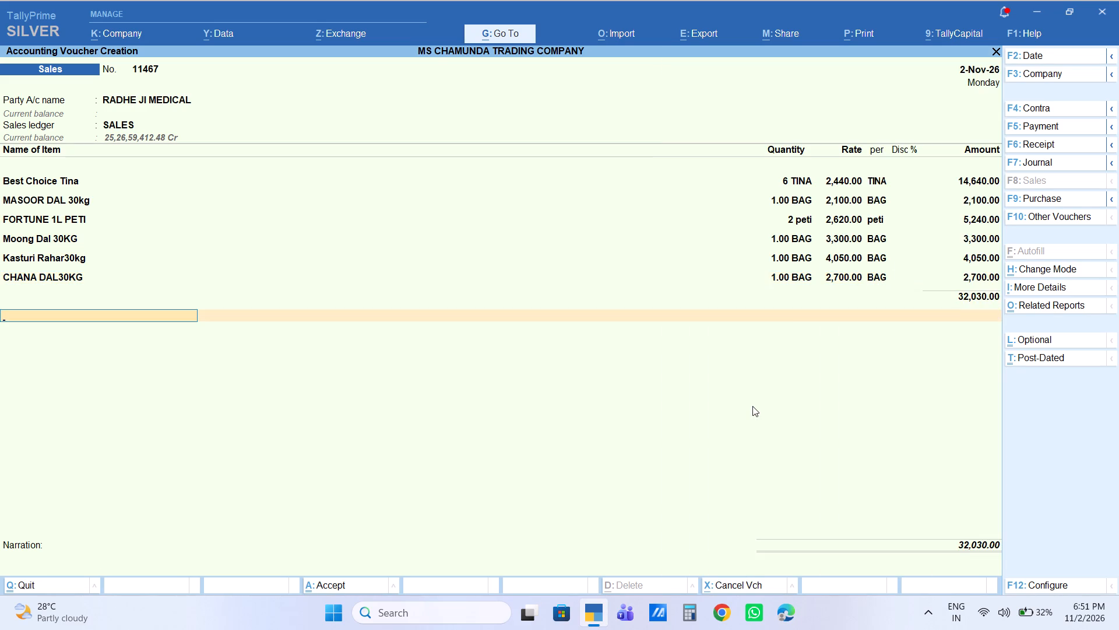
type("la")
key("Return")
key("Return")
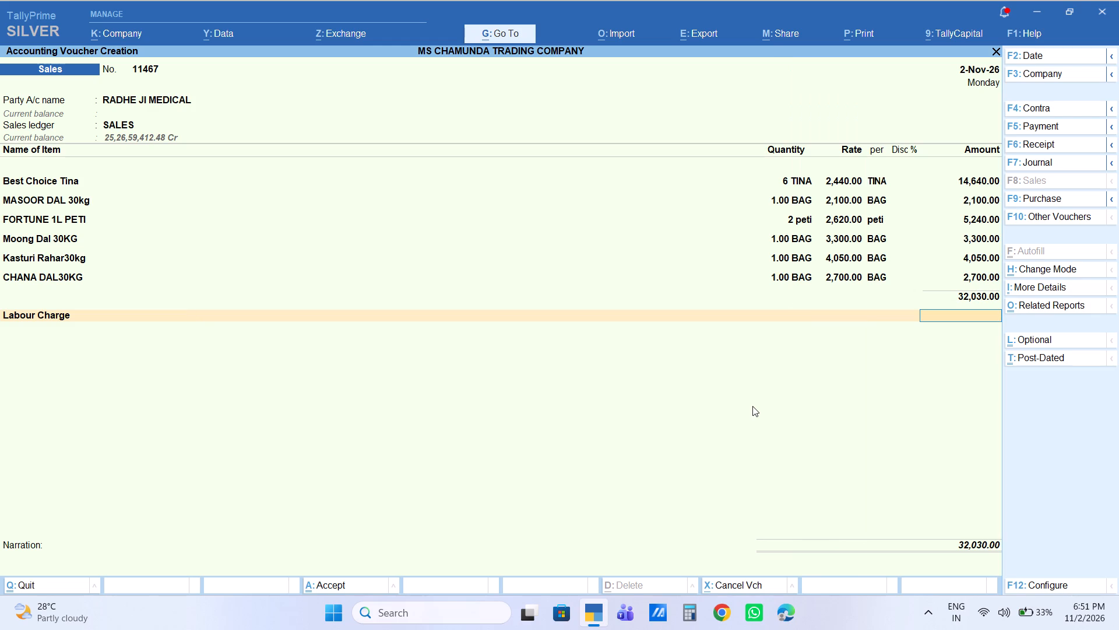
type("25")
key("Return")
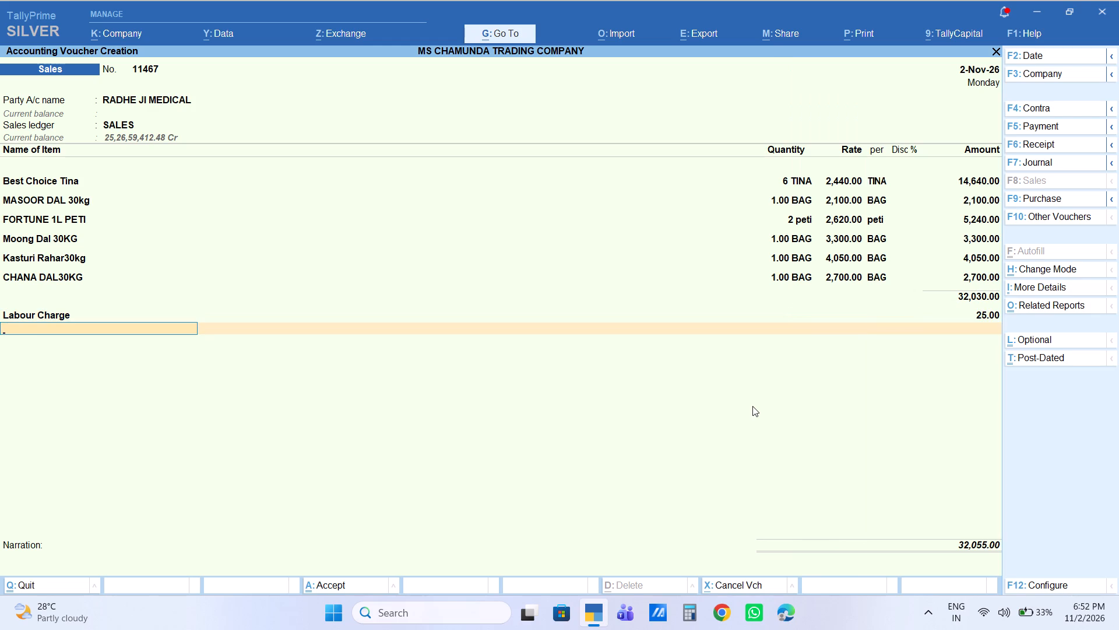
Keep the default New Ref bill-wise details for RADHE JI MEDICAL at the full amount and accept the sales voucher.
key("Return")
key("Return")
key("Return")
key("Return")
key("Return")
key("Return")
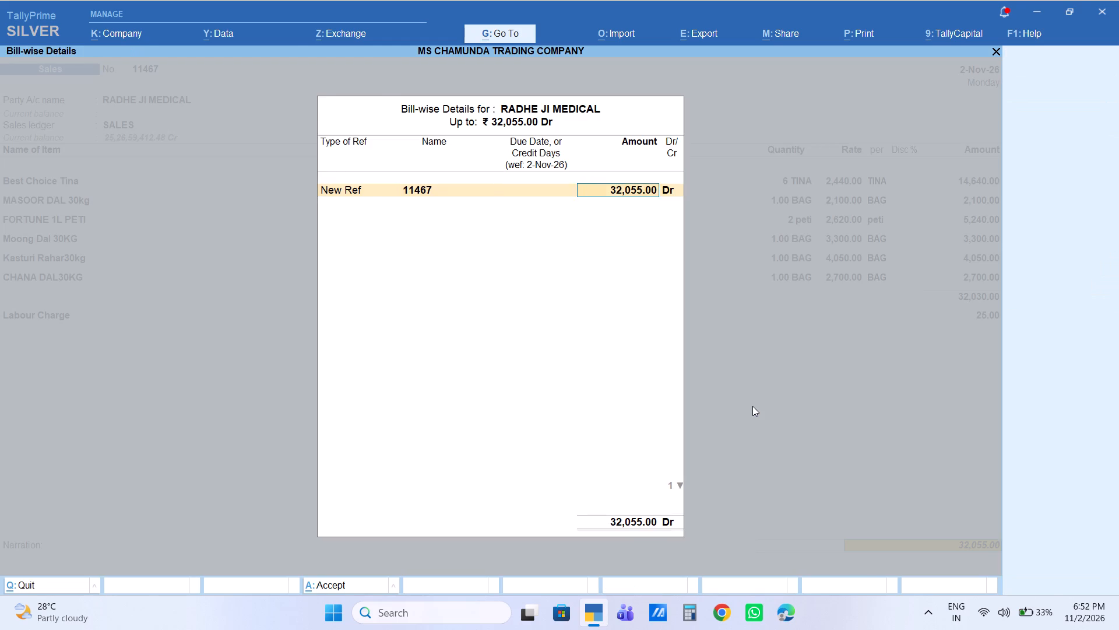
key("Return")
key("Return")
key("Return")
Record and accept a receipt voucher into Cash for 14,000 from RADHE JI MEDICAL, as Agst Ref to bill 11467.
key("F6")
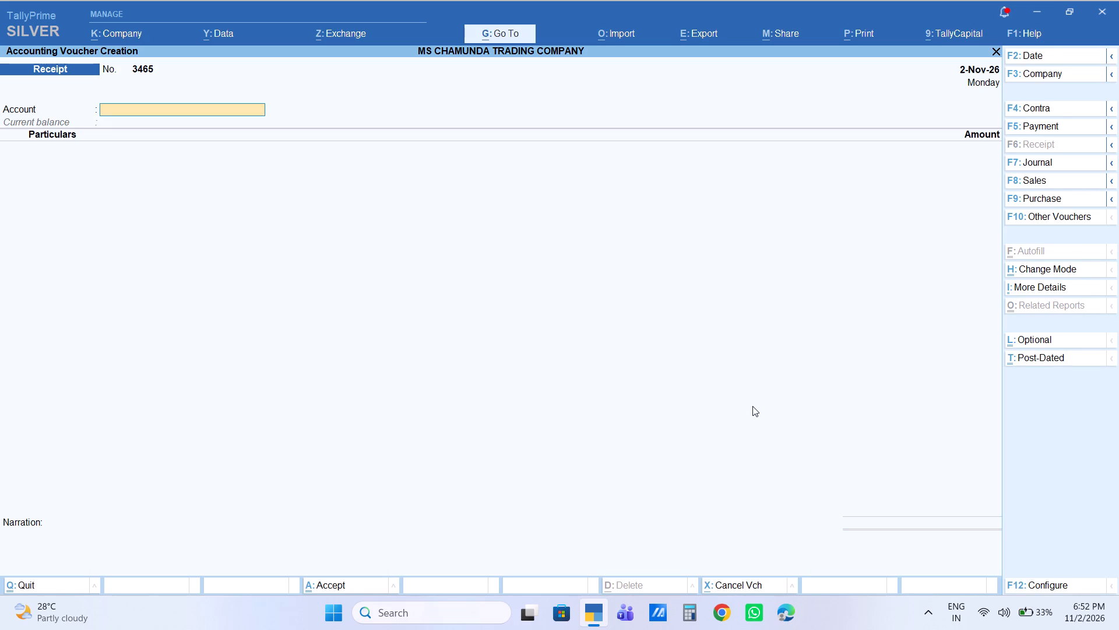
type("cas")
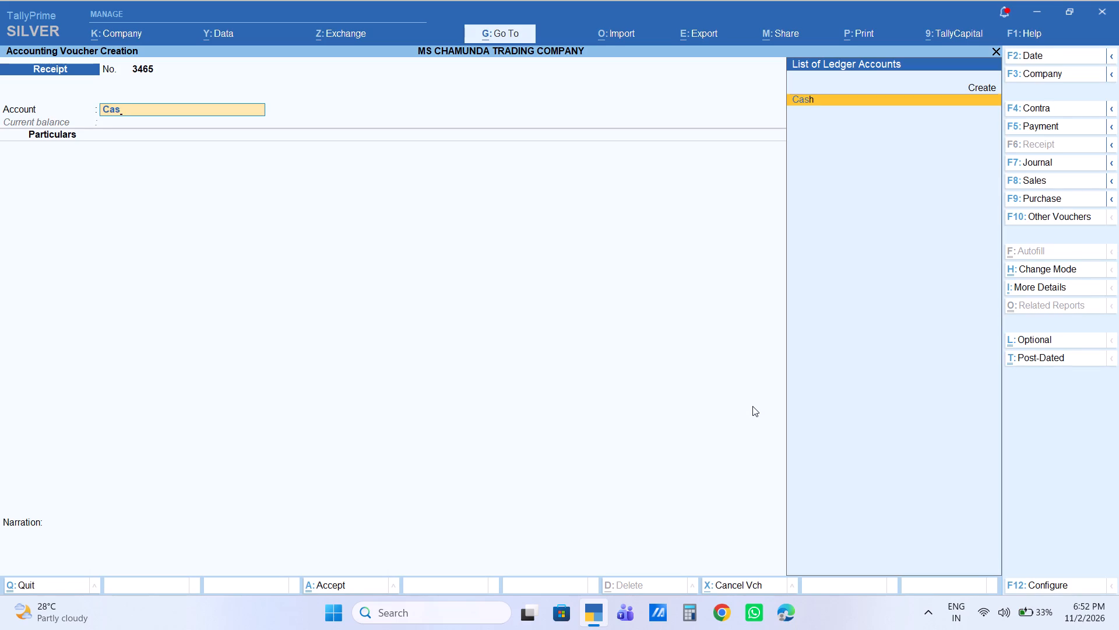
key("Return")
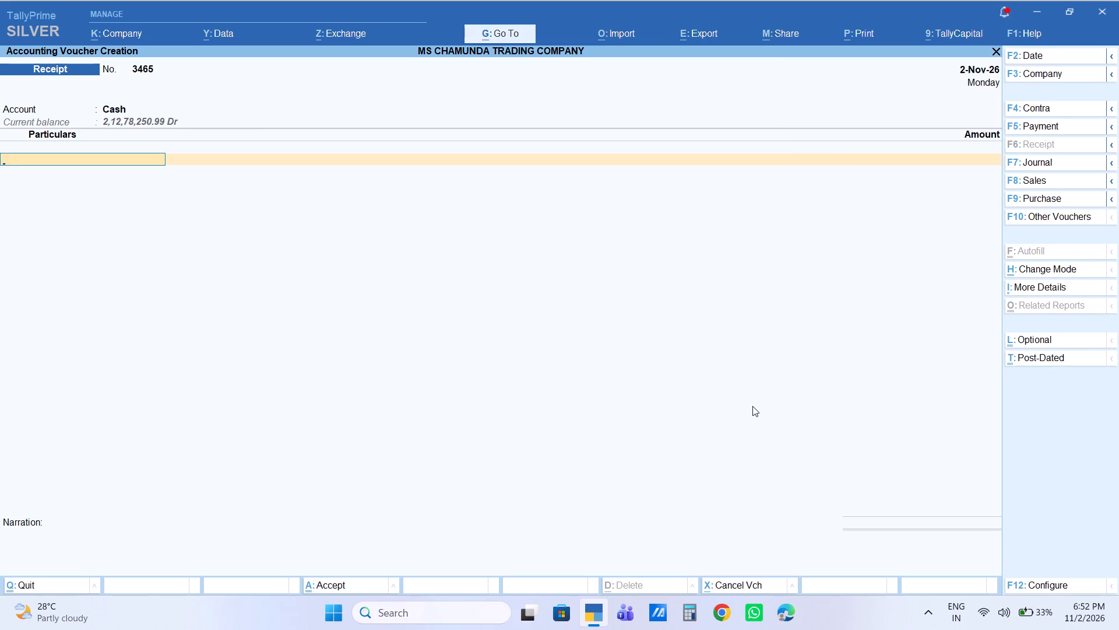
type("radhe")
key("Down")
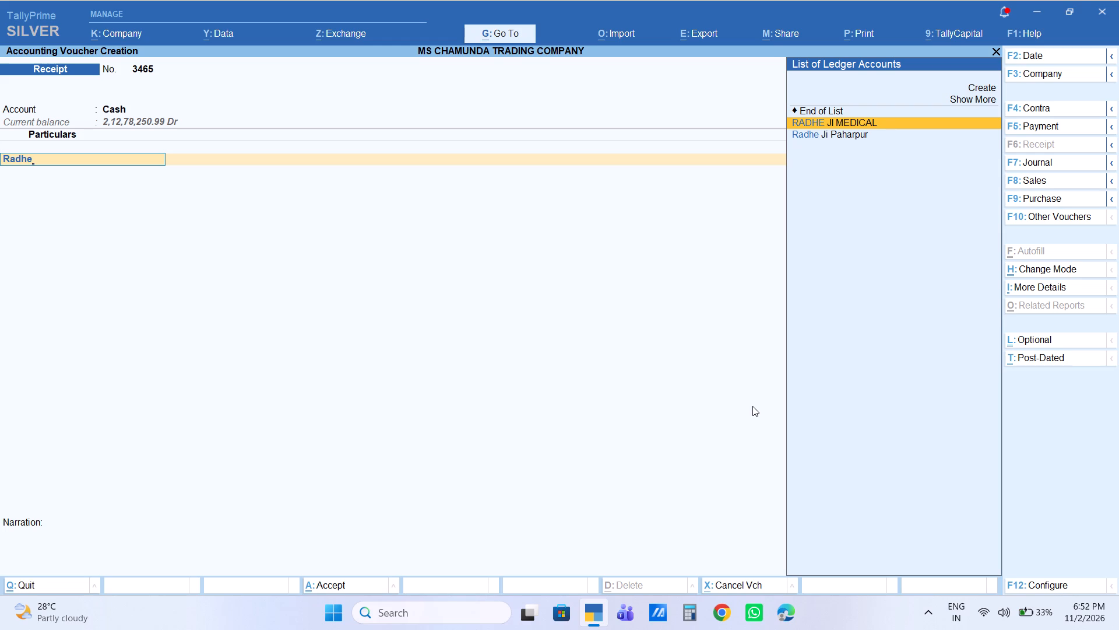
key("Return")
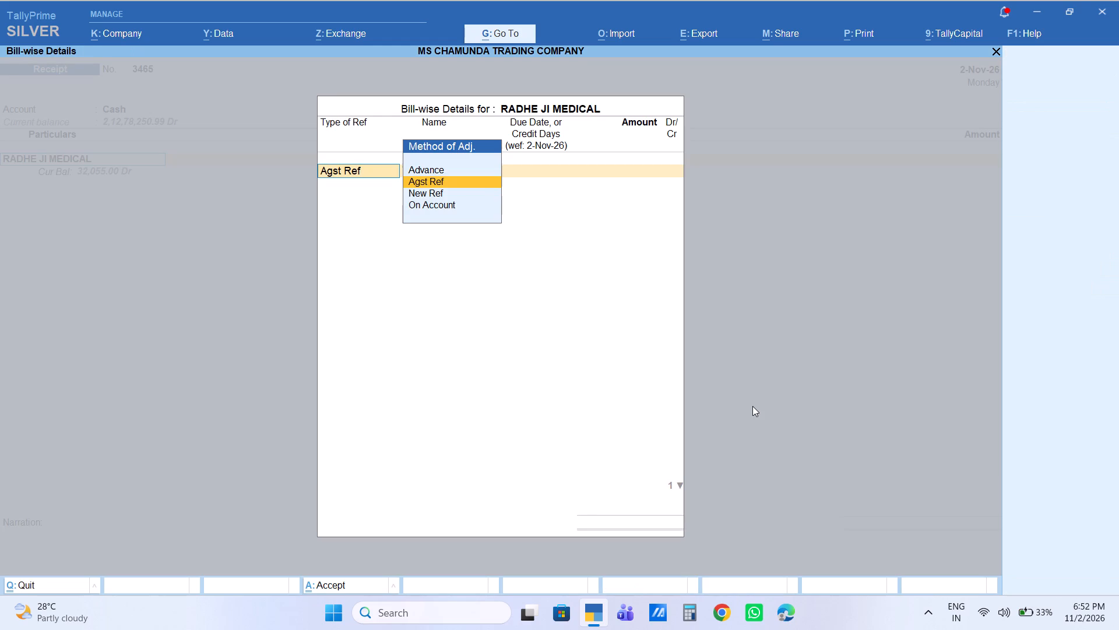
key("Return")
key("Return")
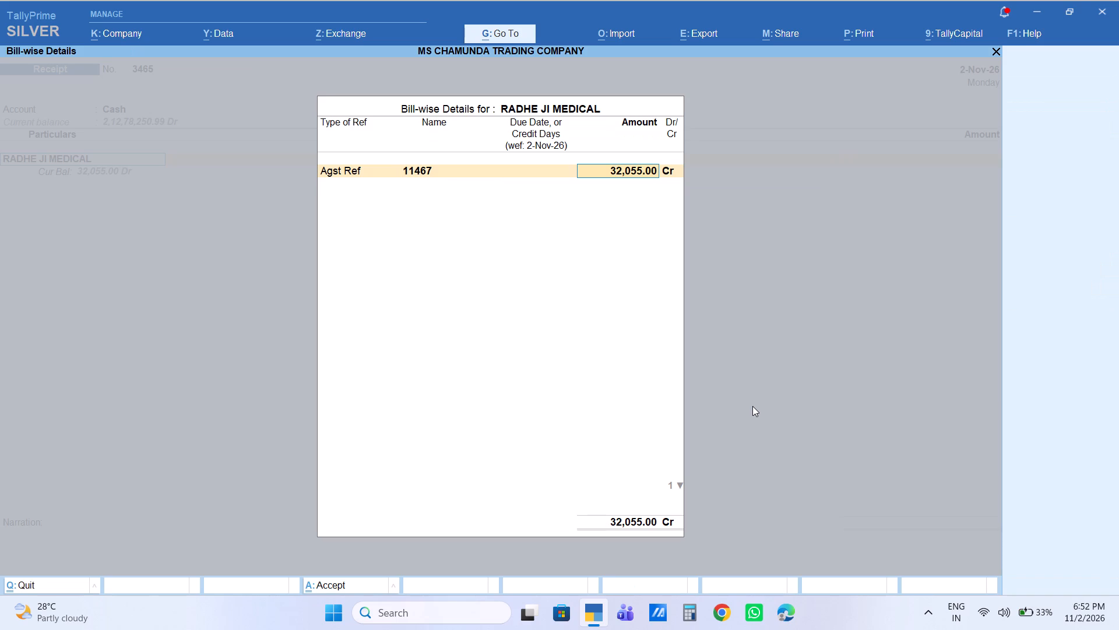
type("14000")
key("Return")
key("Return")
key("Return")
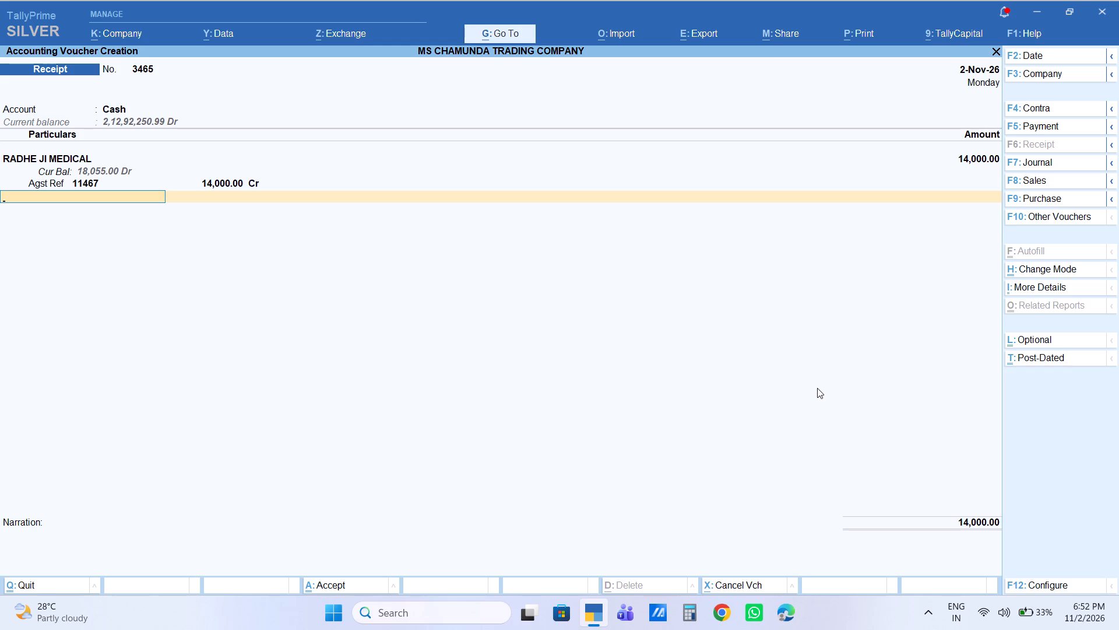
key("Return")
key("Return")
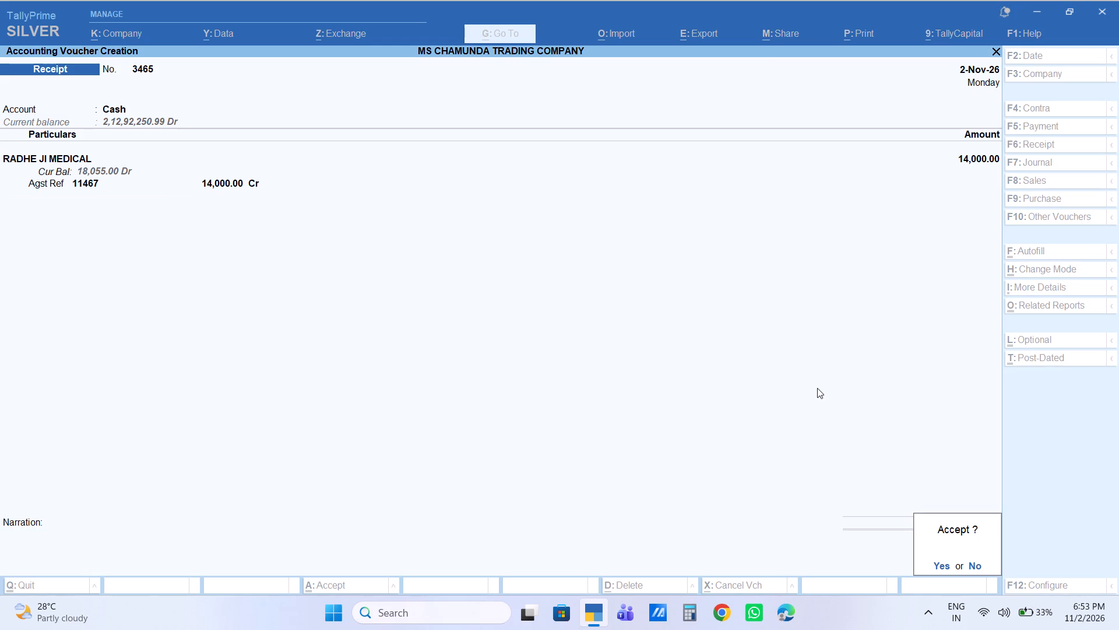
key("Return")
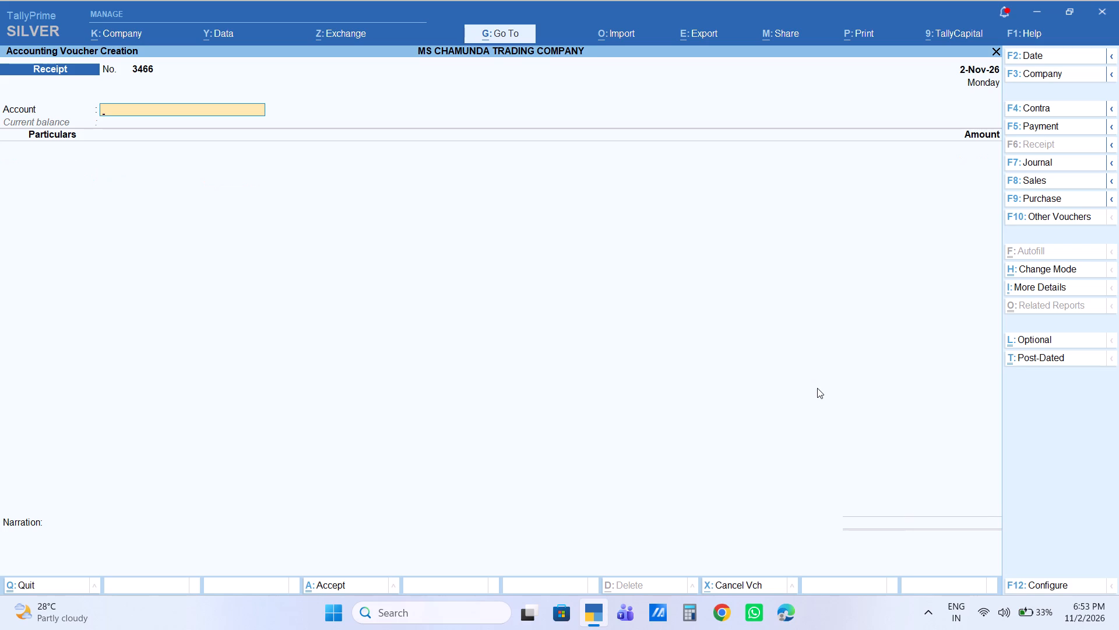
Start a new sales voucher with Cash as the party and SALES as the sales ledger.
key("F8")
type("cas")
key("Return")
key("Return")
key("Return")
key("Return")
key("Return")
key("Return")
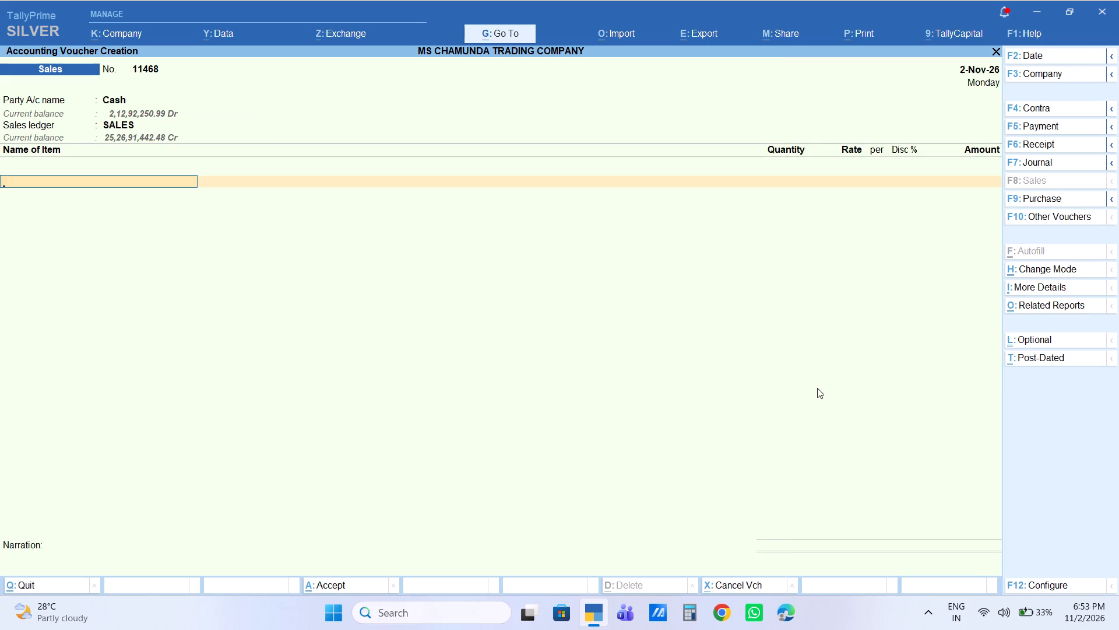
Add 1 jhola of TARZAN BESAN 5KG at 325 to the Cash sales voucher.
type("tarza")
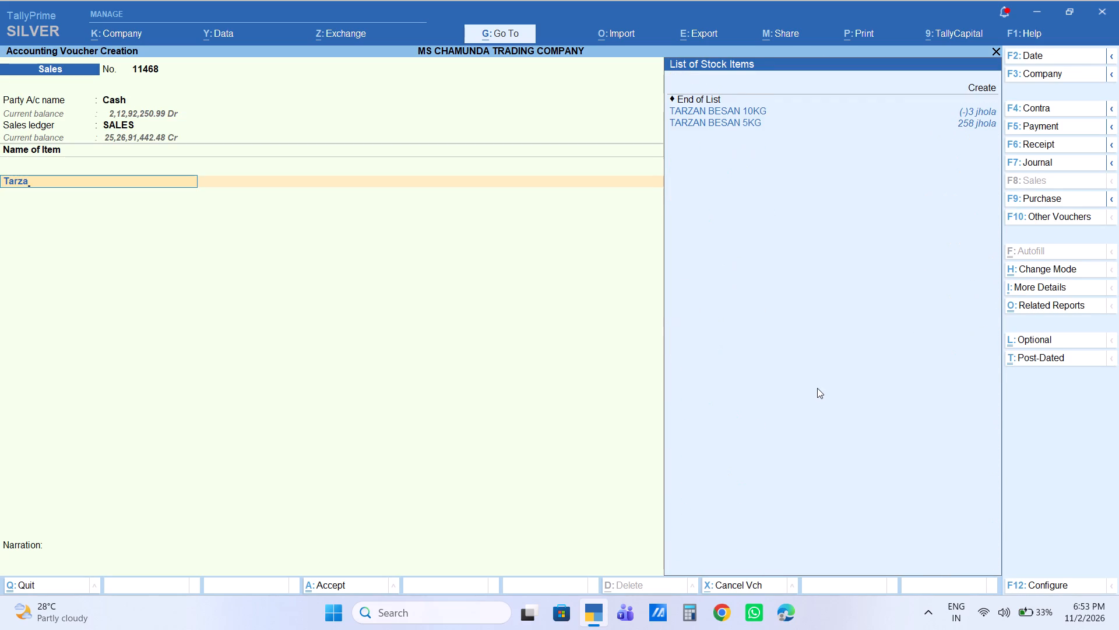
key("Down")
key("Down")
key("Down")
key("Return")
key("1")
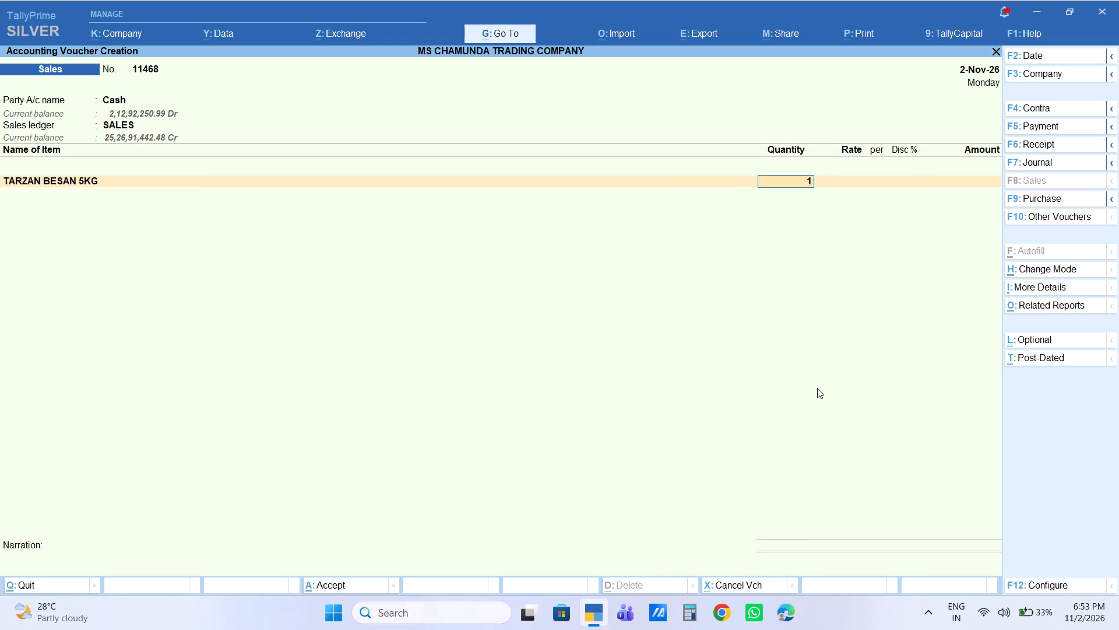
key("Return")
key("Return")
key("Return")
key("Return")
type("325")
key("Return")
key("Return")
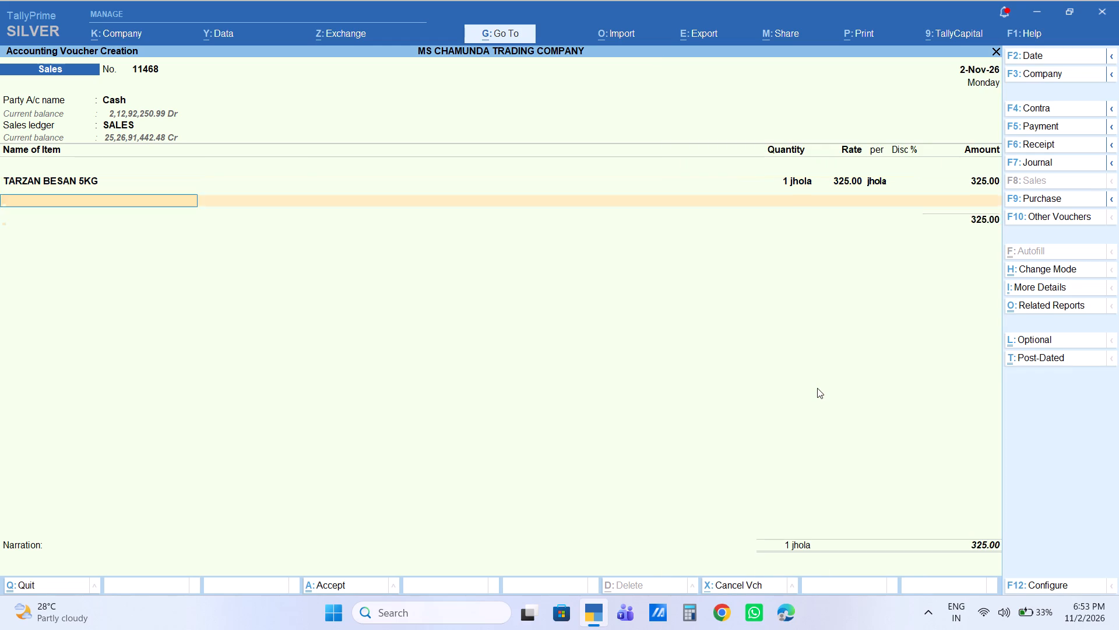
End the item list with no additional charges or narration and accept the Cash sales voucher.
key("Return")
key("Return")
key("Return")
key("Return")
Start a new sales voucher with Cash as the party and SALES as the sales ledger.
type("cas")
key("Return")
key("Return")
key("Return")
key("Return")
key("Return")
key("Return")
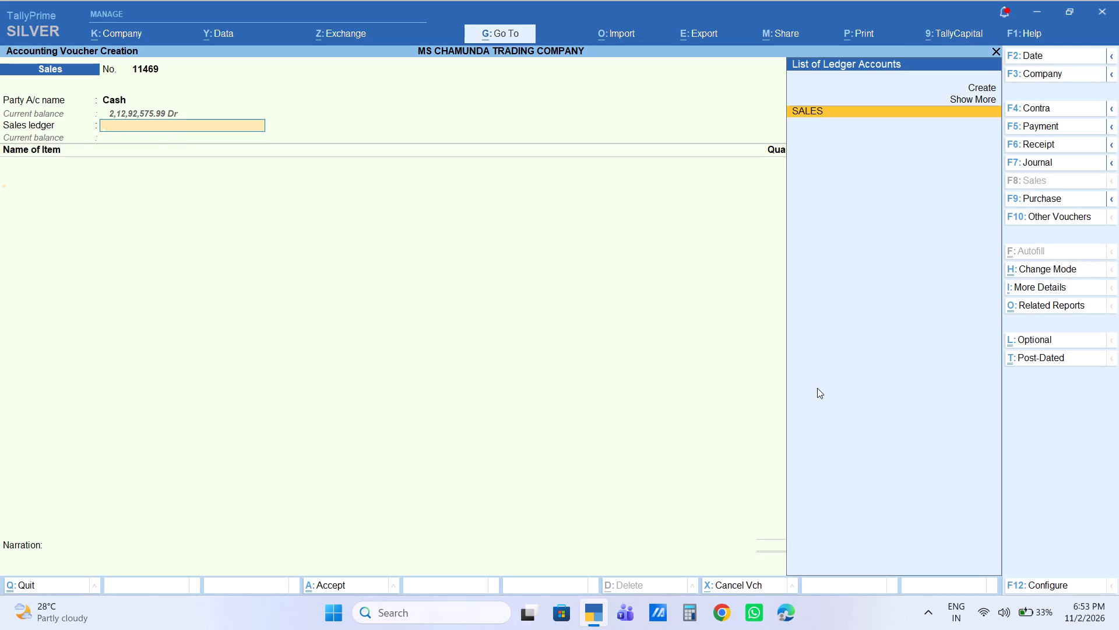
Add 1 BAG of Aata 25kg at the default rate of 815 and end the stock item list.
type("aata25")
key("Return")
key("1")
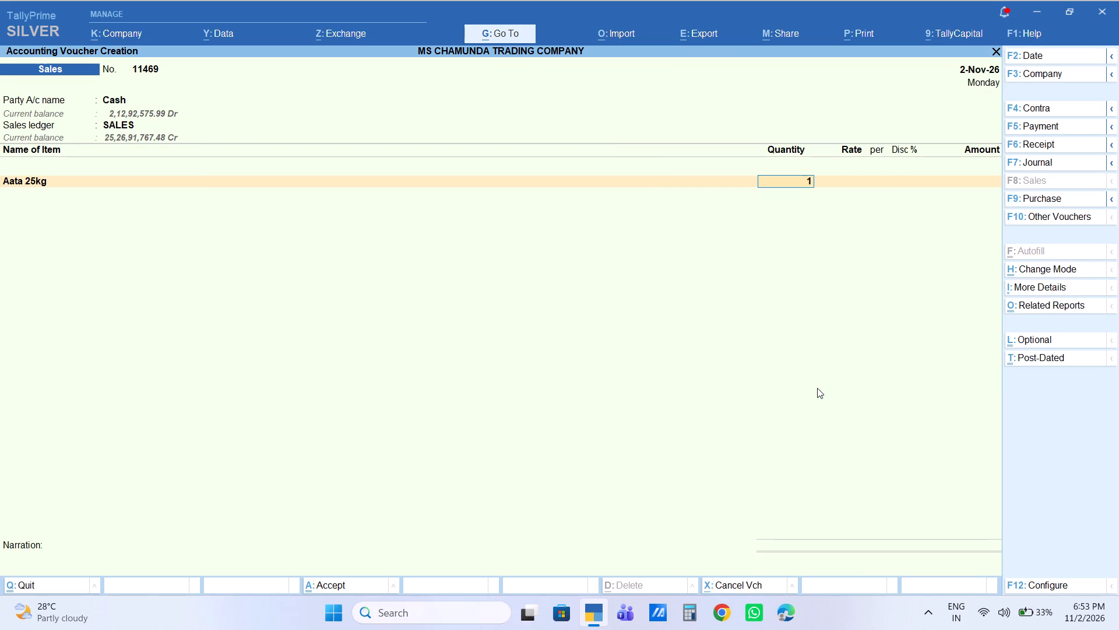
key("Return")
key("Return")
key("Return")
key("Return")
key("Return")
key("Return")
Add a Labour Charge of 2 and accept the Cash sales voucher without a narration.
type("la")
key("Return")
key("Return")
key("2")
key("Return")
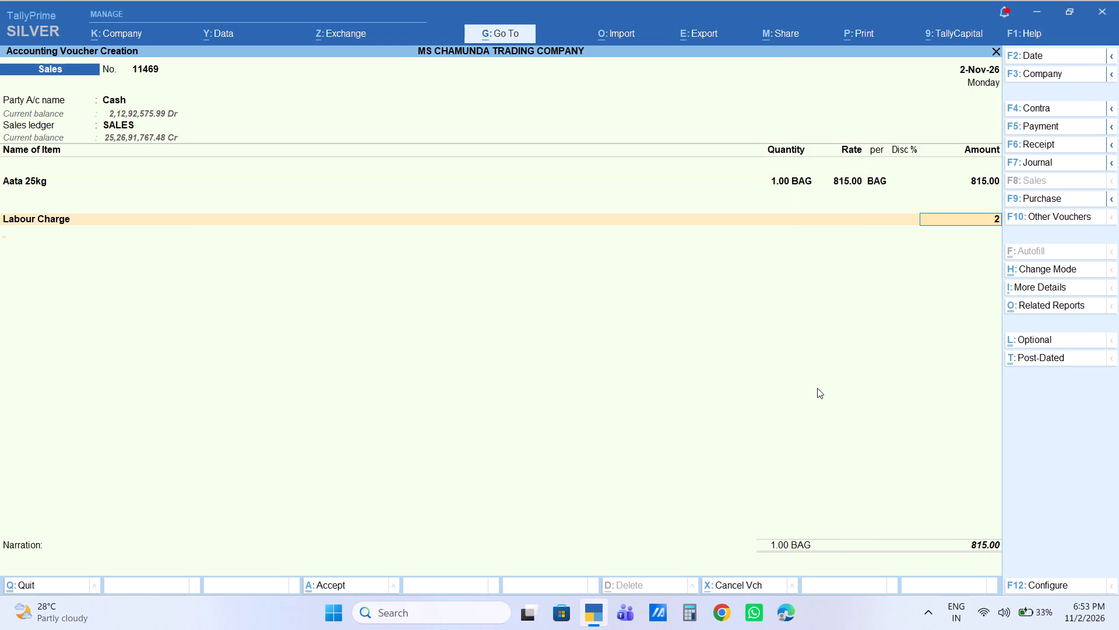
key("Return")
key("Return")
key("Return")
key("Return")
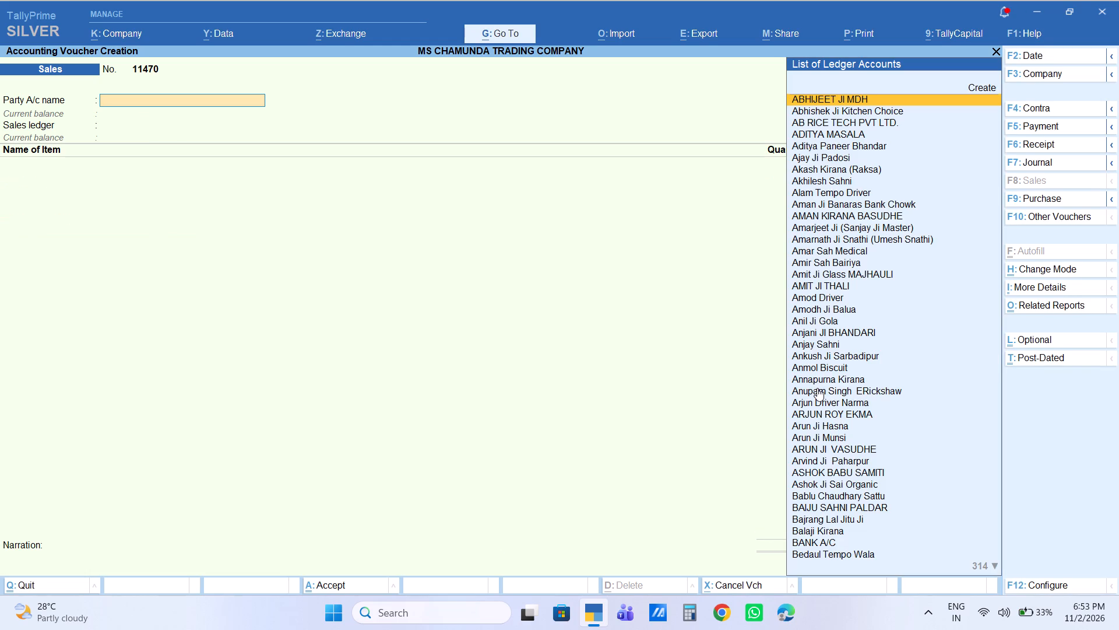
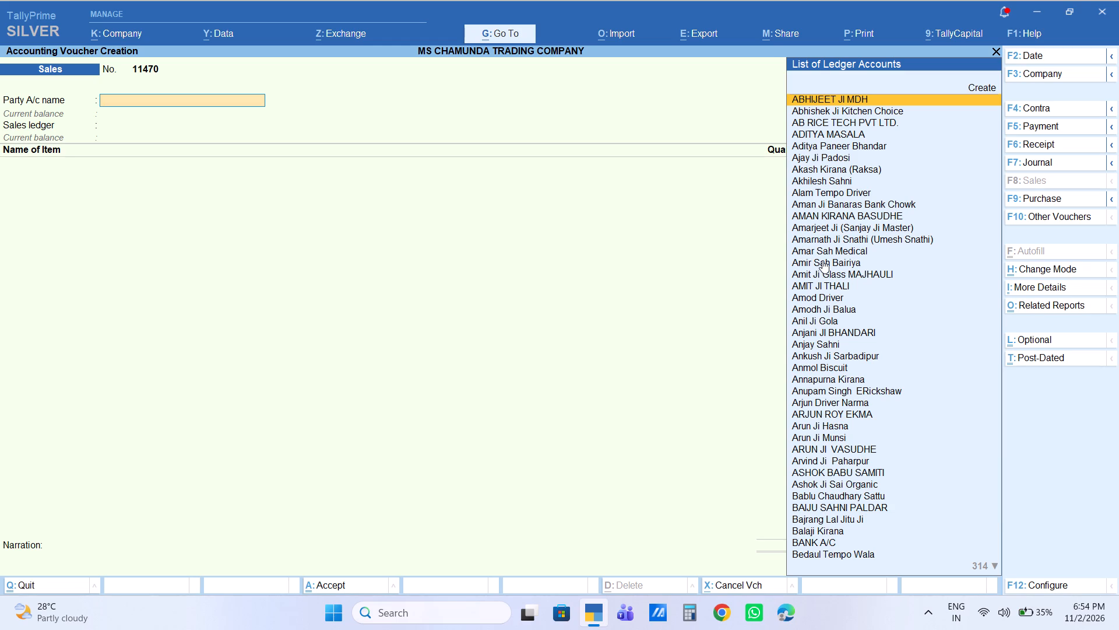
type("mano")
key("Down")
key("Down")
key("Down")
key("Down")
key("Down")
key("Down")
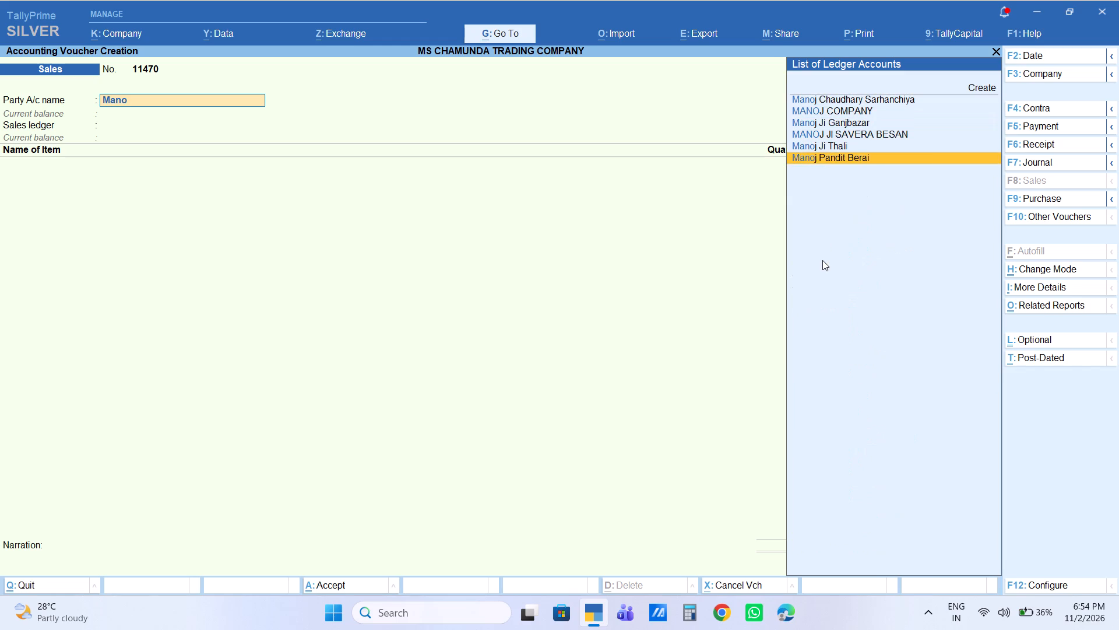
key("Return")
key("Return")
key("Return")
key("Return")
key("Return")
key("Return")
key("Return")
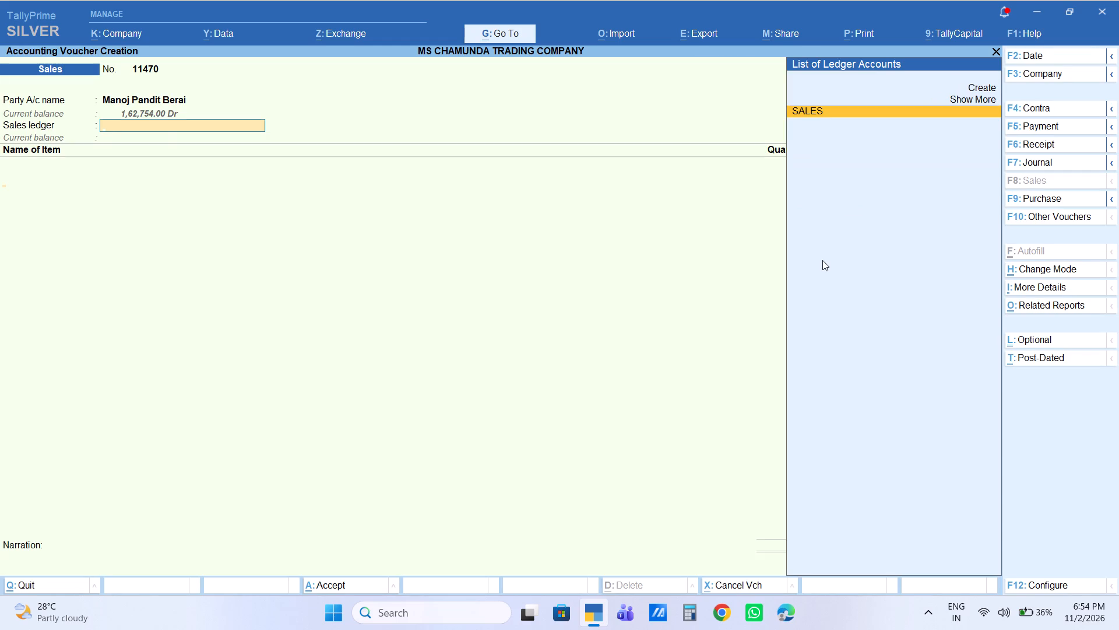
Add 1 BAG of CHINI SF 50kg at the default rate of 3,300.
type("sf")
key("Return")
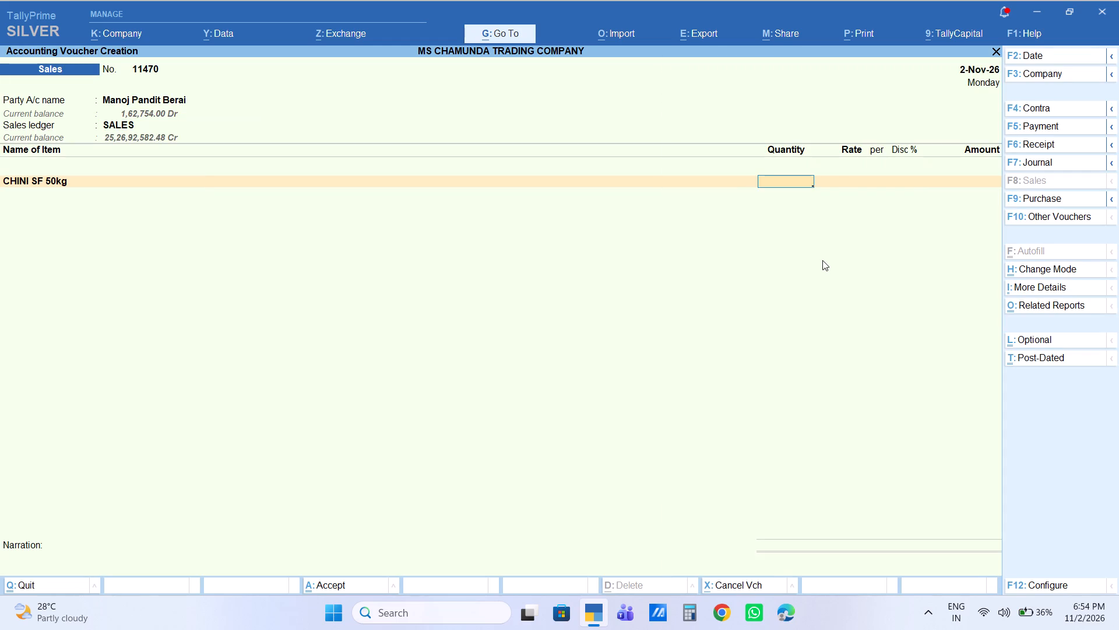
key("1")
key("Return")
key("Return")
key("Return")
key("Return")
key("Return")
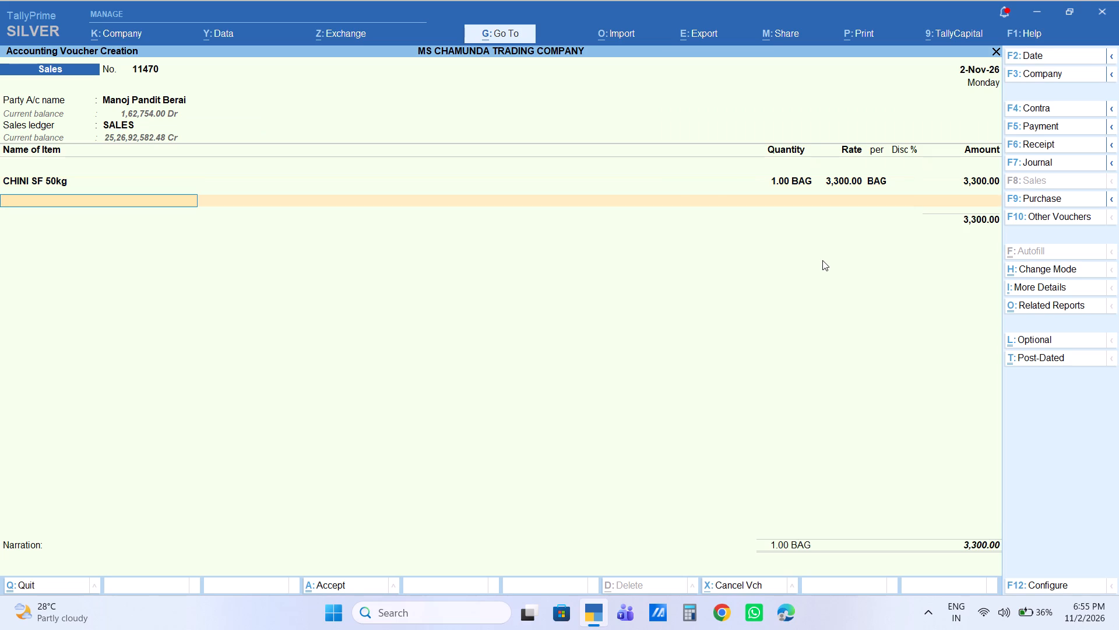
Add 2 peti of FORTUNE 1L PETI at the default rate of 2,620.
type("fort")
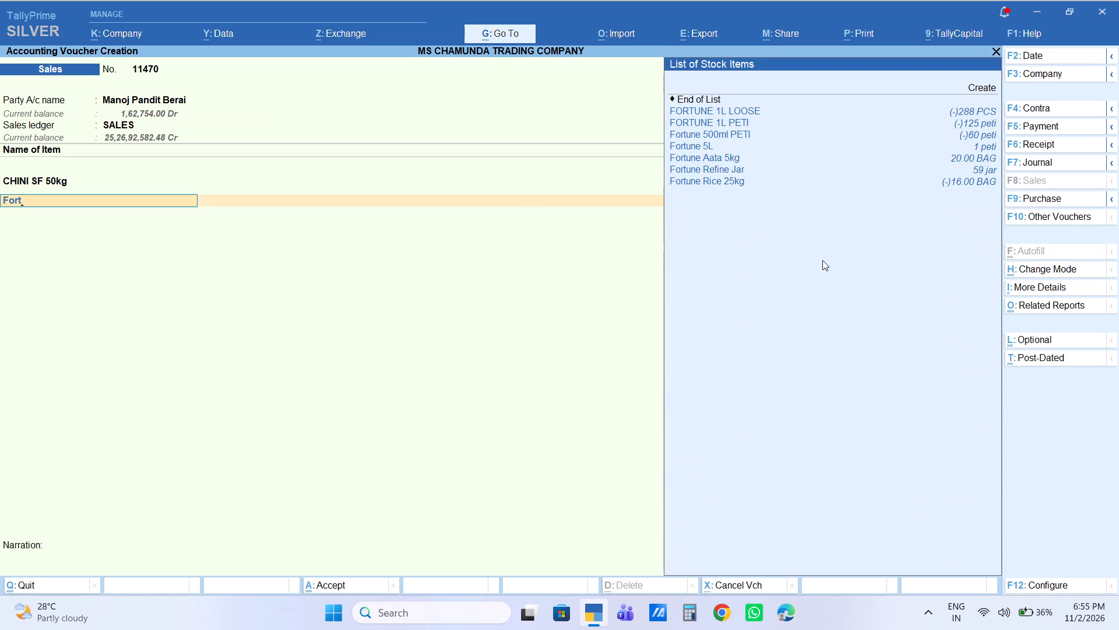
key("Down")
key("Down")
key("Return")
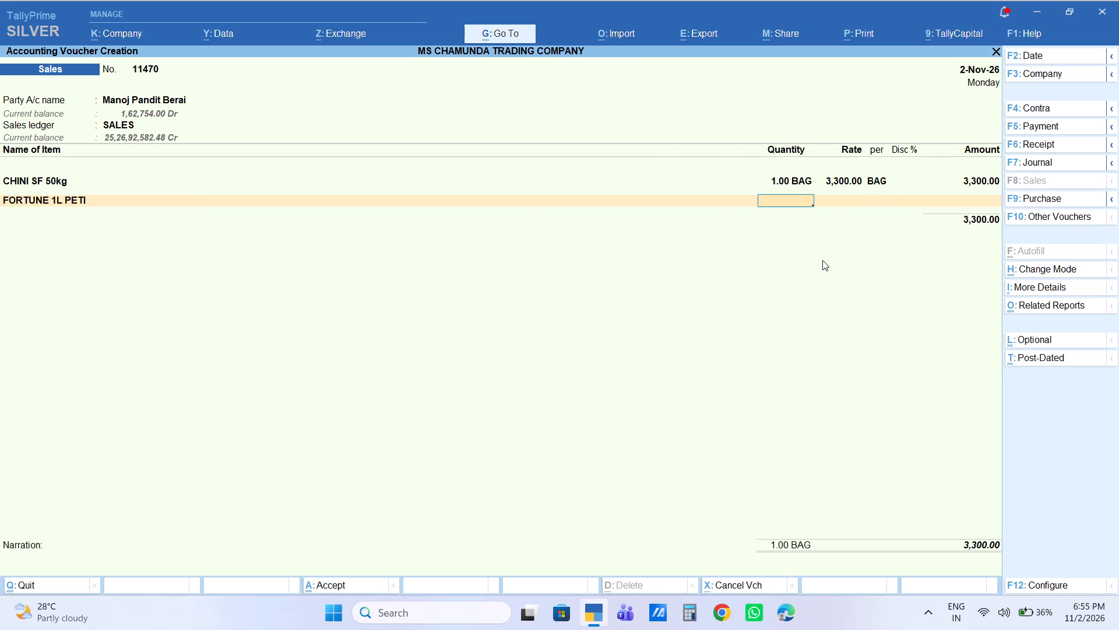
key("2")
key("Return")
key("Return")
key("Return")
key("Return")
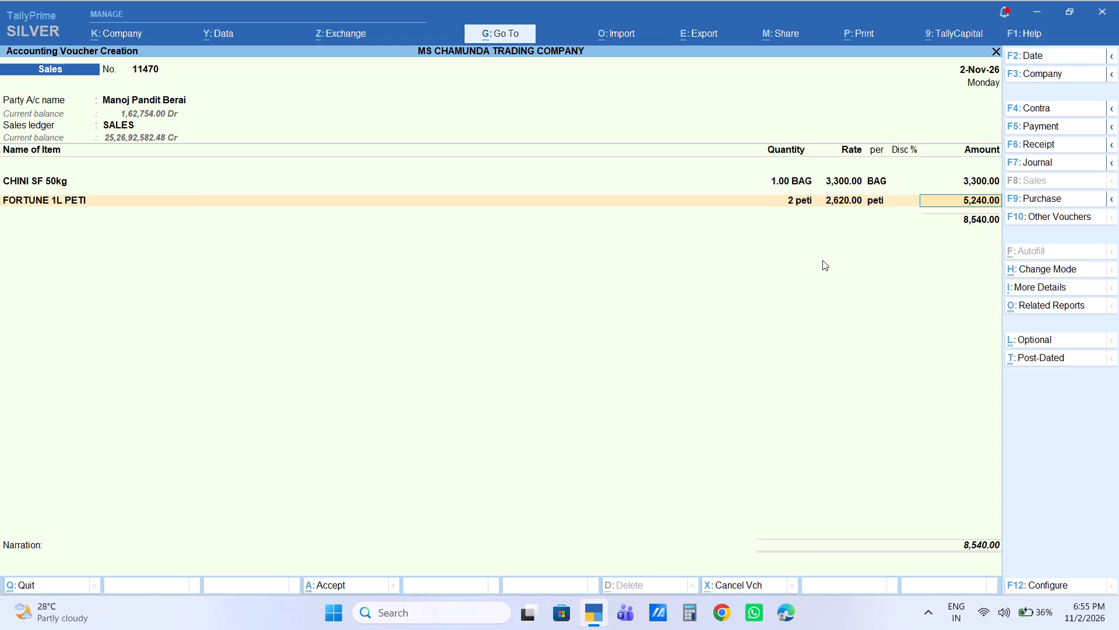
key("Return")
Add 1 peti of Fortune 500ml PETI at the default rate of 2,020.
type("fort")
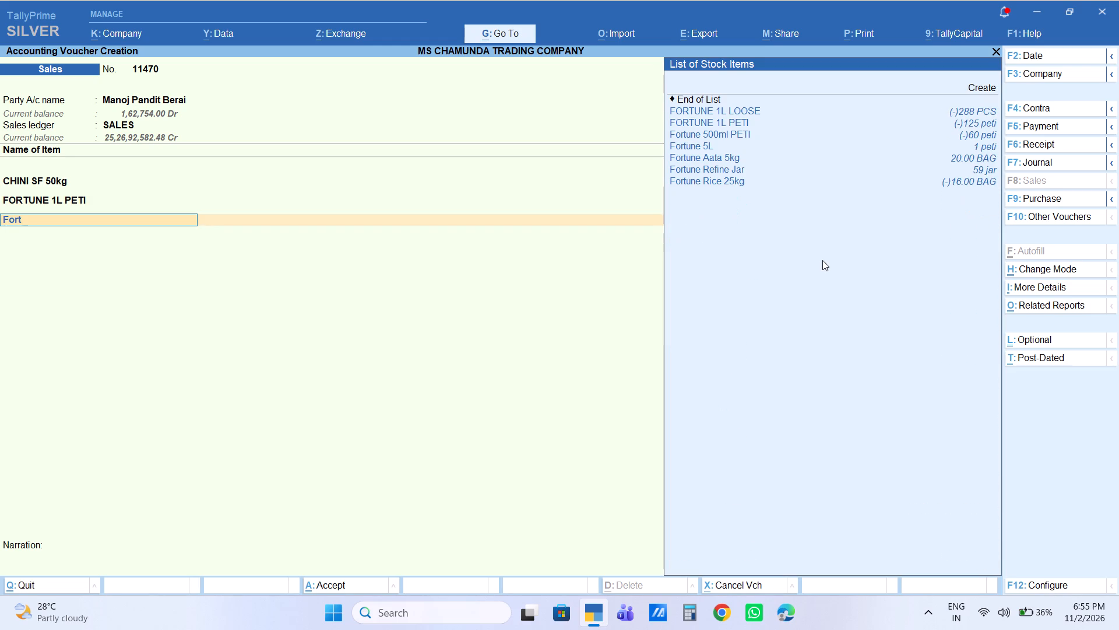
key("Down")
key("Down")
key("Down")
key("Return")
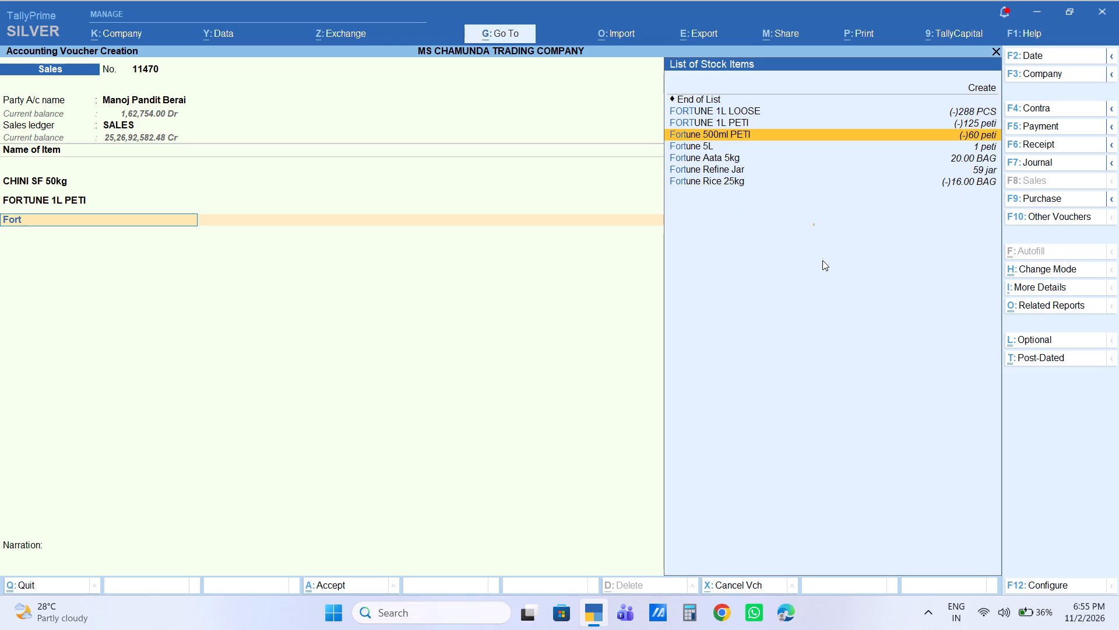
key("1")
key("Return")
key("Return")
key("Return")
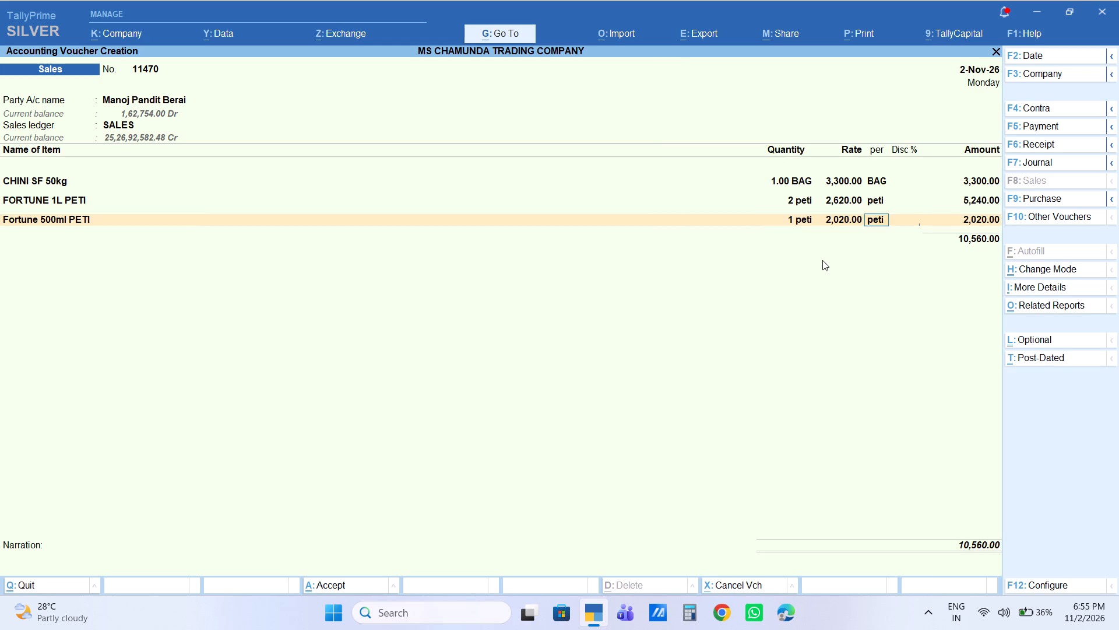
key("Return")
key("Return")
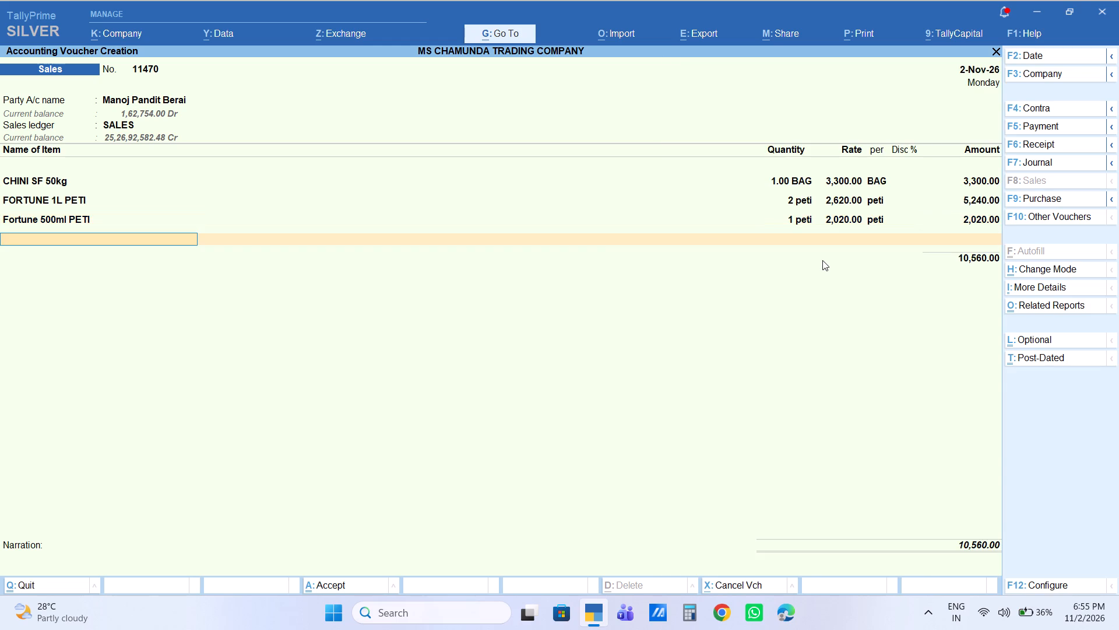
Add 4 BAG of KAMDHENU 25KG at the default rate of 890.
type("kamdhe")
key("Return")
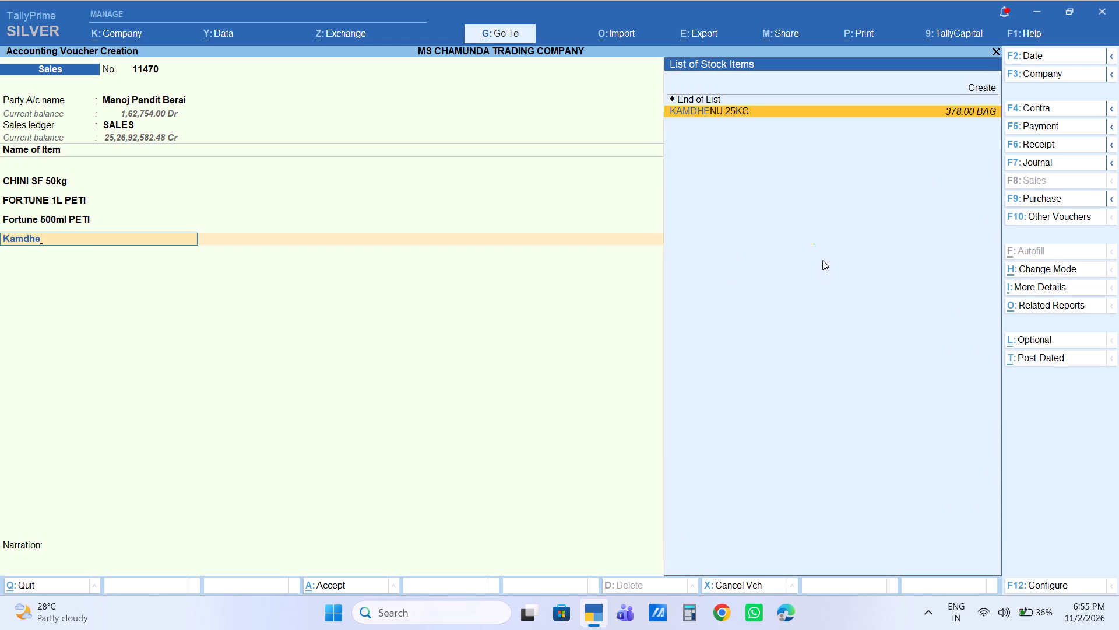
key("4")
key("Return")
key("Return")
key("Return")
key("Return")
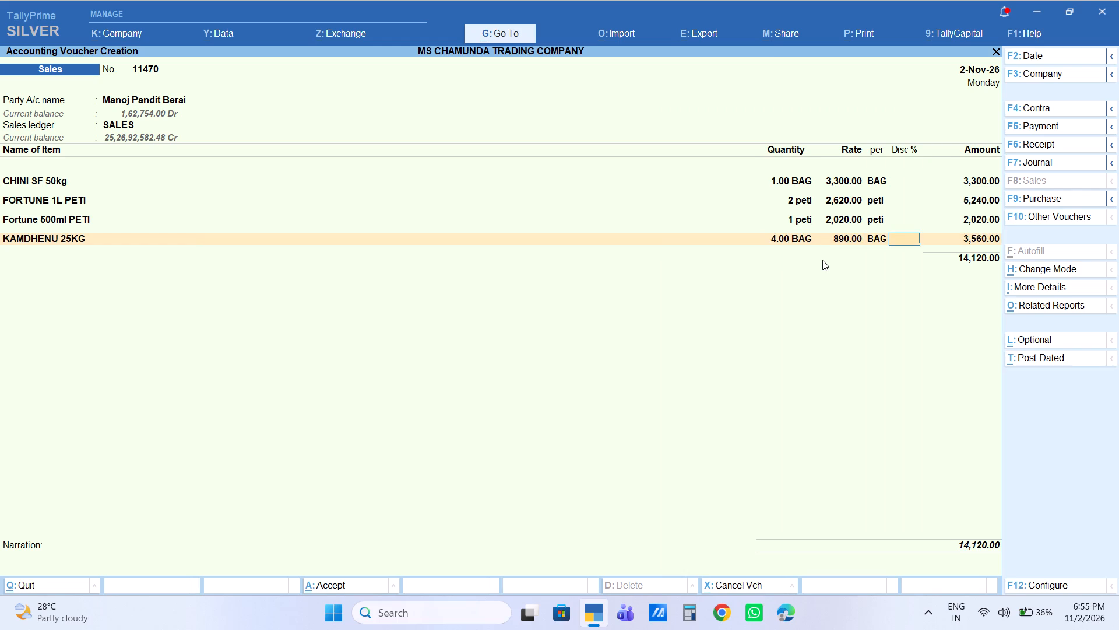
key("Return")
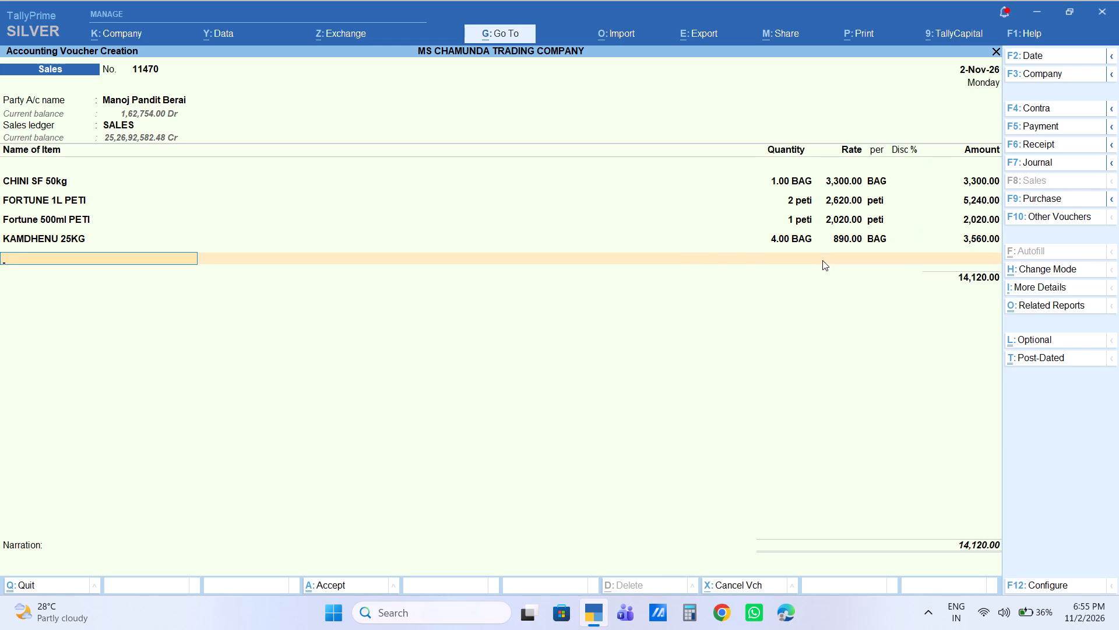
Add 4 BAG of SONAMOTI 20kg at the default rate of 625.
type("sonamo")
key("Down")
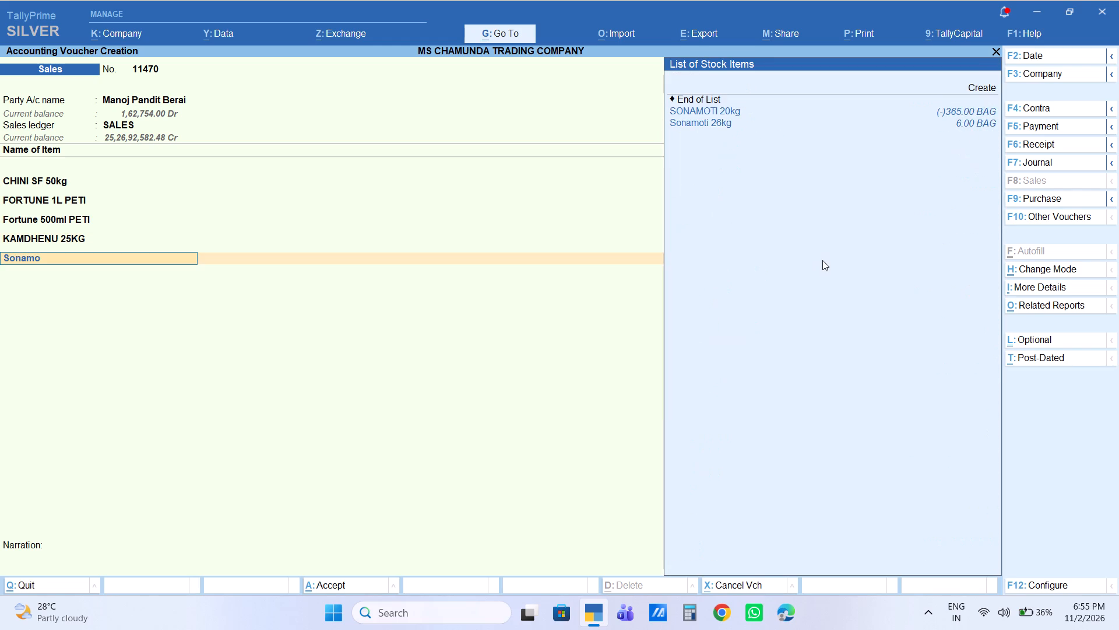
key("Return")
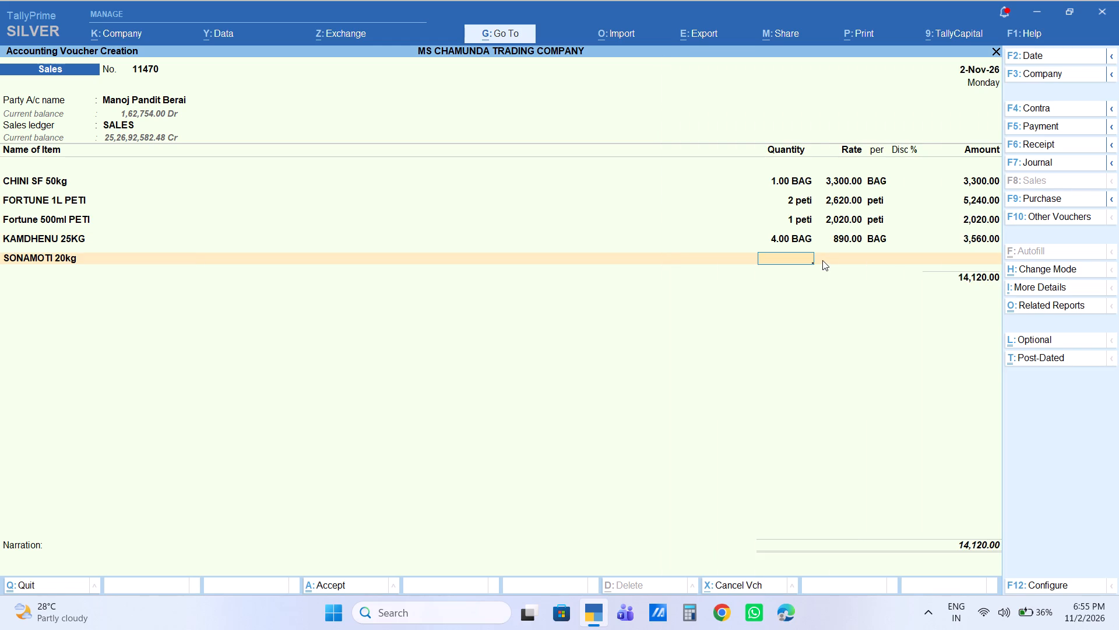
key("4")
key("Return")
key("Return")
key("Return")
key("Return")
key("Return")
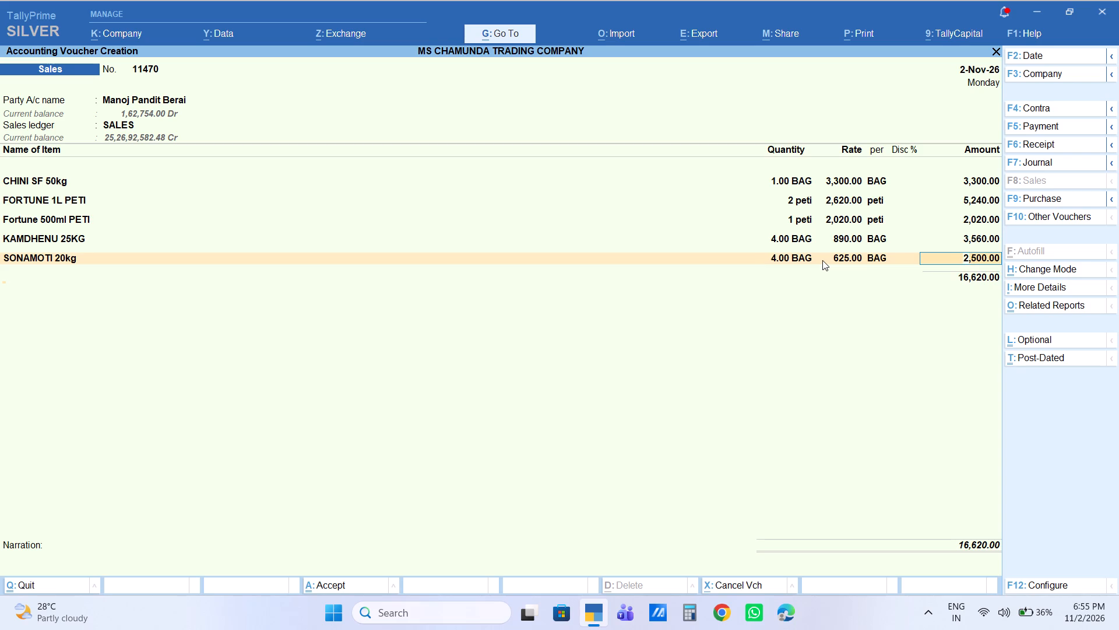
Add 5 BAG of the 4094 25kg item at the default rate of 1,050.
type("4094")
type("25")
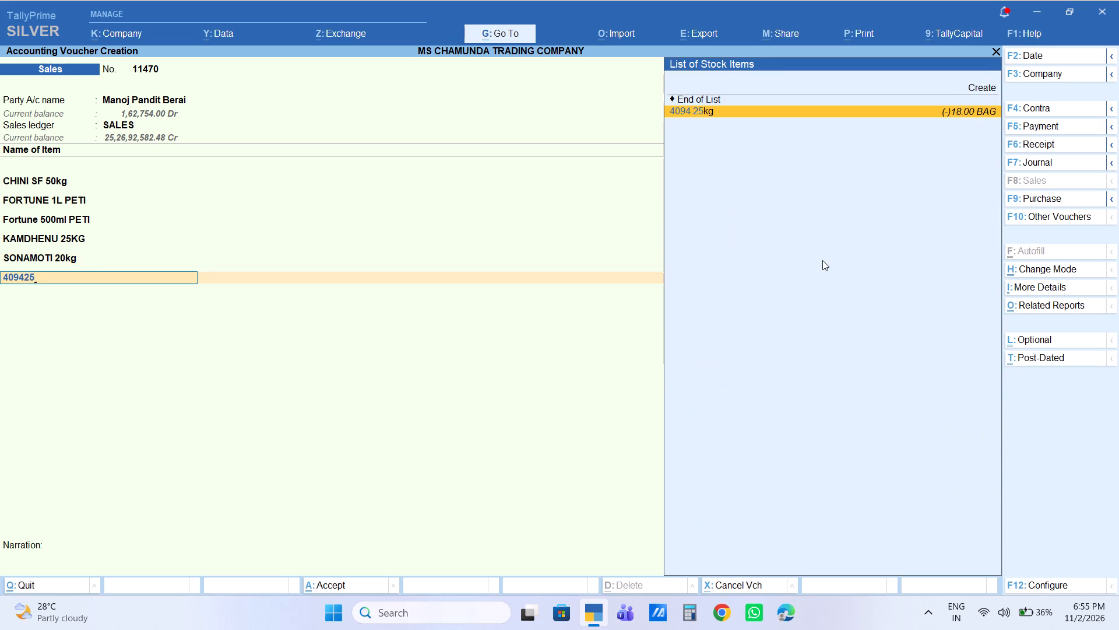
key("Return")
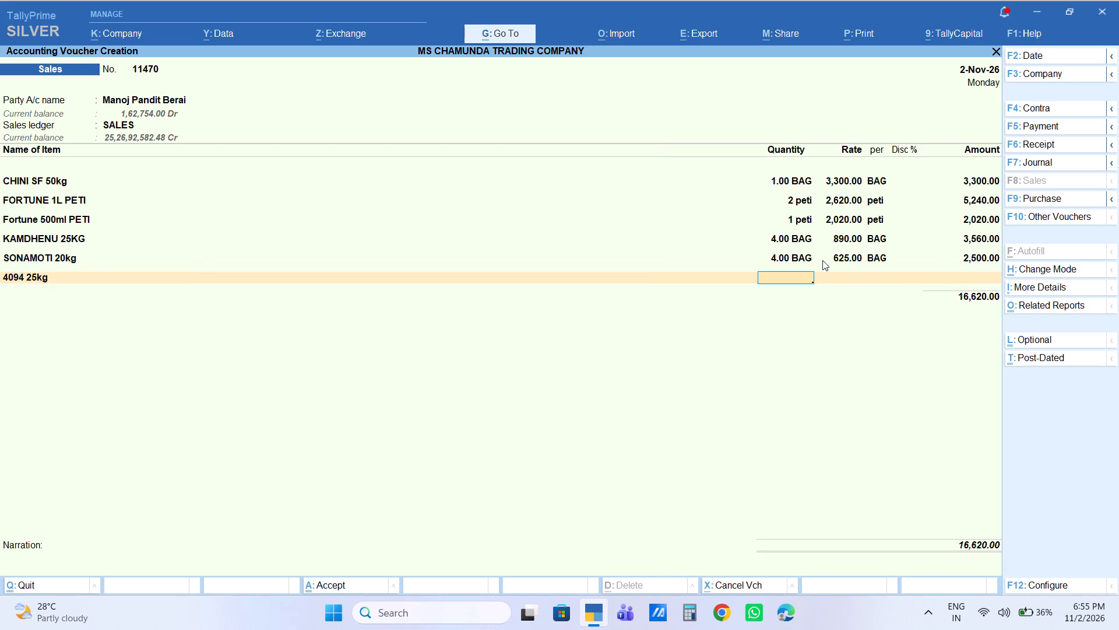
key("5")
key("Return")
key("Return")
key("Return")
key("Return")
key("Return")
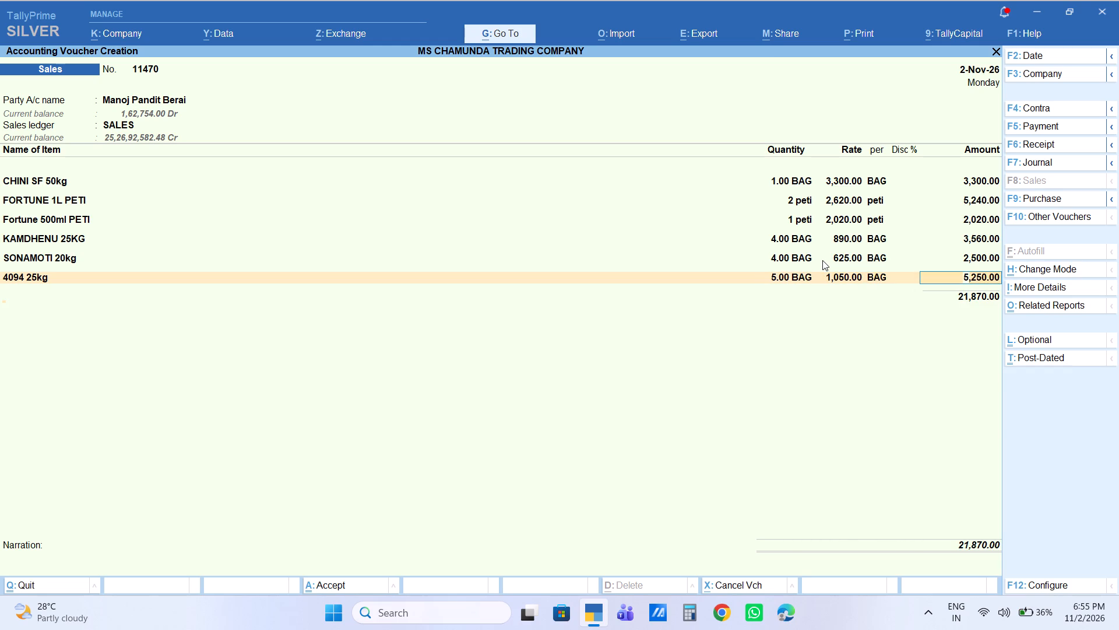
Add 2 BAG of SIXER 26kg at the default rate of 1,586.
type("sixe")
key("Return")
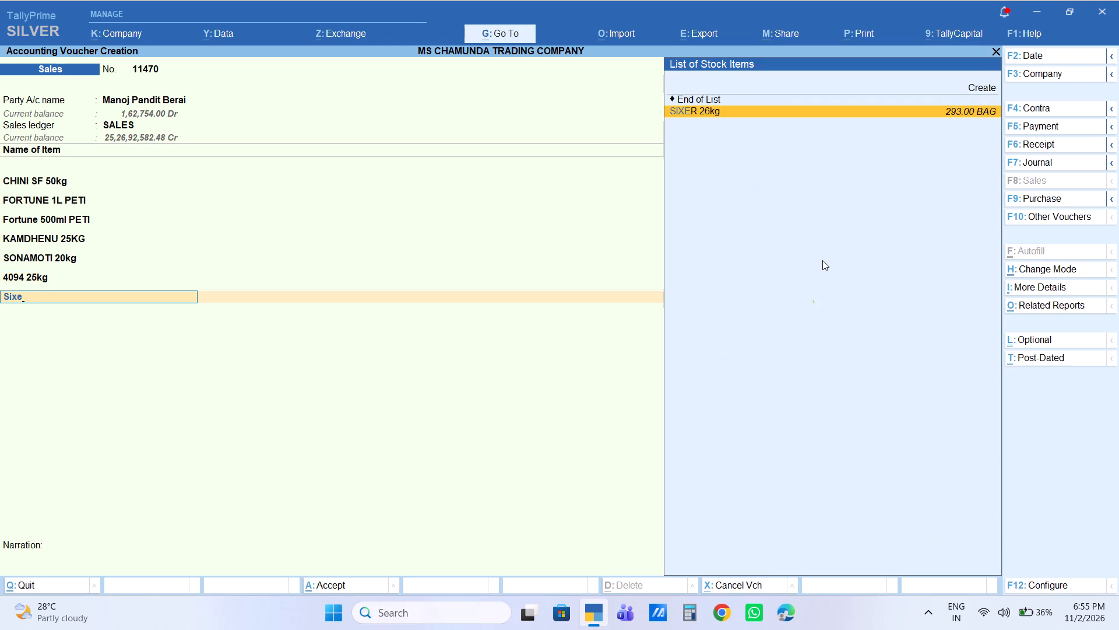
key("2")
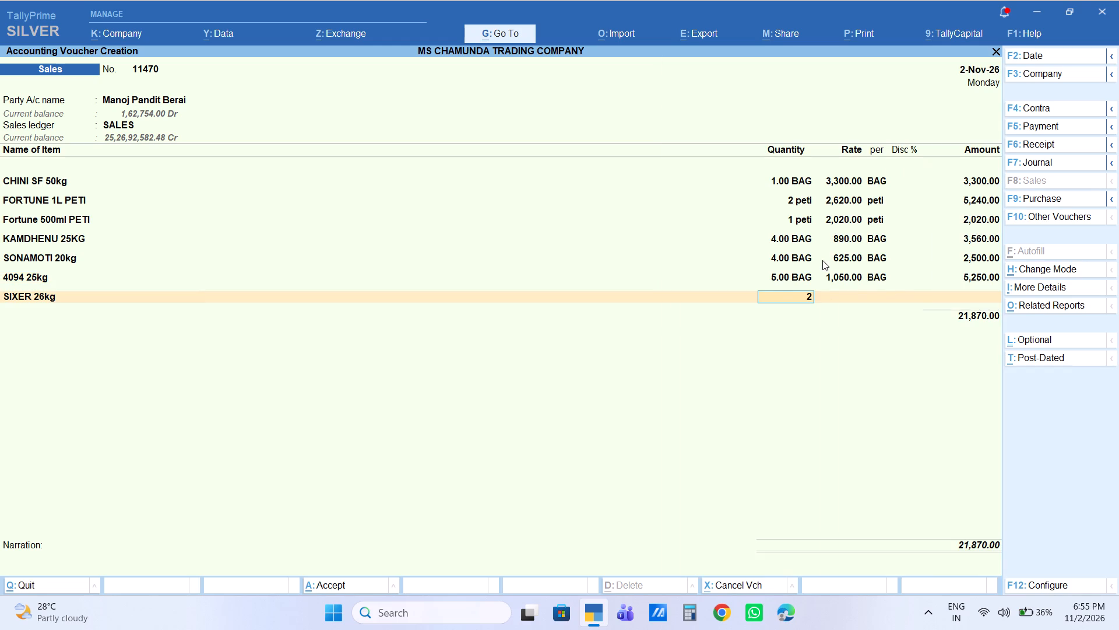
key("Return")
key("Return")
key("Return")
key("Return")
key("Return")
Add 2 BAG of DANDIYA 24ct 26kg at the default rate of 1,521.
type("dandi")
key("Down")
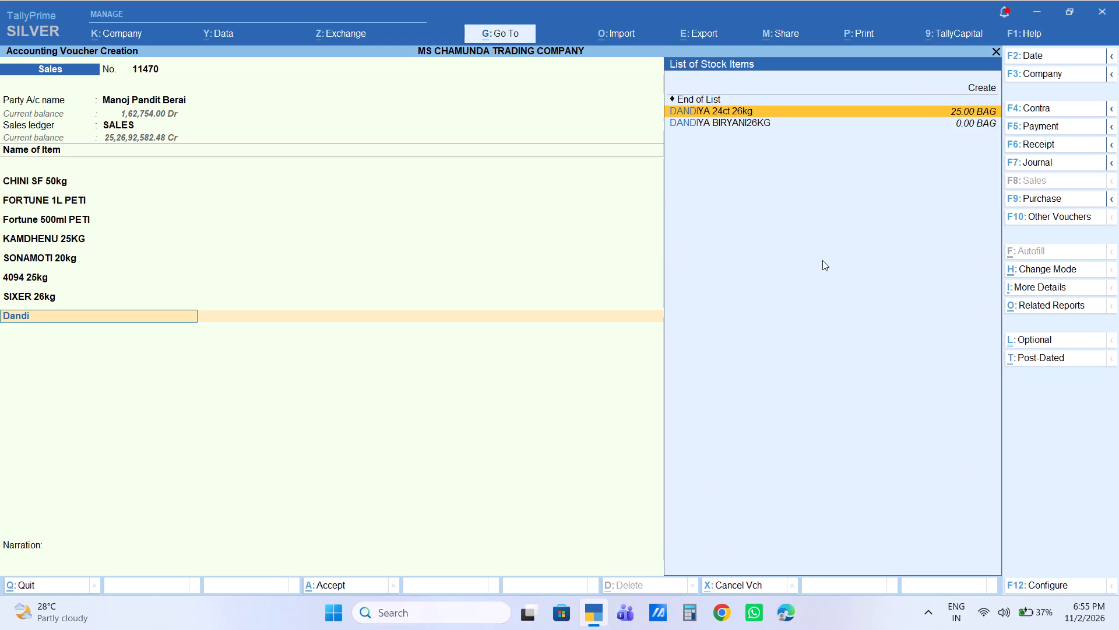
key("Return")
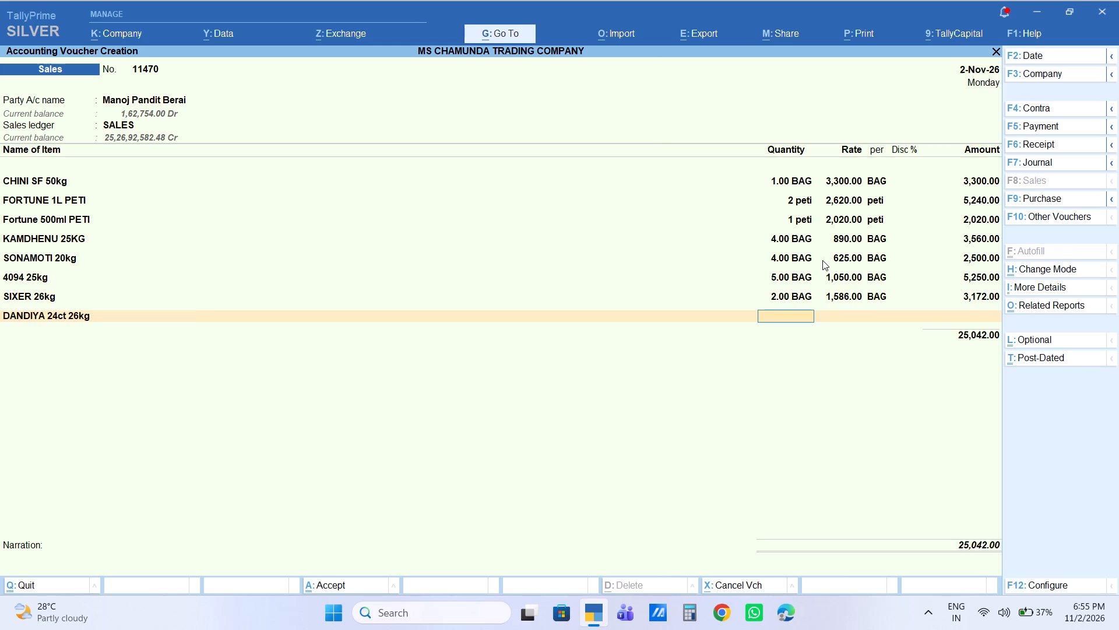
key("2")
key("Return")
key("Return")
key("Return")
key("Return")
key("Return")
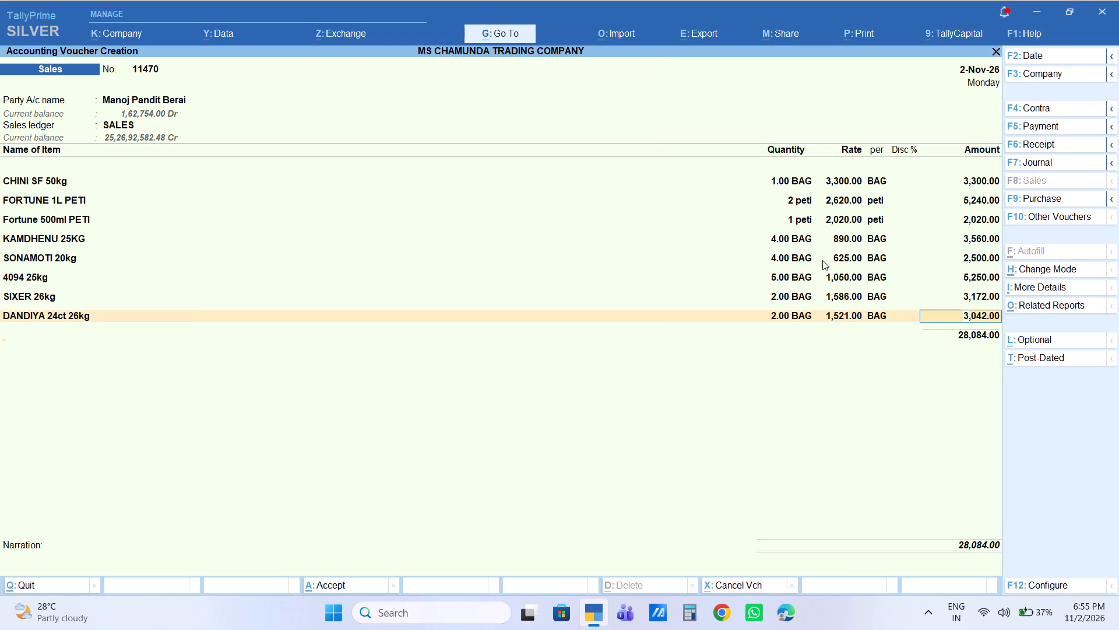
Add 2 BAG of India Gate Rozana at the default rate of 1,800, keeping the item list open.
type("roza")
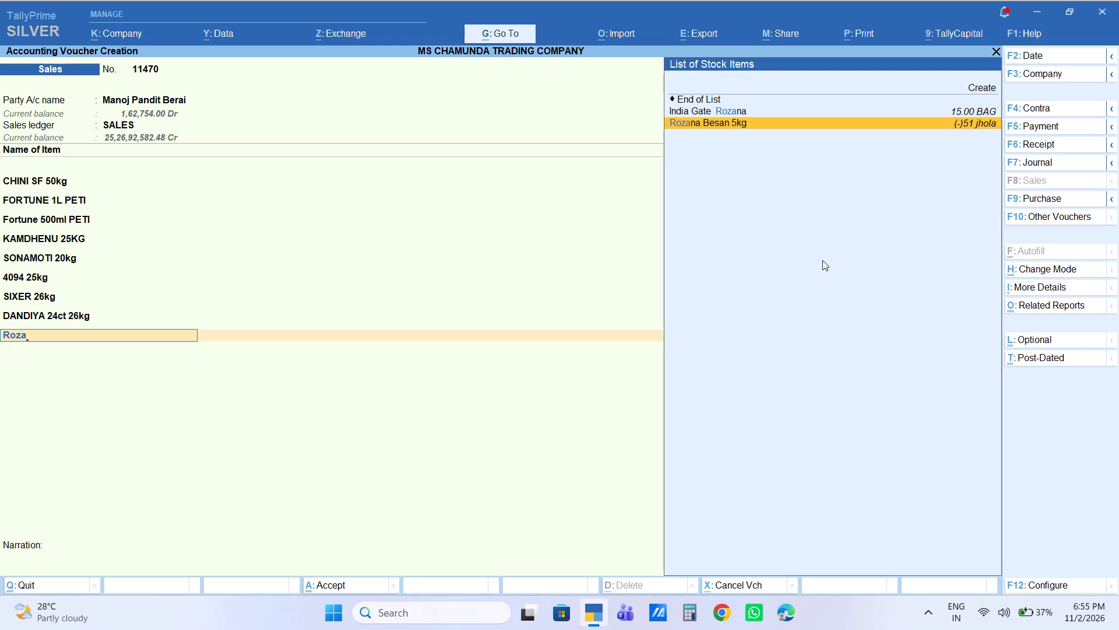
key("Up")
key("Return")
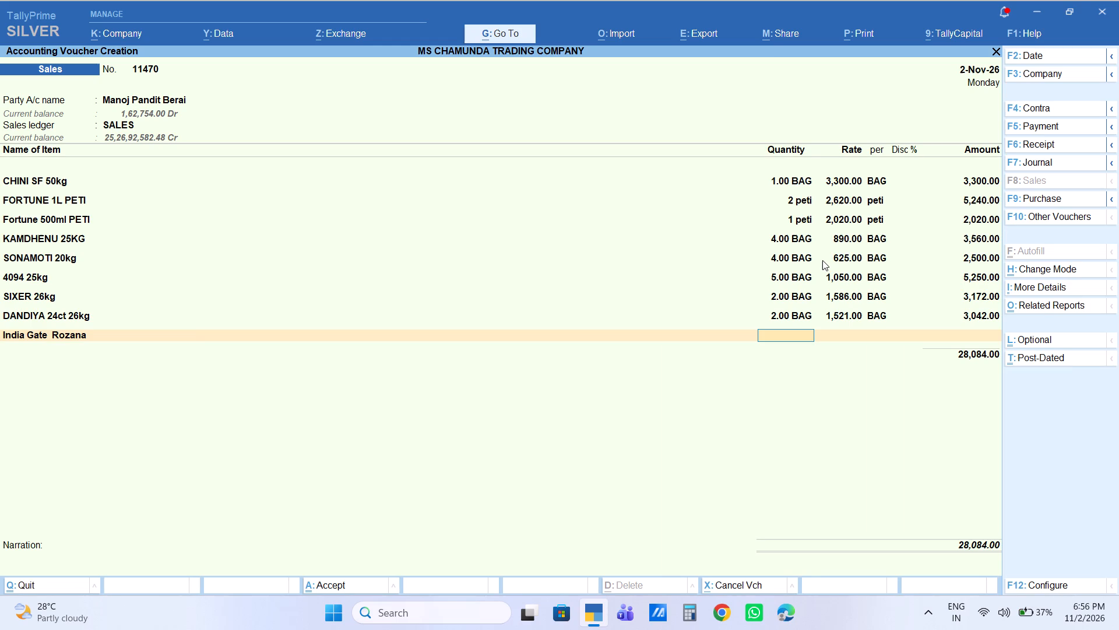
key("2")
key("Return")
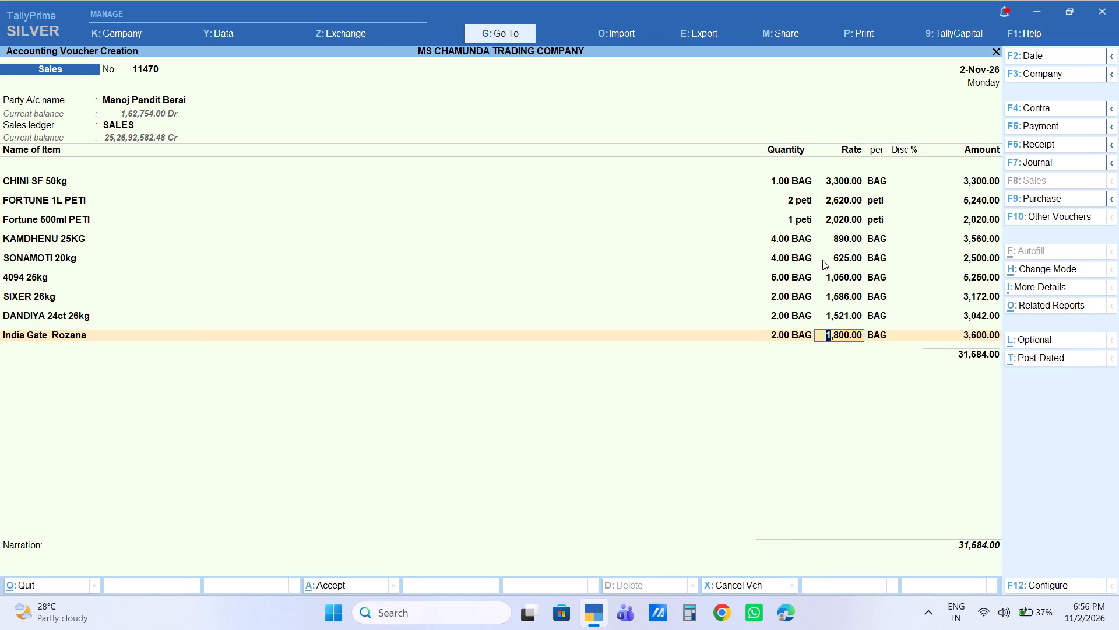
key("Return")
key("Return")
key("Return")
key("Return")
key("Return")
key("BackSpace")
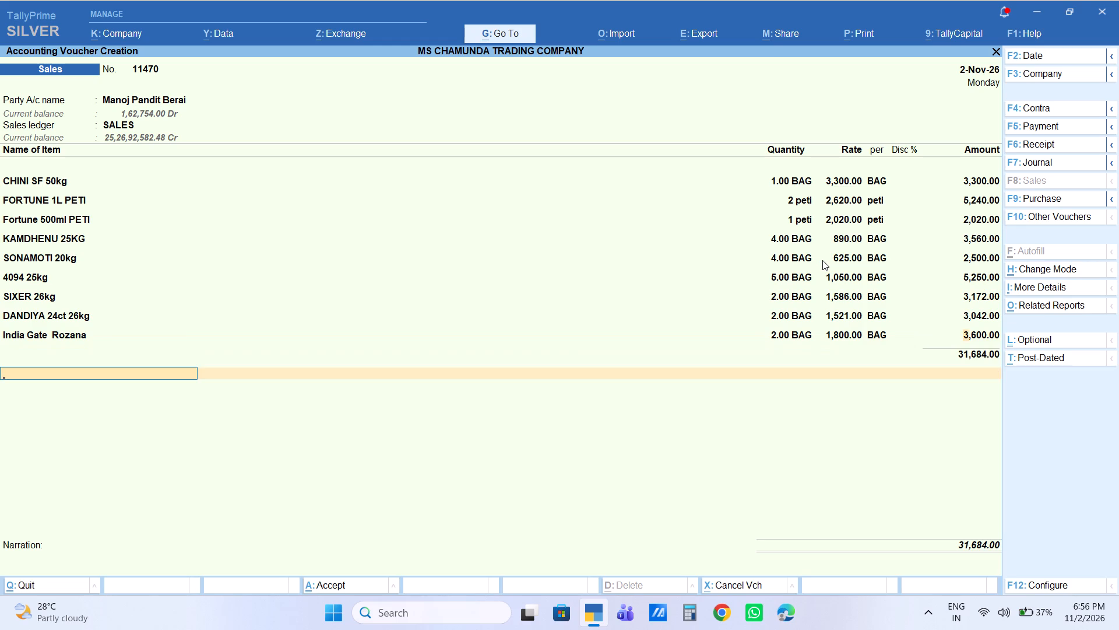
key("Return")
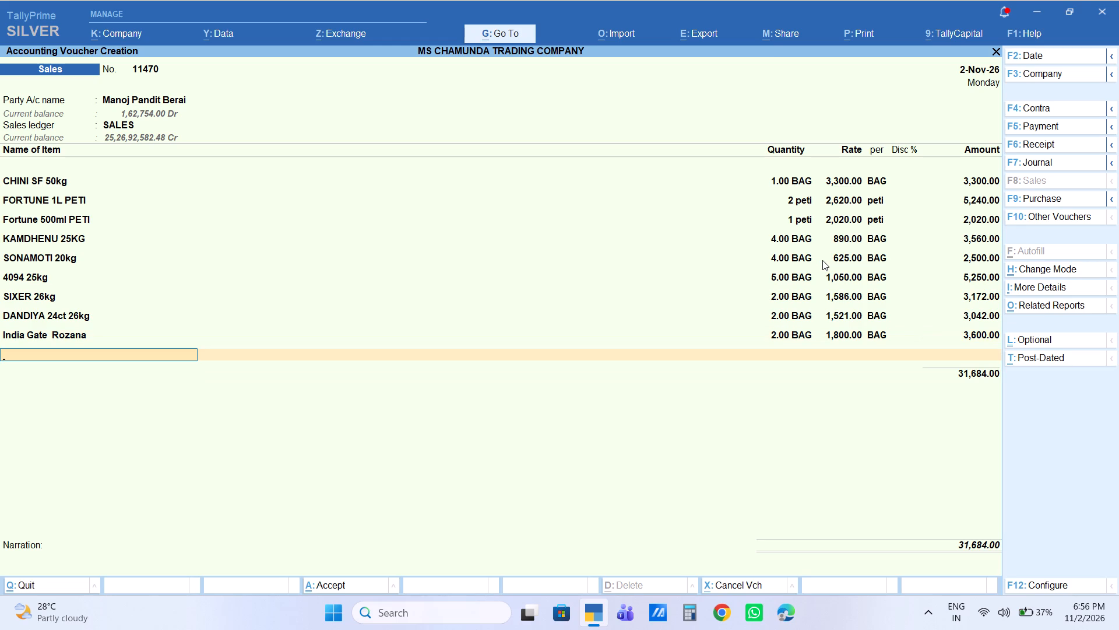
Add 1 BAG of Surf Excel 1kg at the default rate of 1,580.
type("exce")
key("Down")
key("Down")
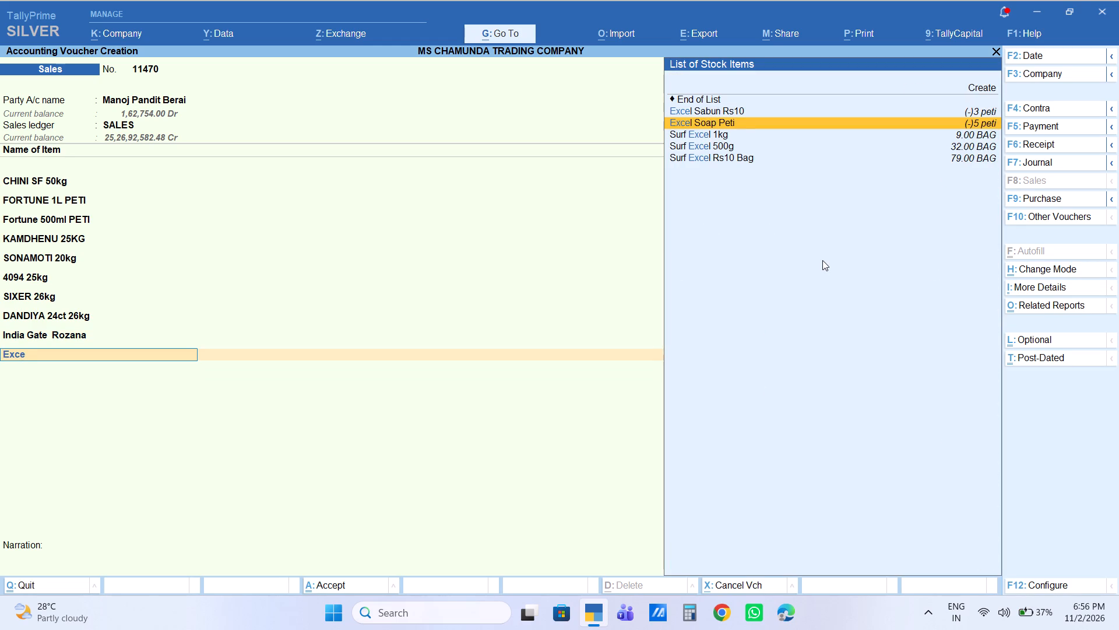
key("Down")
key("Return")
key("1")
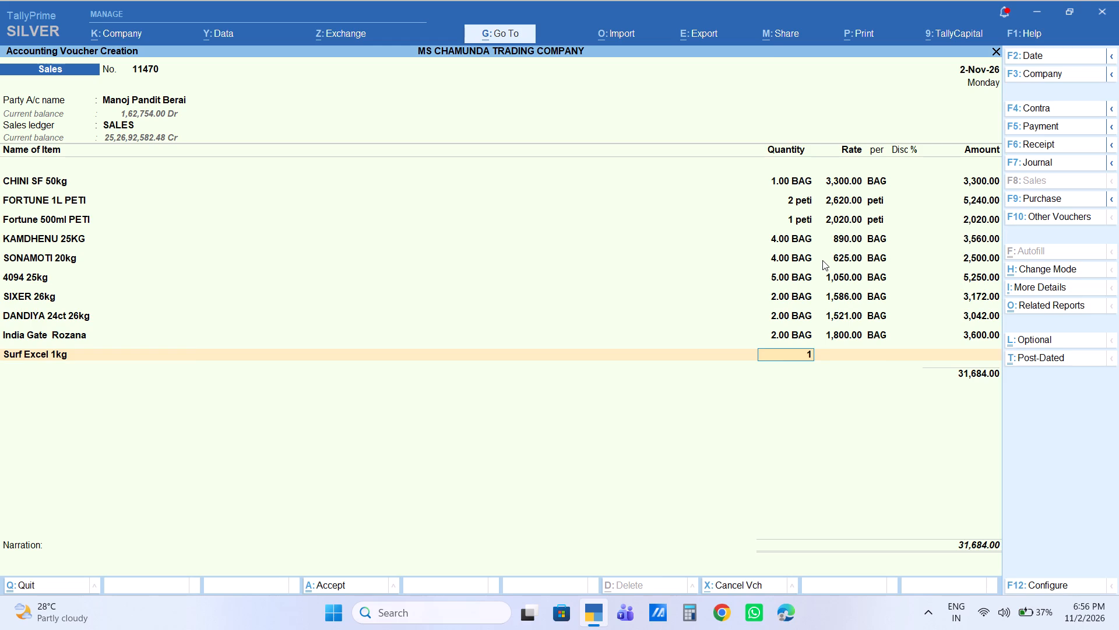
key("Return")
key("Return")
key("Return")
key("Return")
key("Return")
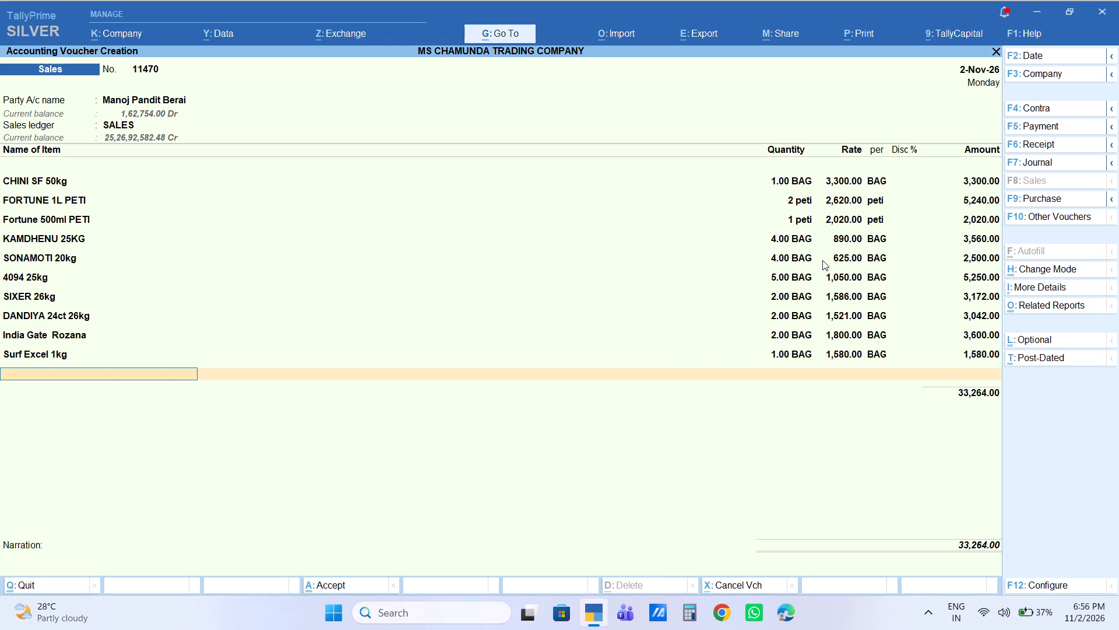
Add 1 BAG of Surf Excel 500g to the sales voucher at the default rate of 1,580.
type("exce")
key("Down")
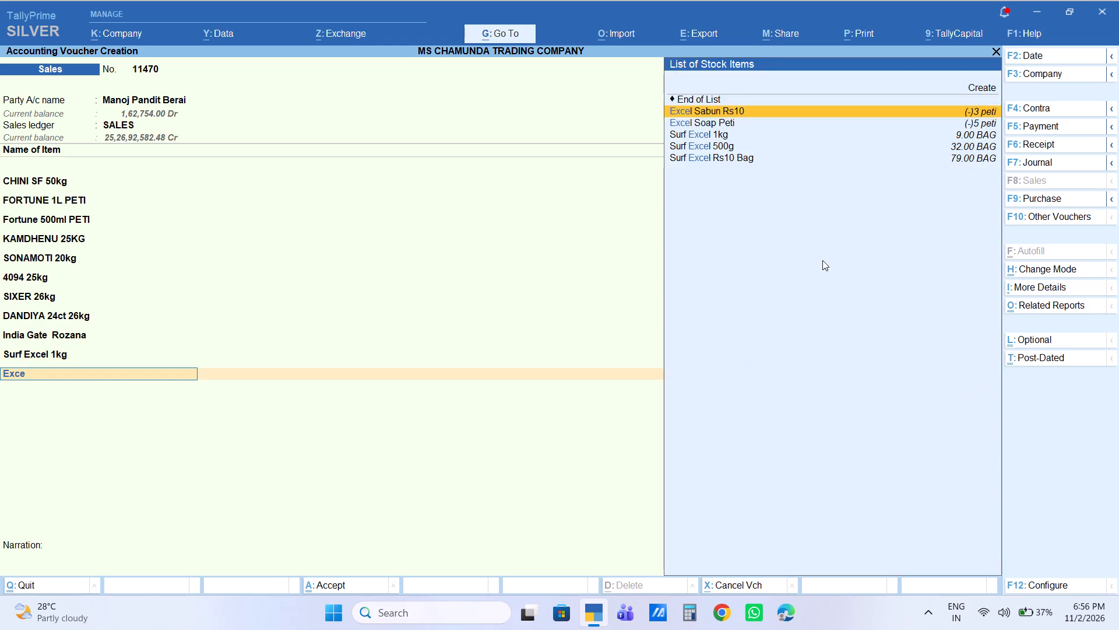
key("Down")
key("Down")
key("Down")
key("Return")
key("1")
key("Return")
key("Return")
key("Return")
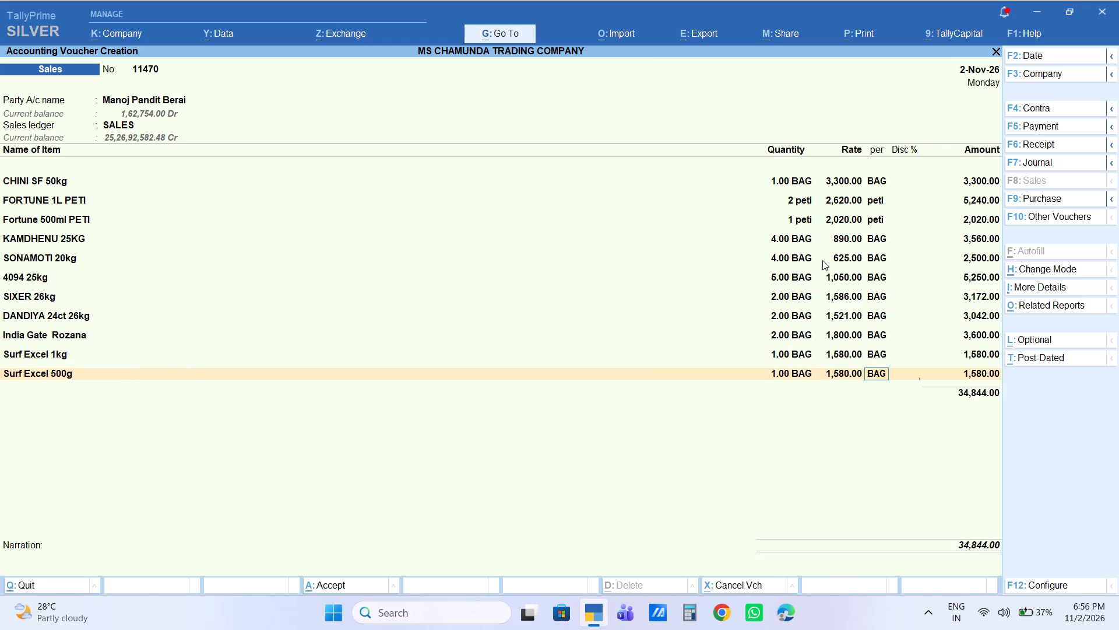
key("Return")
key("Return")
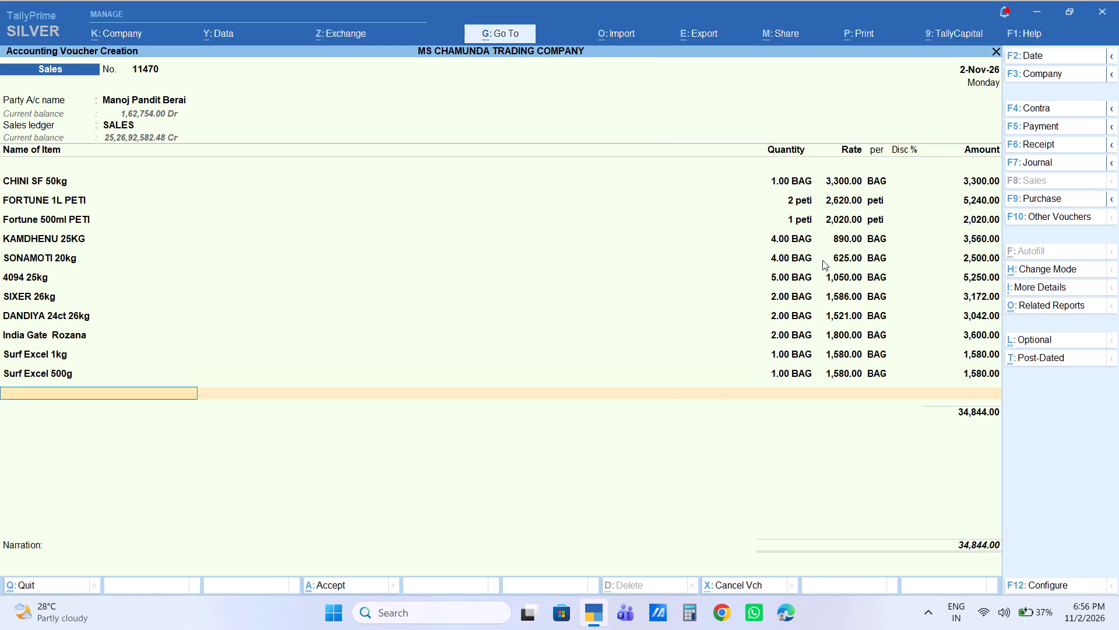
Add 1 BAG of Ghadi Surf 1kg at the default rate of 1,750.
type("ghadi")
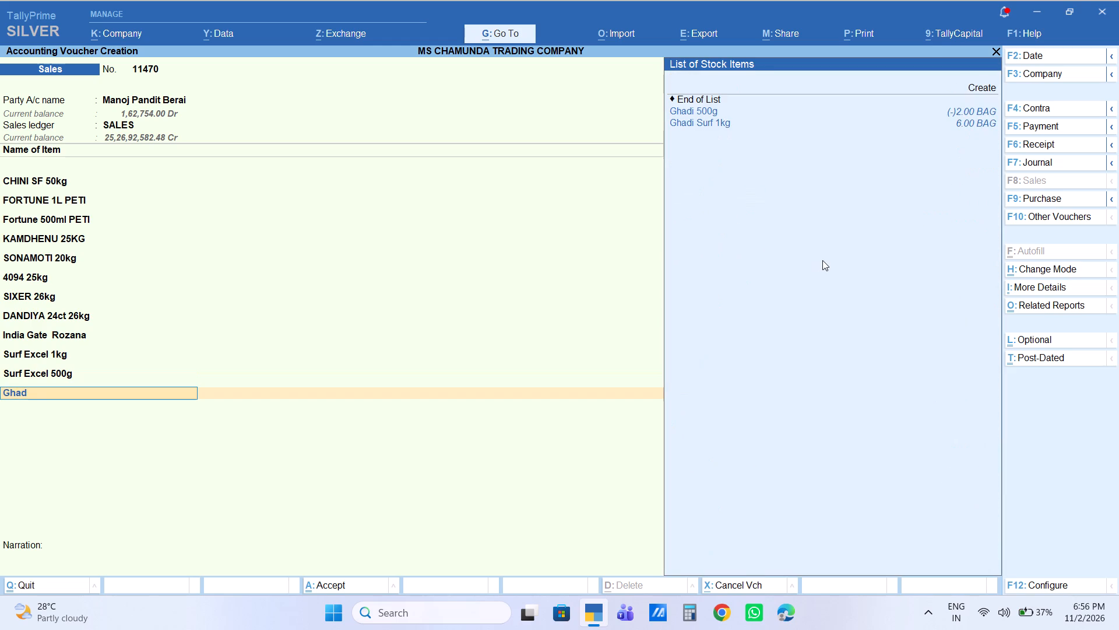
key("Down")
key("Down")
key("Down")
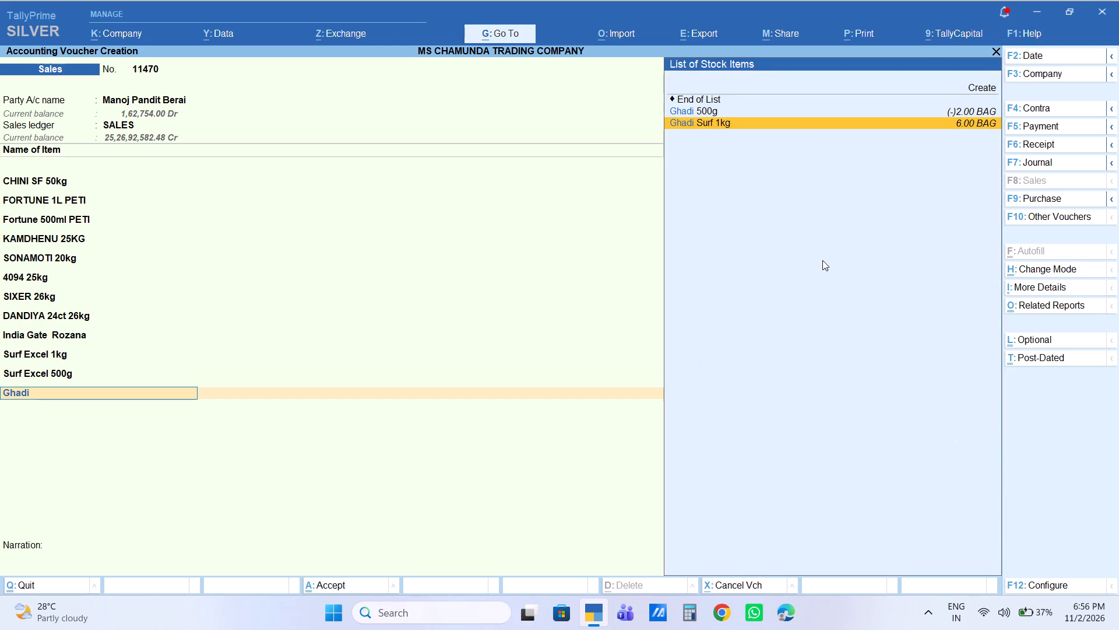
key("Return")
key("1")
key("Return")
key("Return")
key("Return")
key("Return")
key("Return")
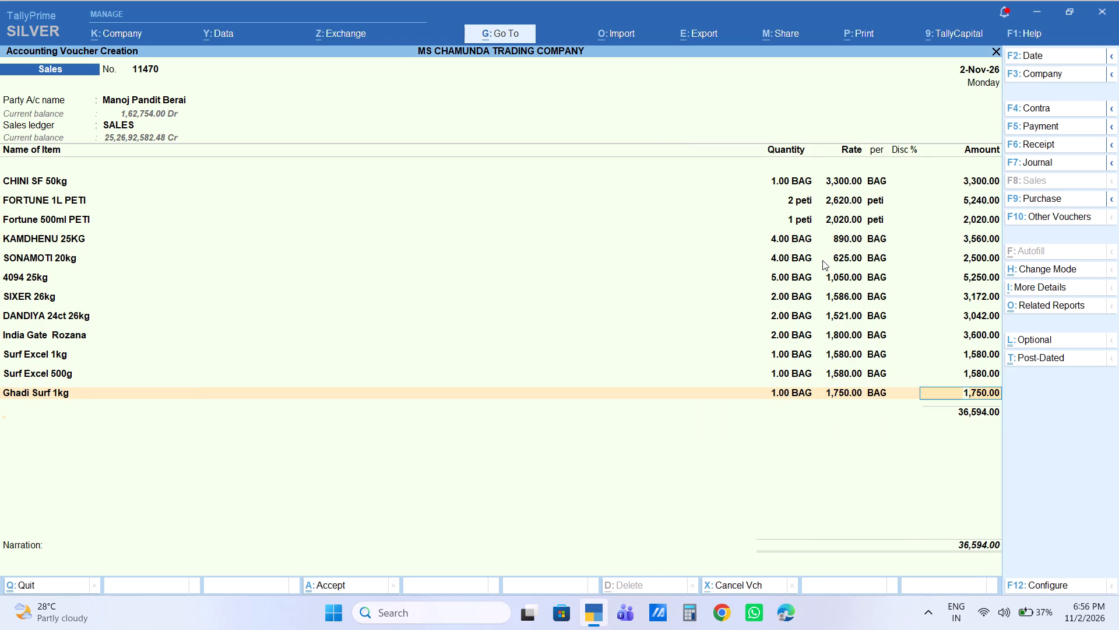
Add 1 peti of LB to the voucher at the default rate of 1,860.
type("lb")
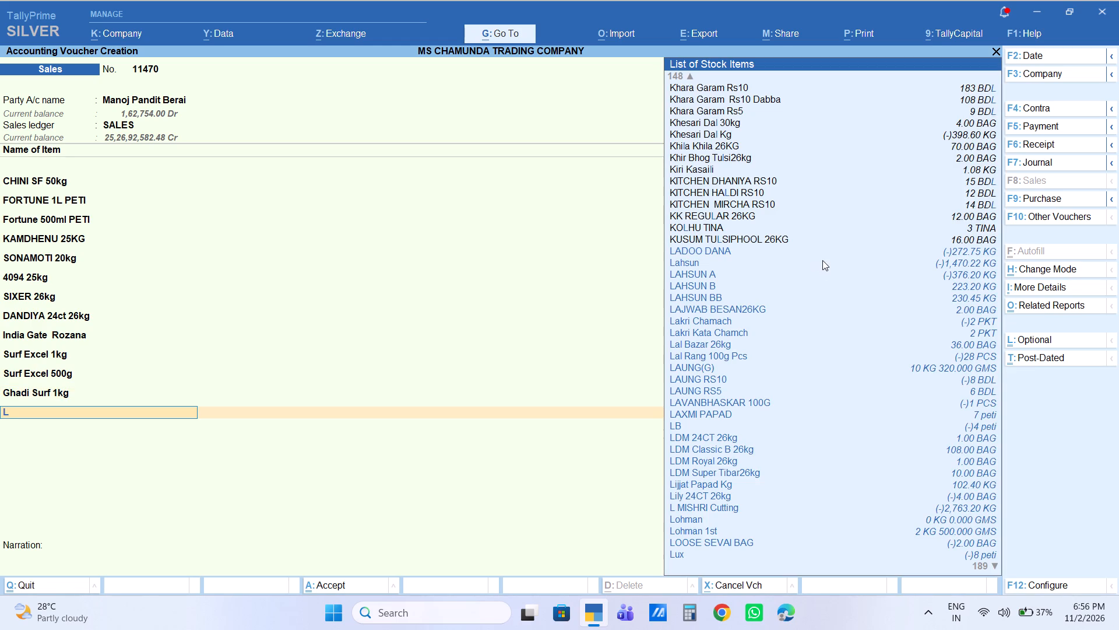
key("Return")
key("1")
key("Return")
key("Return")
key("Return")
key("Return")
key("Return")
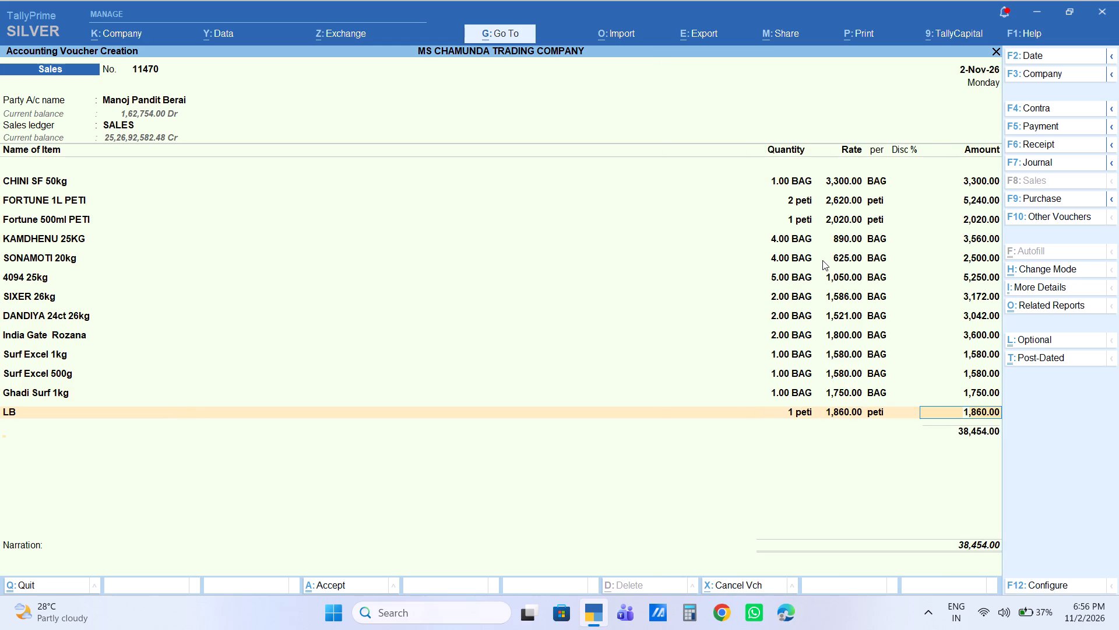
Add 1 peti of Lux to the voucher at the default rate of 1,860.
type("lux")
key("Return")
key("1")
key("Return")
key("Return")
key("Return")
key("Return")
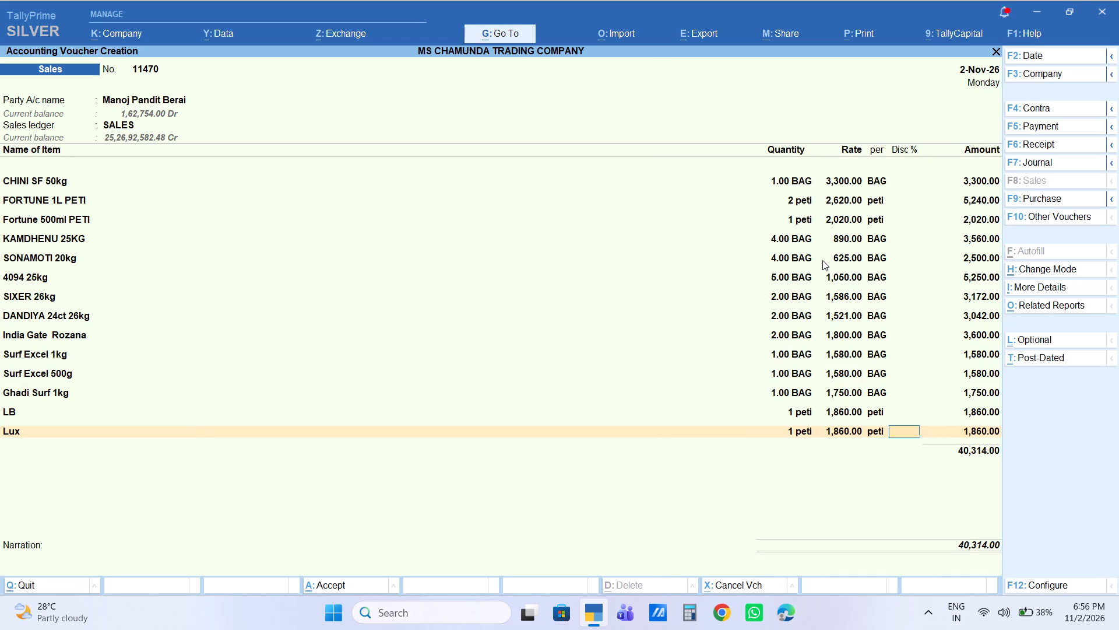
key("Return")
Add 1 peti of Excel Sabun Rs10 at the default rate of 1,275.
type("exce")
key("Down")
key("Down")
key("Down")
key("Down")
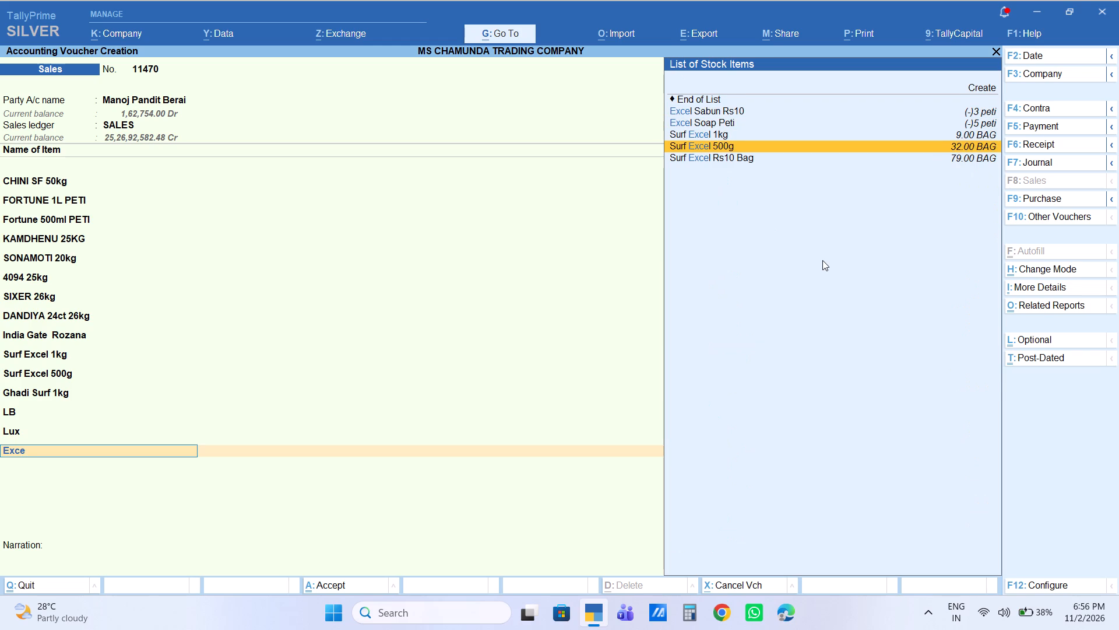
key("Up")
key("Up")
key("Up")
key("Return")
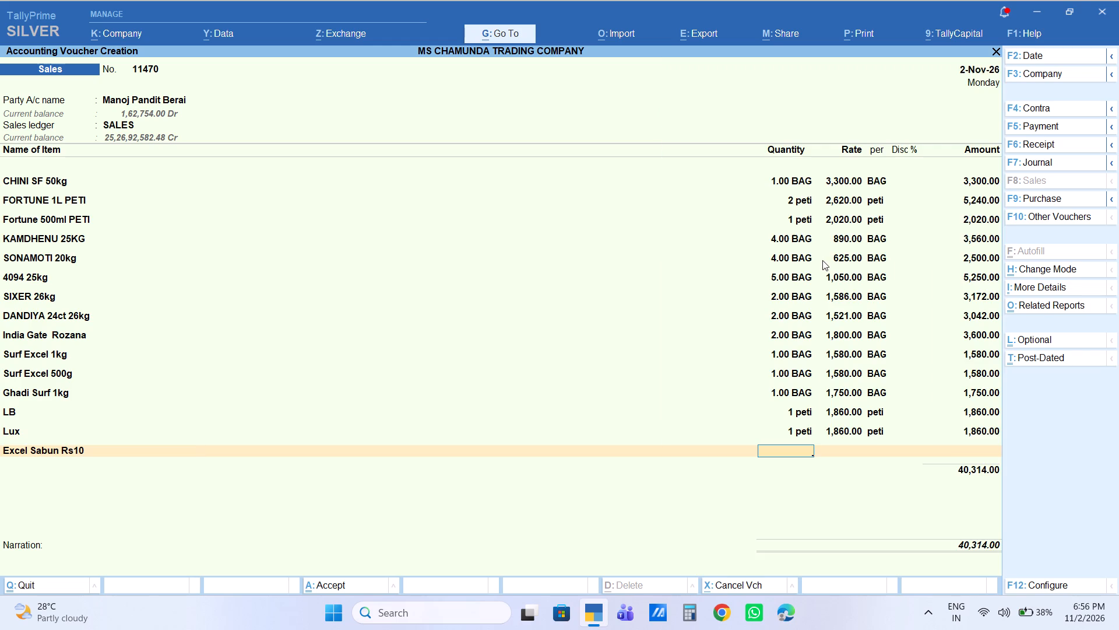
key("1")
key("Return")
key("Return")
key("Return")
key("Return")
key("Return")
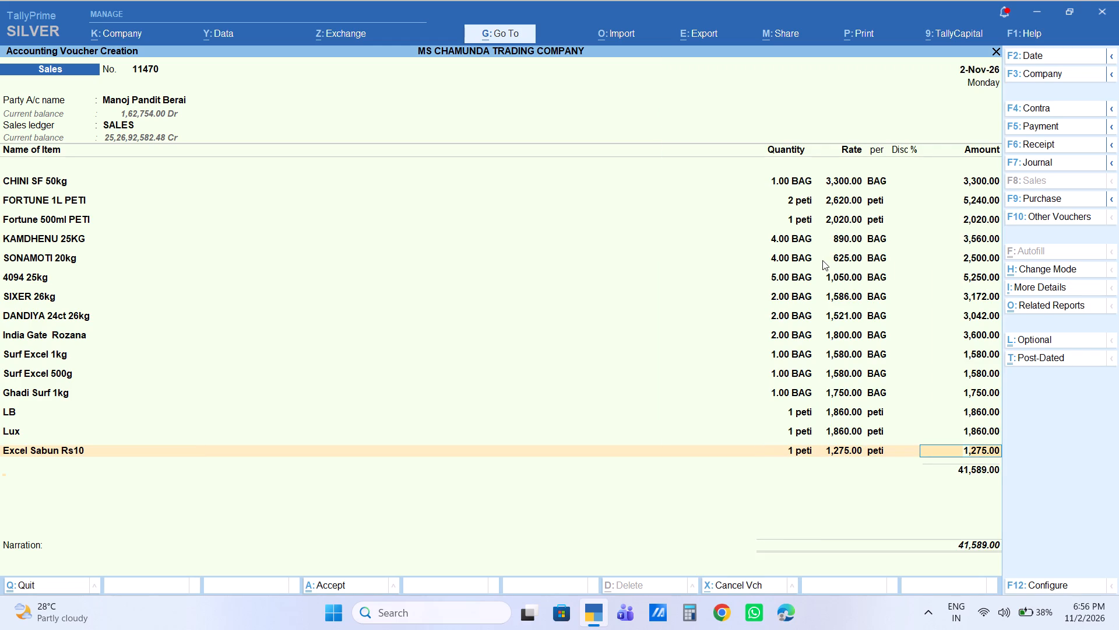
Add 10 KG of Anoop Besan 200g at the default rate of 125.
type("besa")
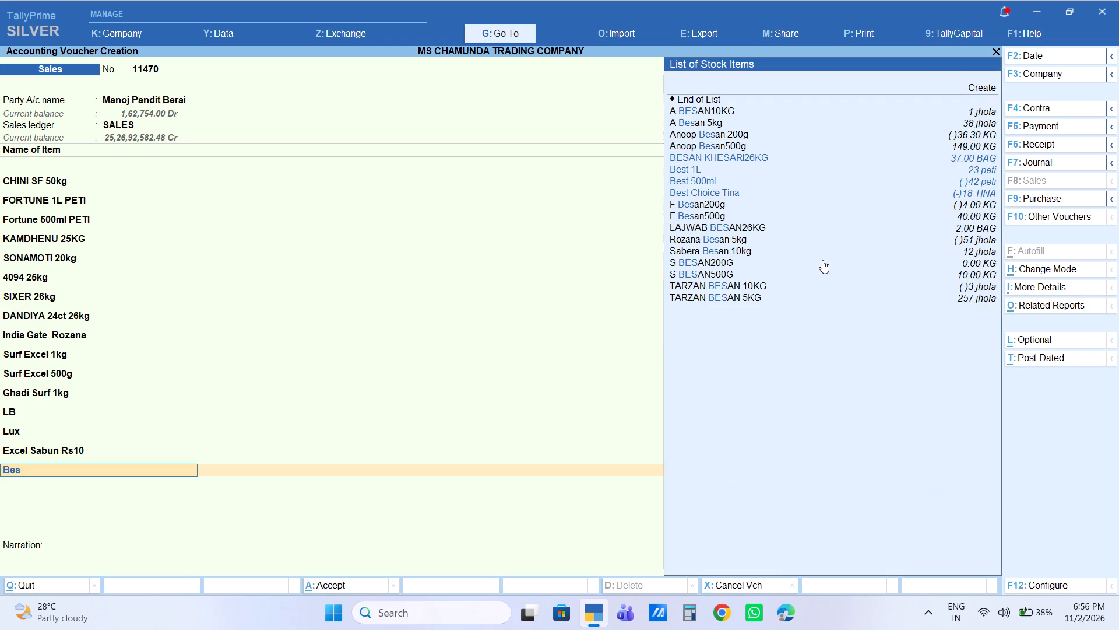
key("Up")
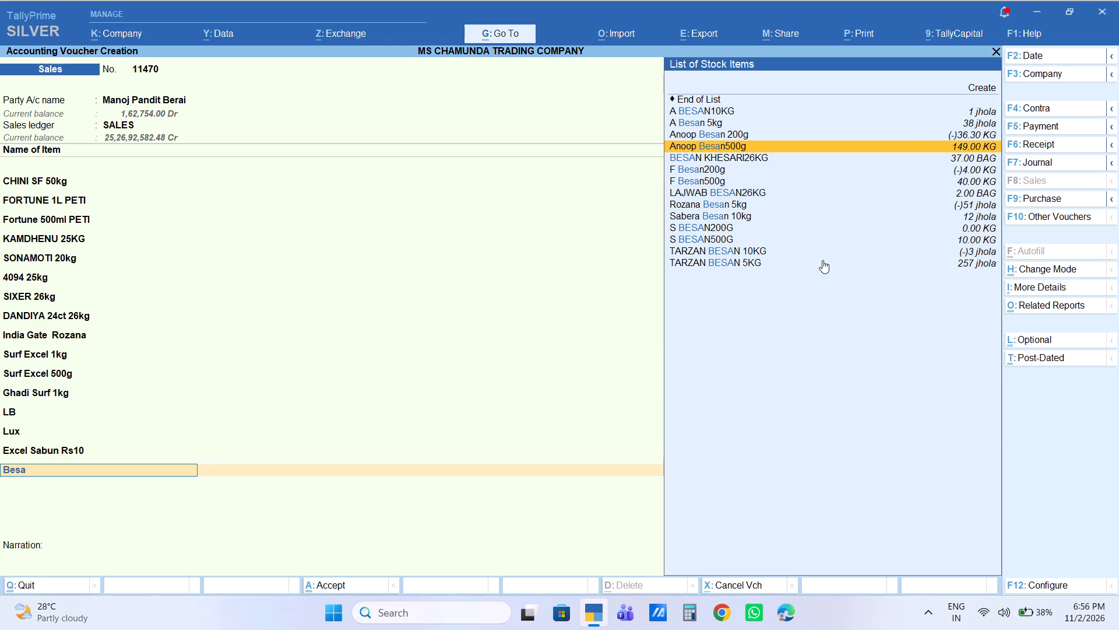
key("Up")
key("Return")
type("10")
key("Return")
key("Return")
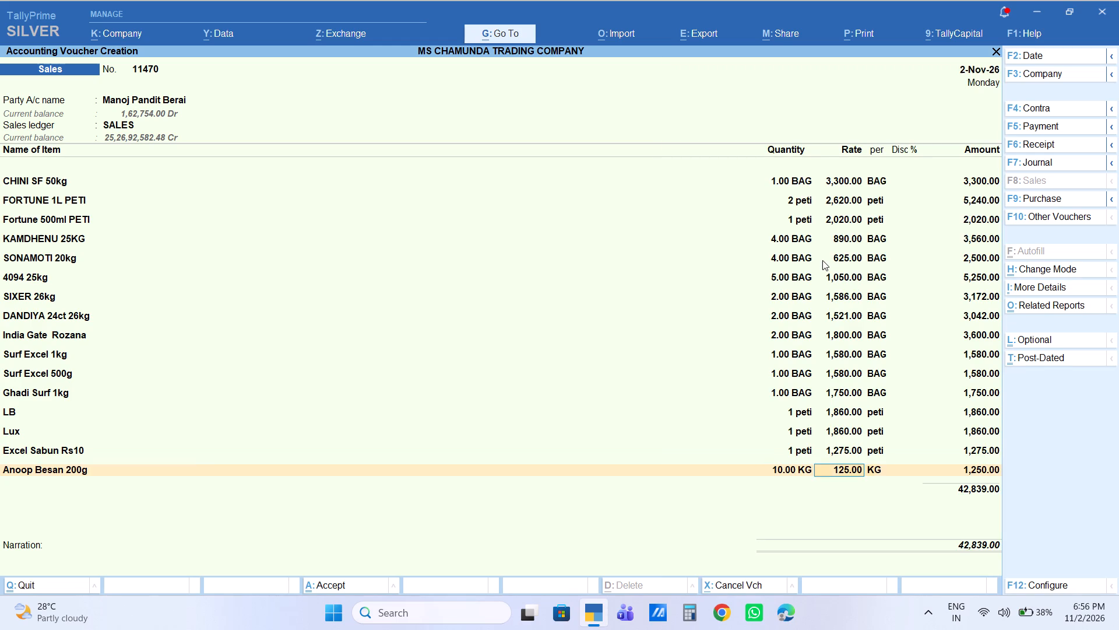
key("Return")
key("Return")
key("Return")
Add 10 KG of Anoop Besan500g at the default rate of 125.
type("besa")
key("Up")
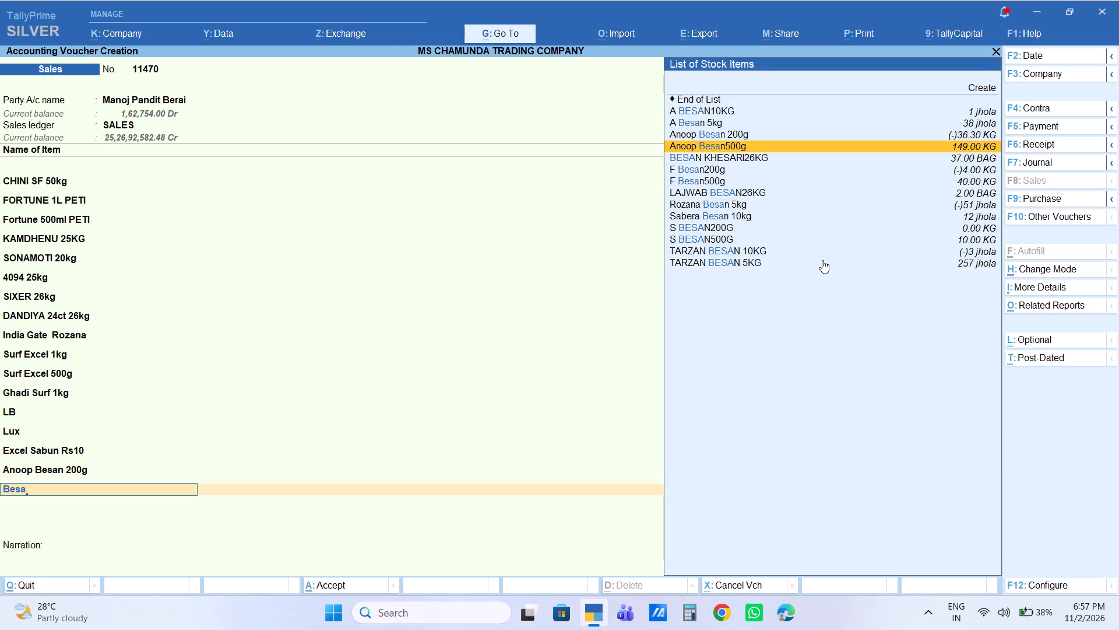
key("Return")
type("10")
key("Return")
key("Return")
key("Return")
key("Return")
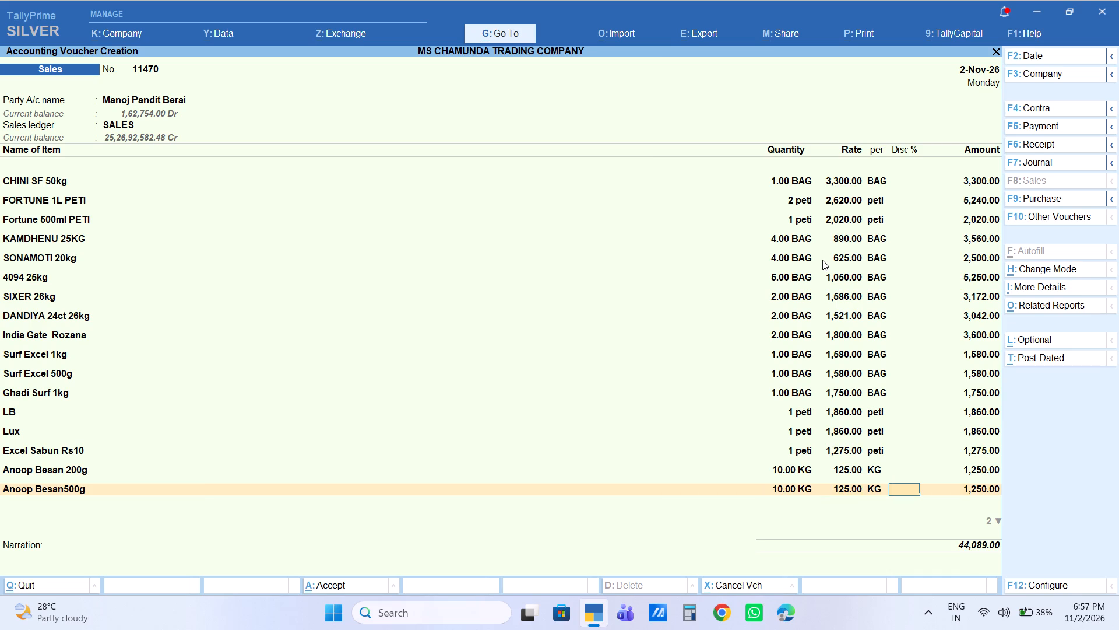
key("Return")
Add 1 BAG of MASOOR DAL 30kg at the default rate of 2,100.
type("masoo")
key("Down")
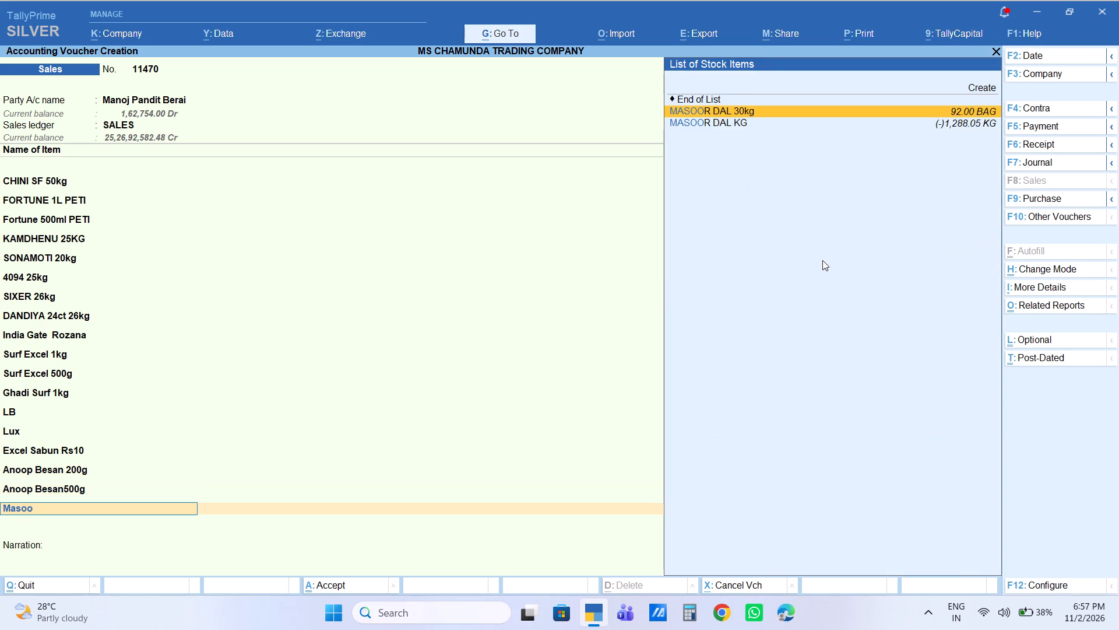
key("Return")
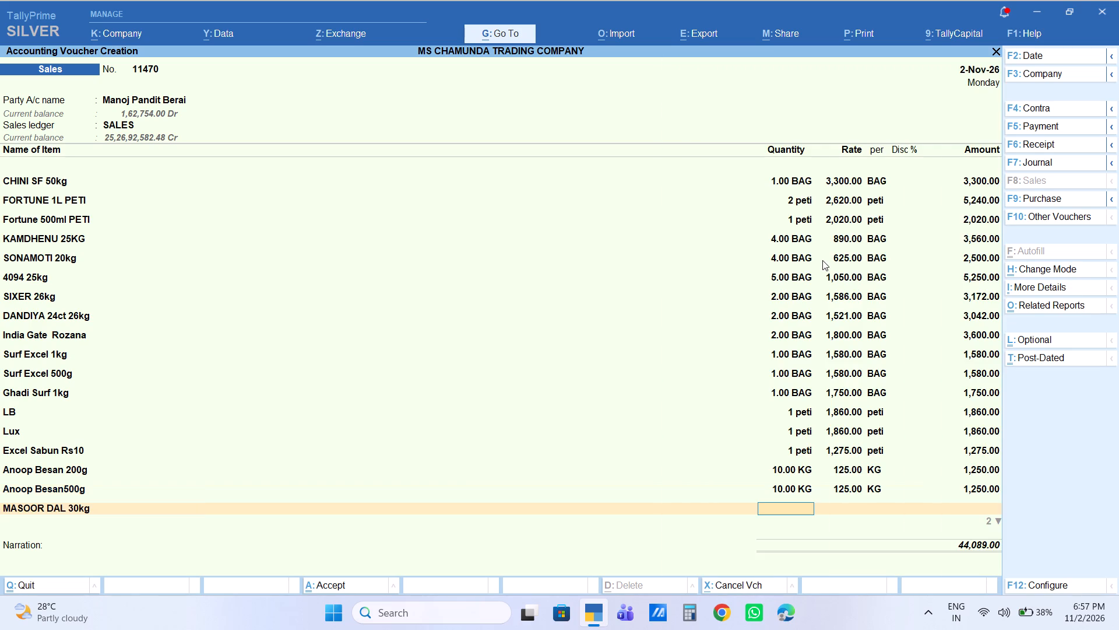
key("1")
key("Return")
key("Return")
key("Return")
key("Return")
key("Return")
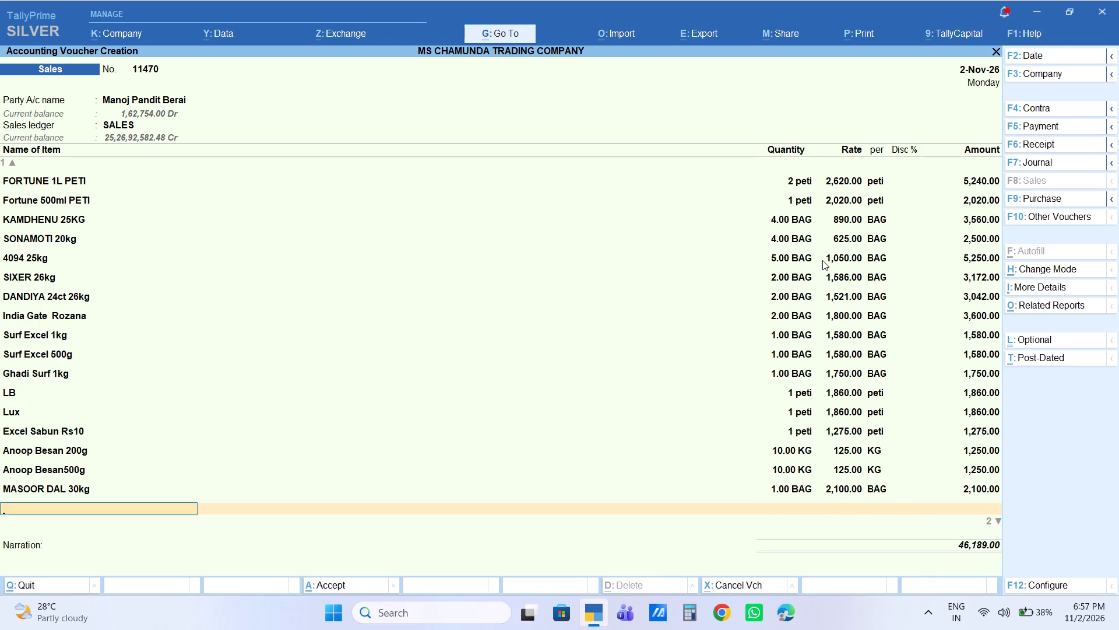
Add 10 KG of ANOOP SATTU 500G at the default rate of 140.
type("satt")
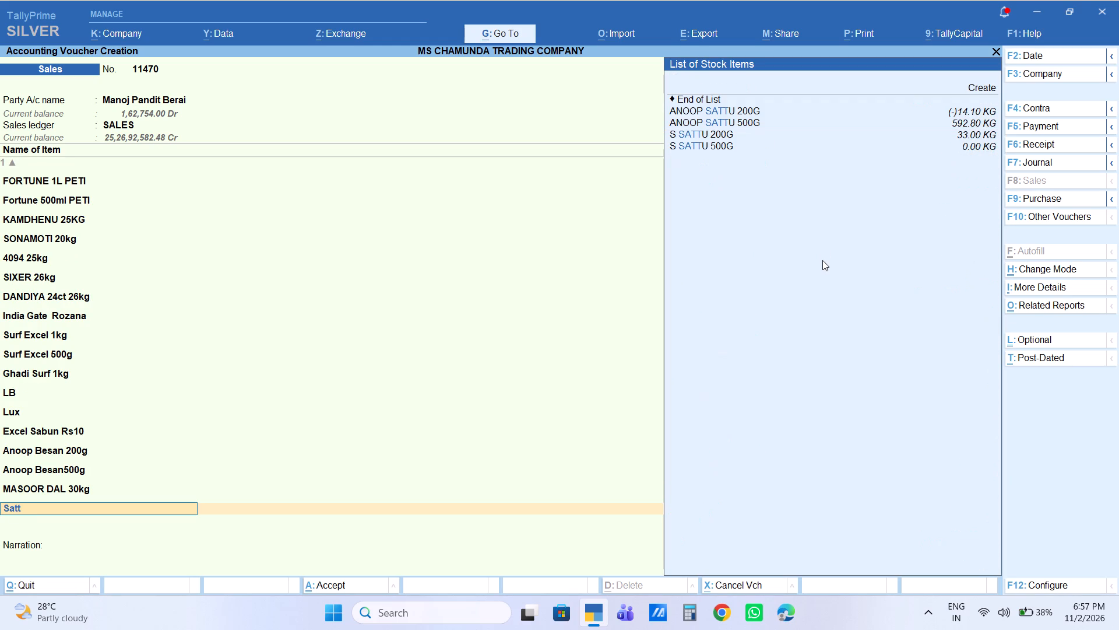
key("Down")
key("Down")
key("Return")
type("10")
key("Return")
key("Return")
key("Return")
key("Return")
key("Return")
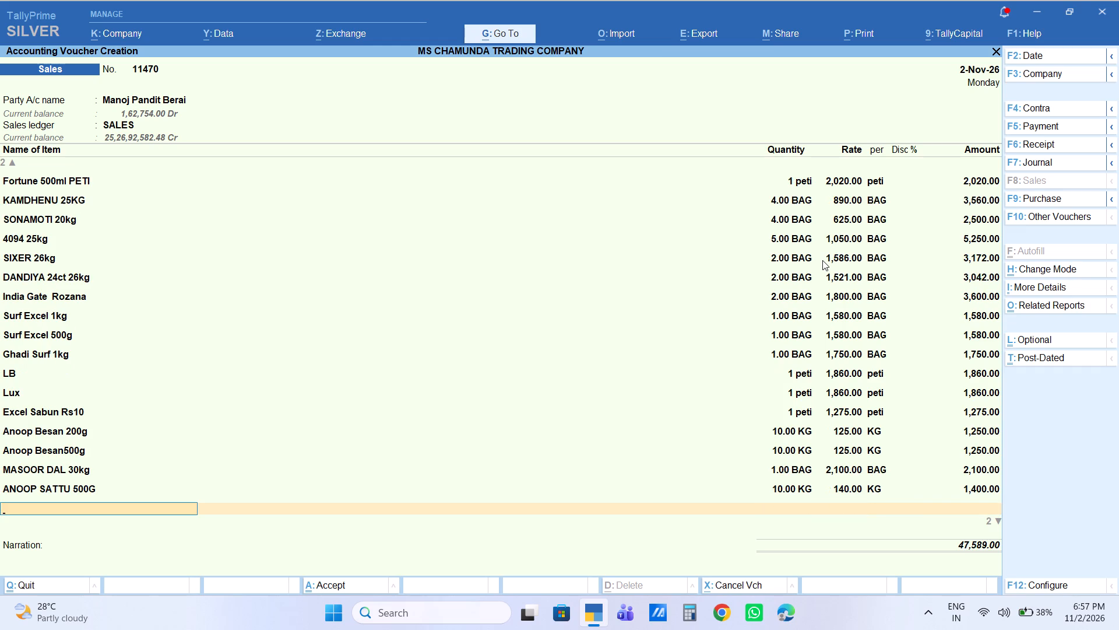
Add 1 BAG of CHANA 30KG at the default rate of 2,400.
type("chana")
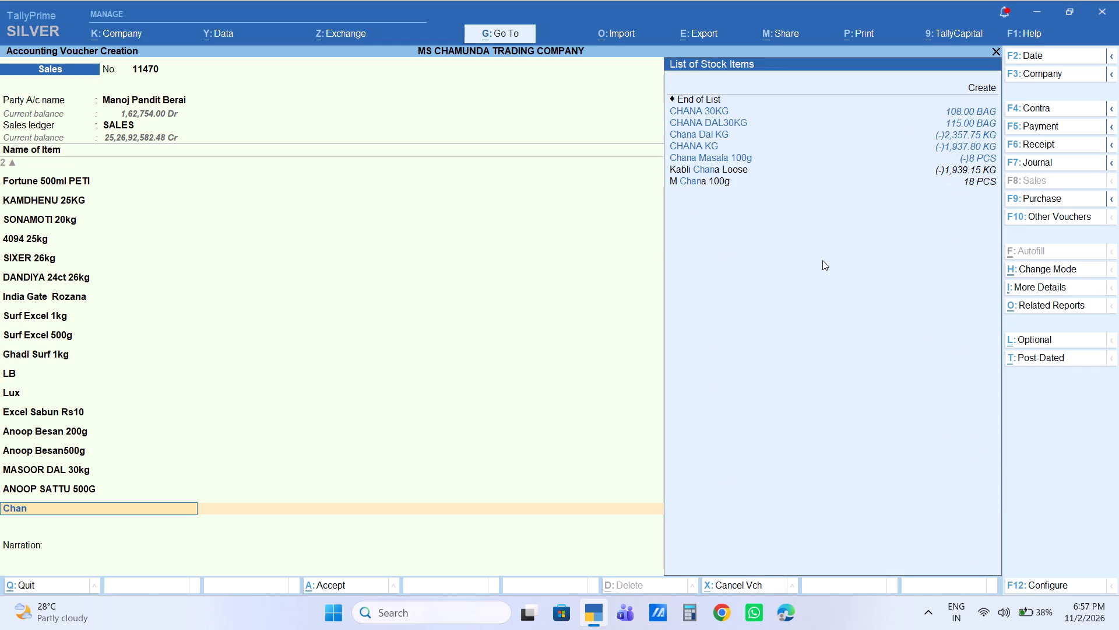
key("Down")
key("Return")
key("1")
key("Return")
key("Return")
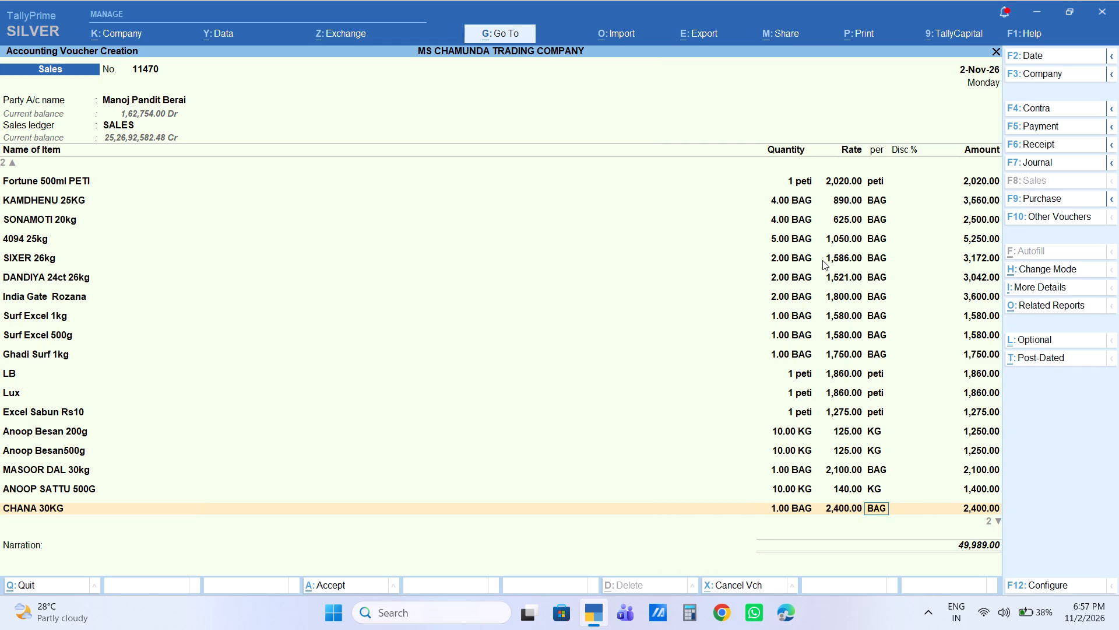
key("Return")
key("Return")
key("Return")
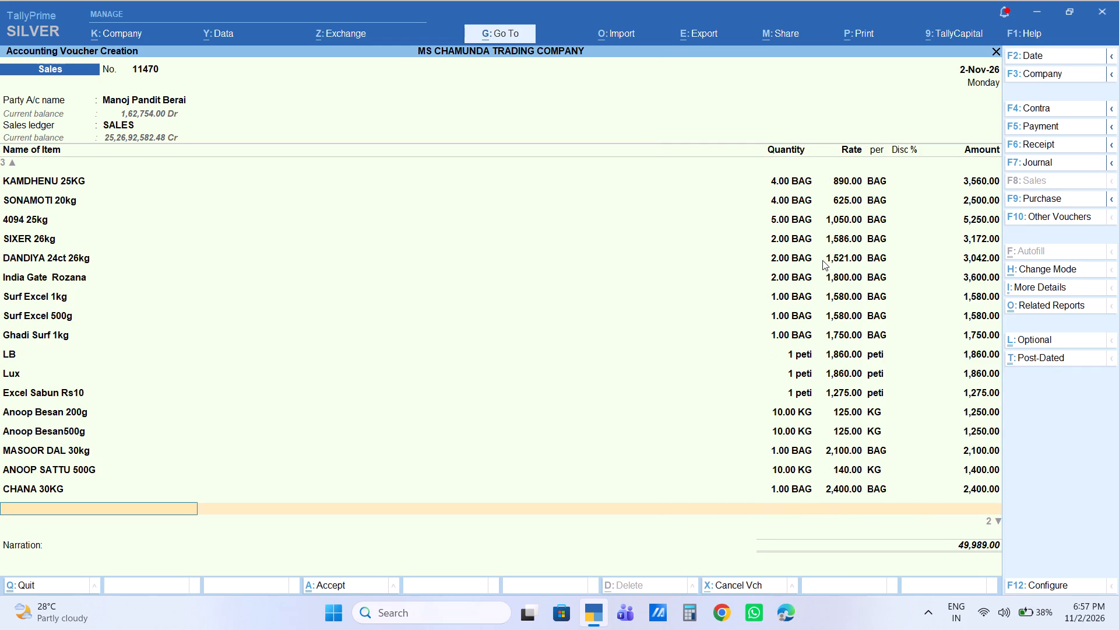
Add 1 BAG of Kasturi Rahar30kg at the default rate of 4,050.
type("kast")
key("Return")
key("1")
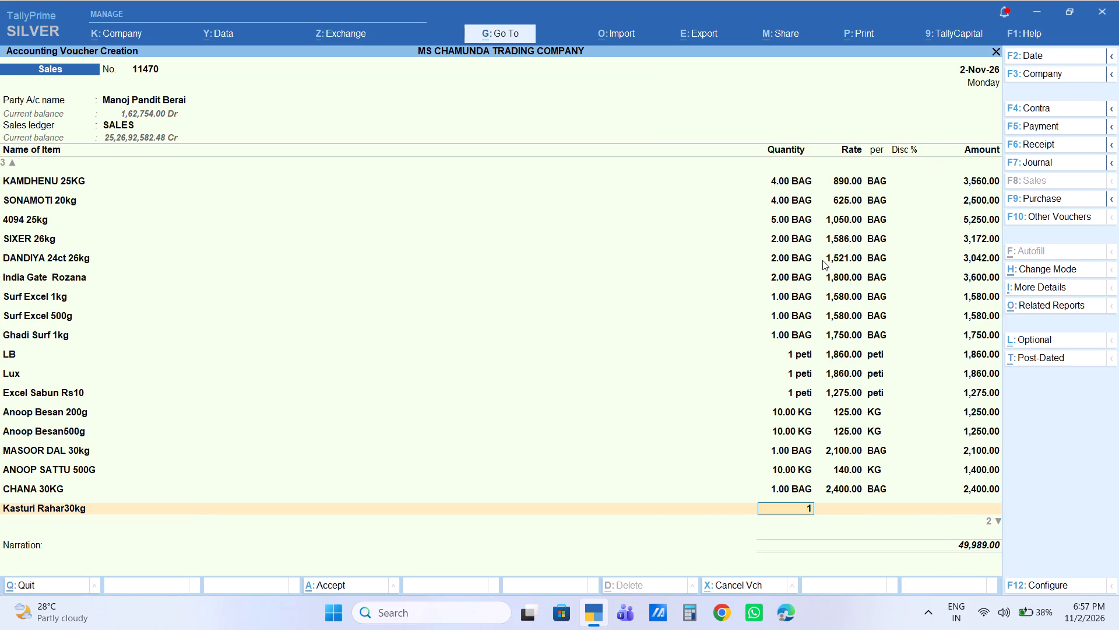
key("Return")
key("Return")
key("Return")
key("Return")
key("Return")
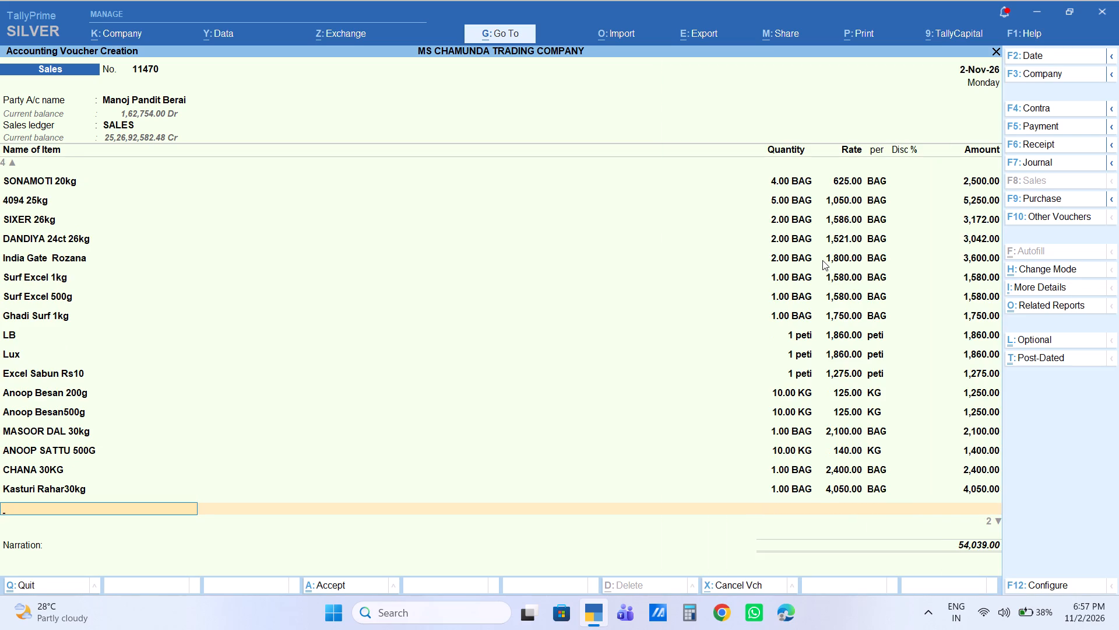
Add 2 KG of MARICH to the voucher at the default rate of 850.
type("mari")
key("Down")
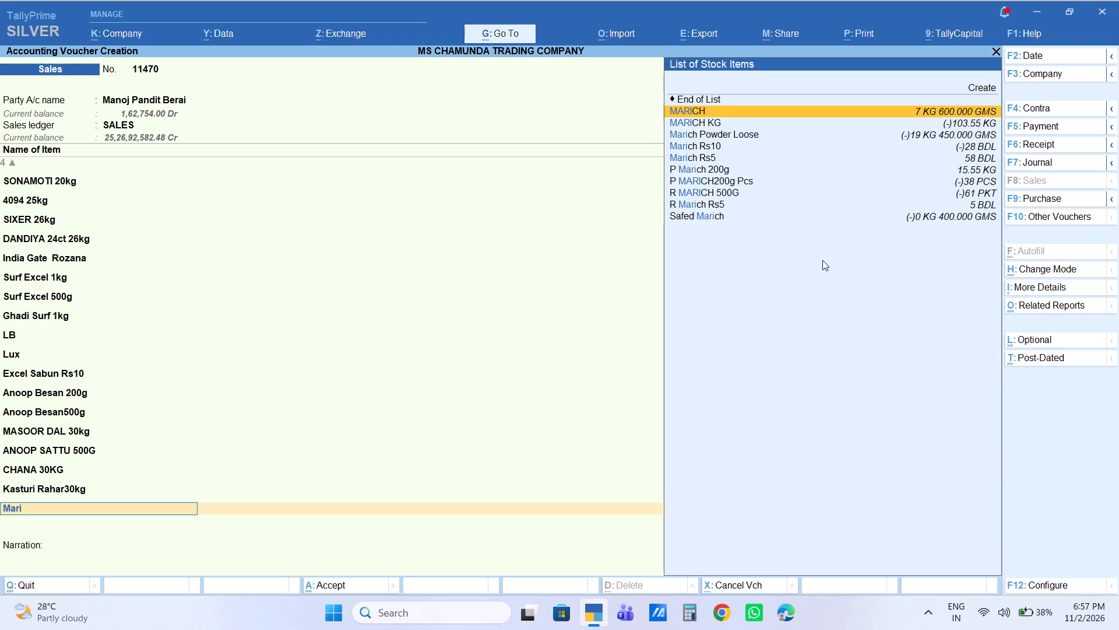
key("Return")
key("2")
key("Return")
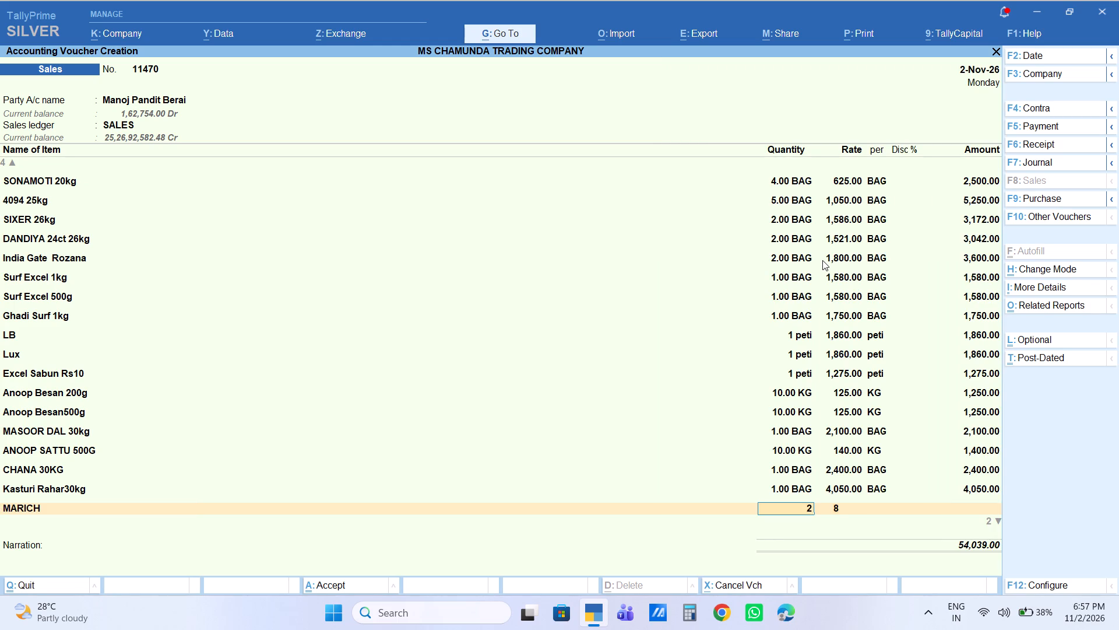
key("Return")
key("Return")
key("Return")
key("Return")
Add 3 KG of Jeera KG to the voucher at the default rate of 320.
type("jeera")
key("Down")
key("Return")
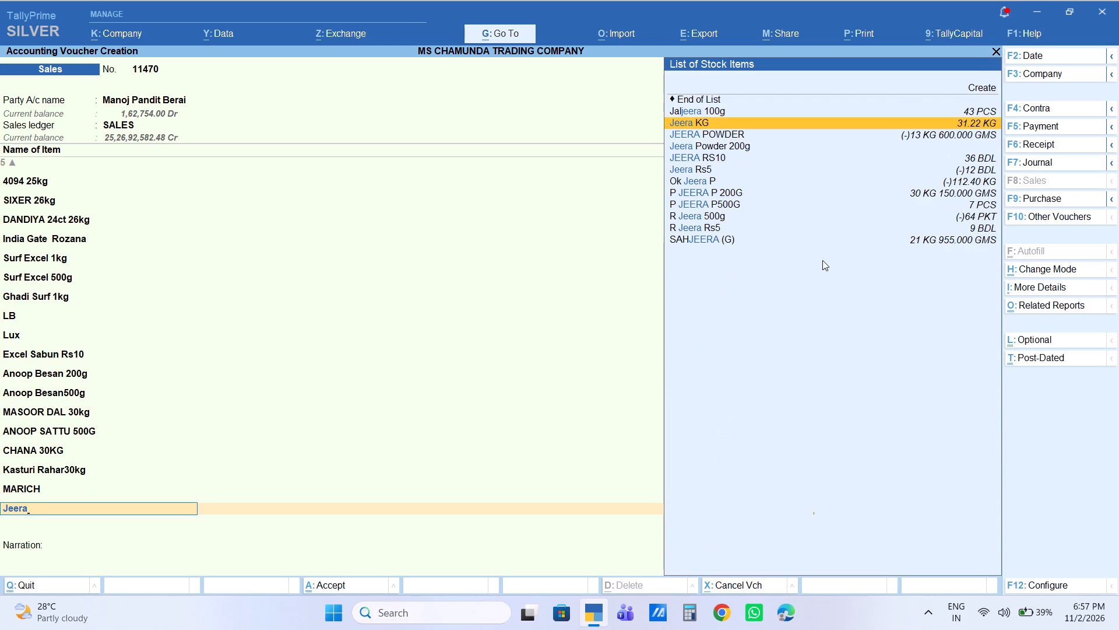
key("3")
key("Return")
key("Return")
key("Return")
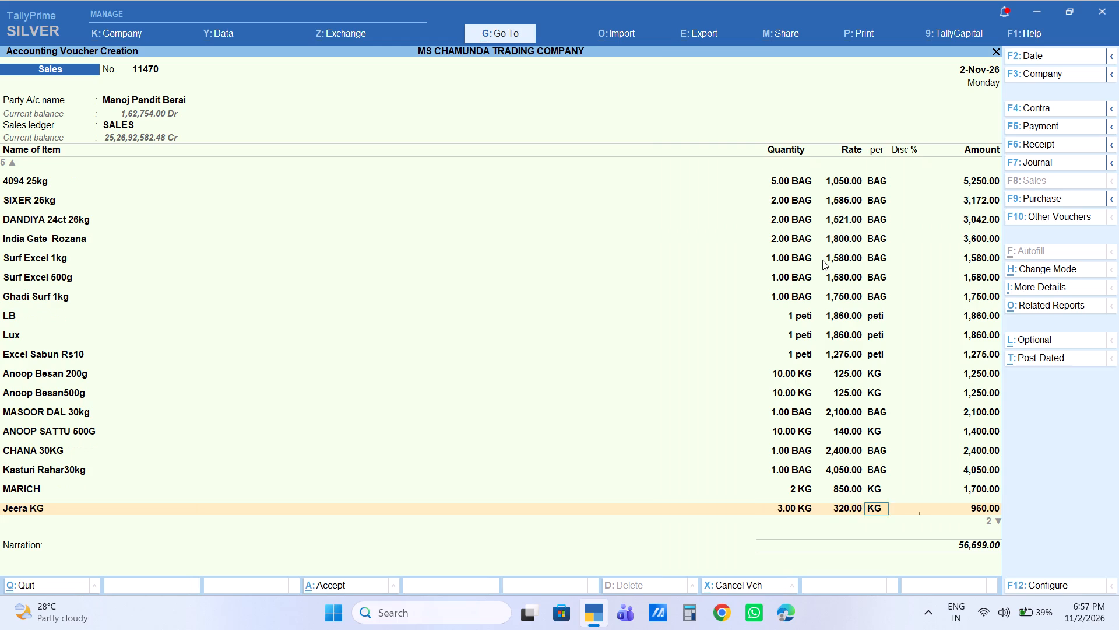
key("Return")
key("Return")
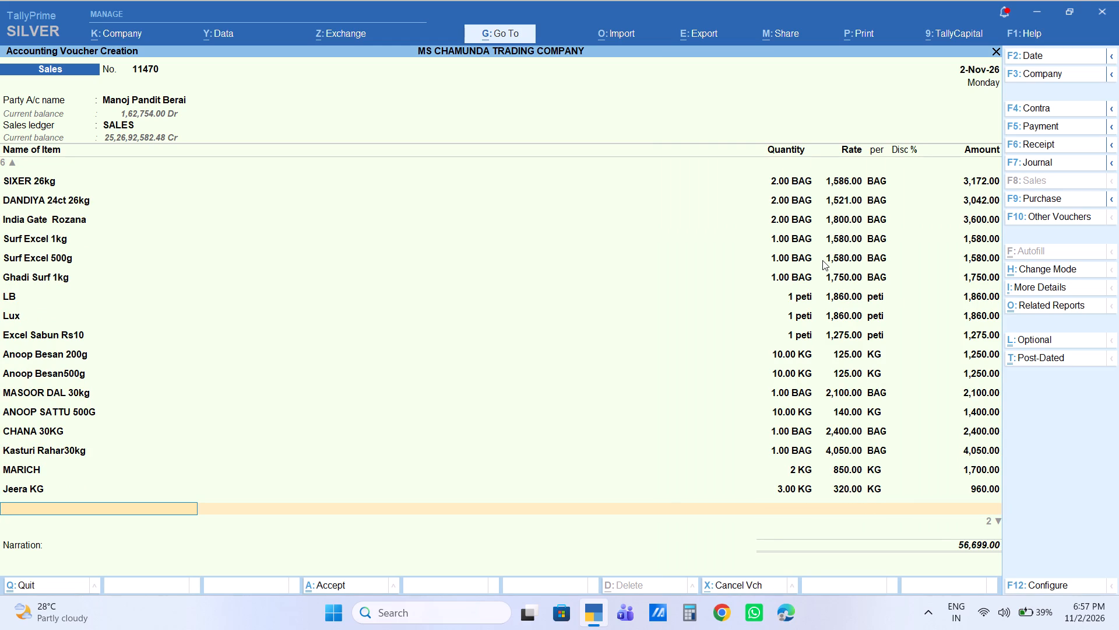
Add 10 PCS of M GARAM 50G to the voucher at a rate of 61.
type("m, gara")
key("Down")
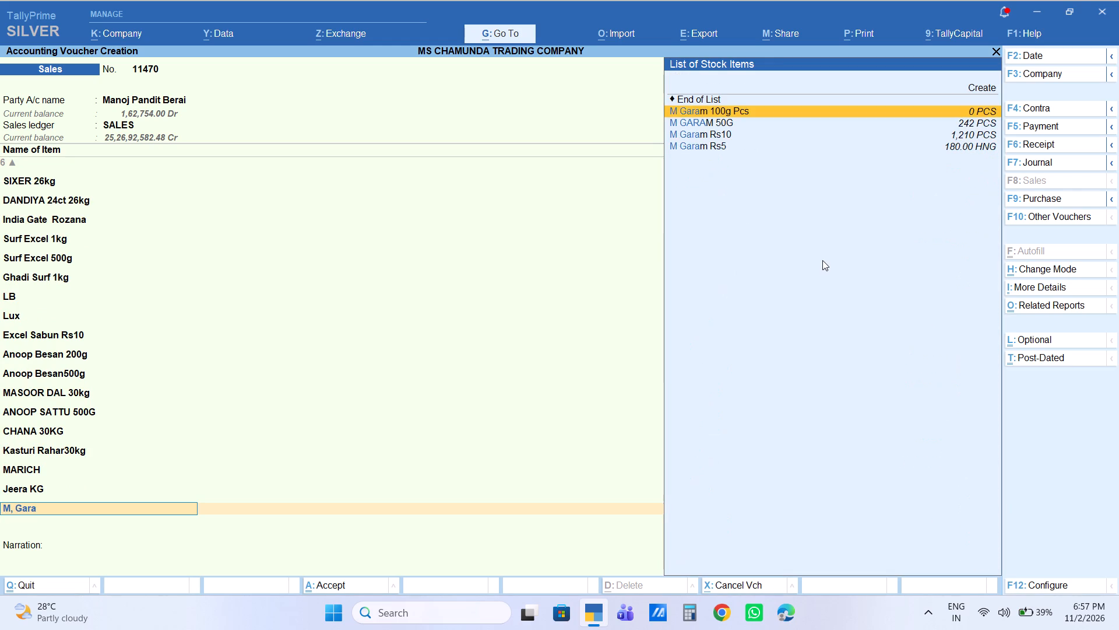
key("Down")
key("Return")
type("10")
key("Return")
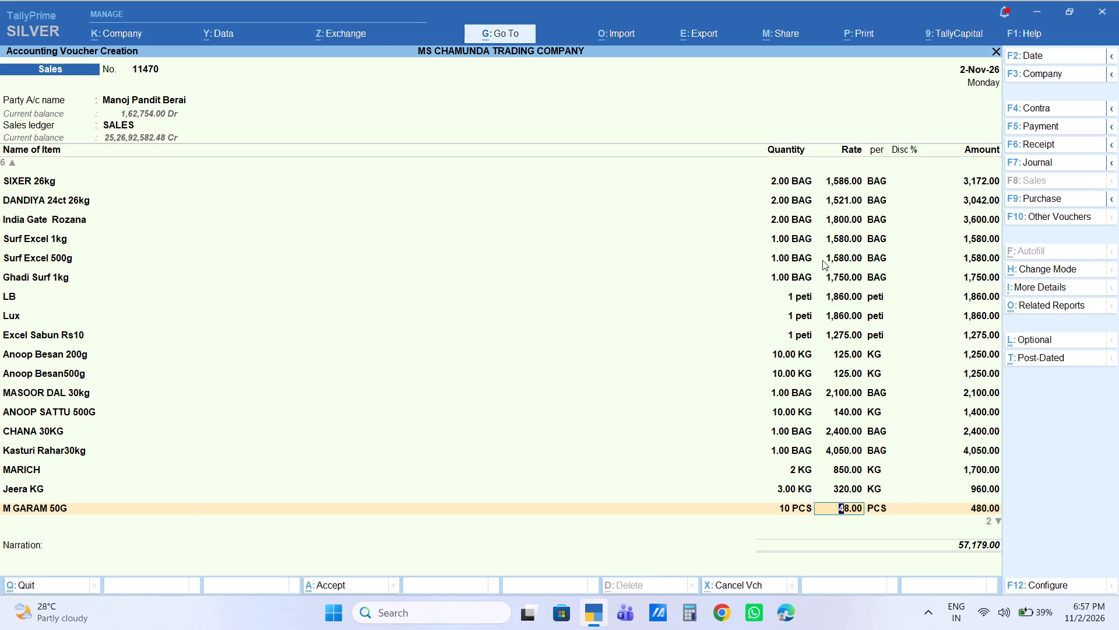
type("61")
key("Return")
key("Return")
key("Return")
key("Return")
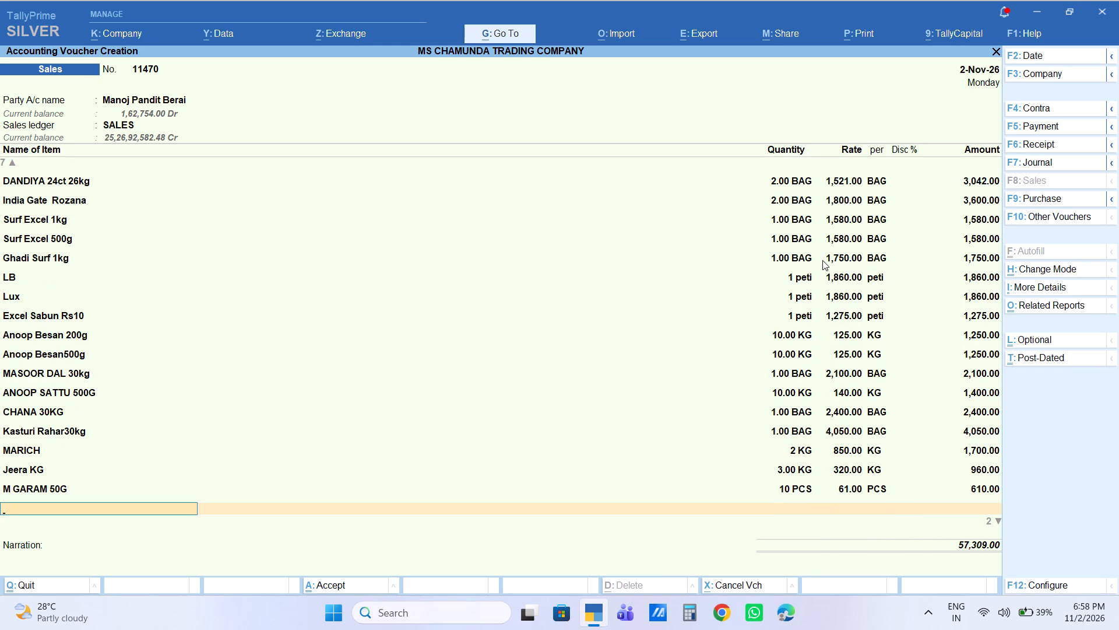
Add 10 PCS of M Meat 50g to the voucher at the default rate of 52.
type("m mea")
key("Down")
key("Down")
key("Return")
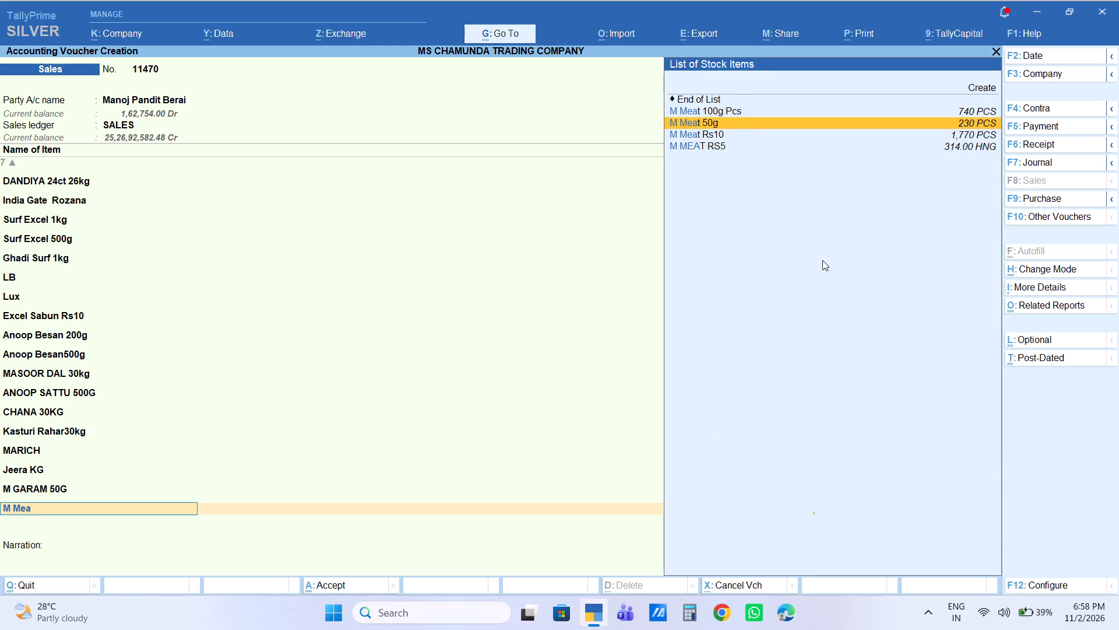
type("10")
key("Return")
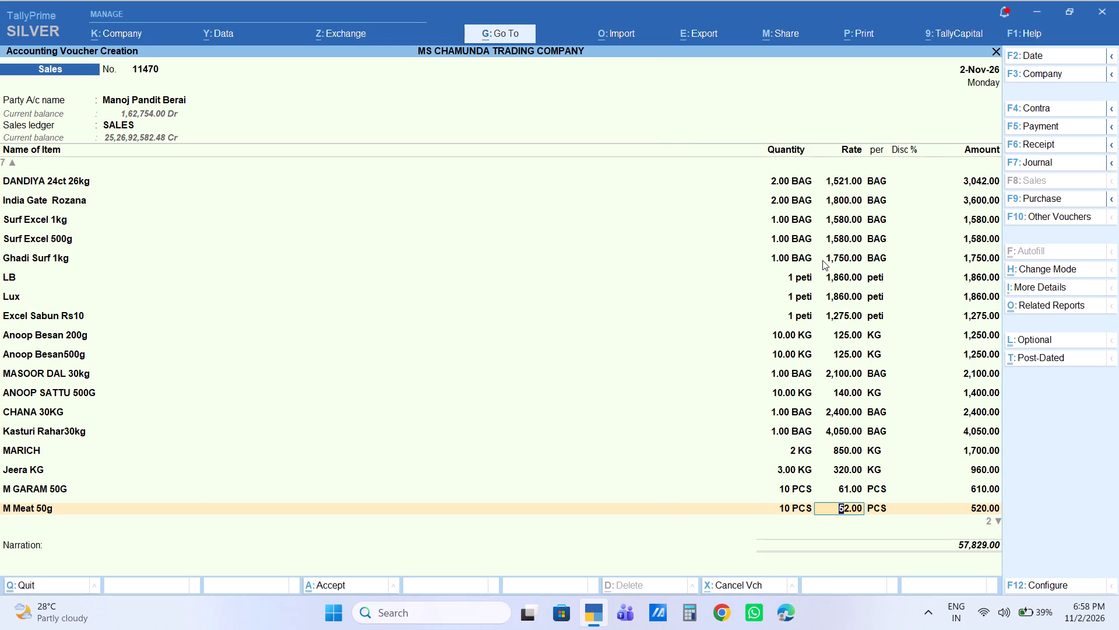
key("Return")
key("Return")
key("Return")
key("Return")
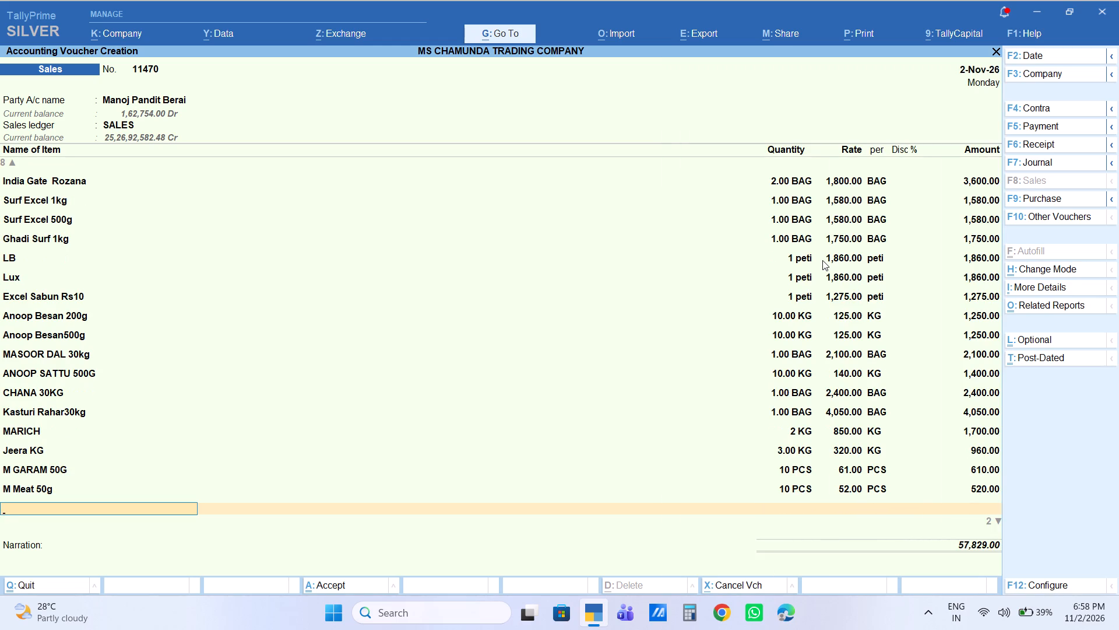
Add 10 PCS of M Kashmiri 100g Pcs to the voucher at a rate of 125.
type("m aks")
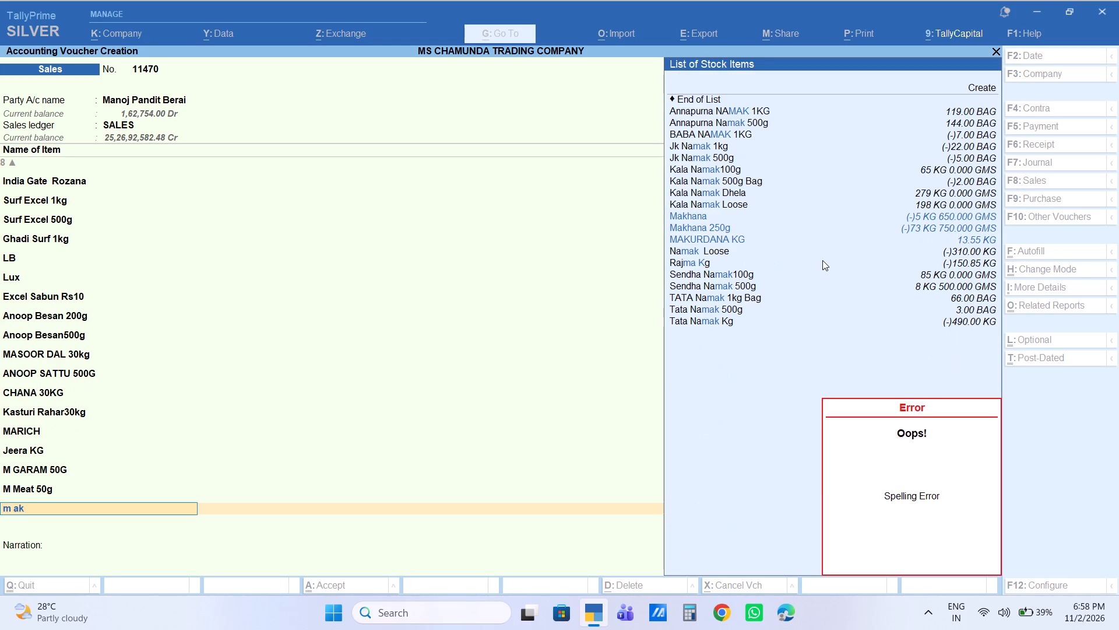
key("BackSpace")
key("BackSpace")
key("BackSpace")
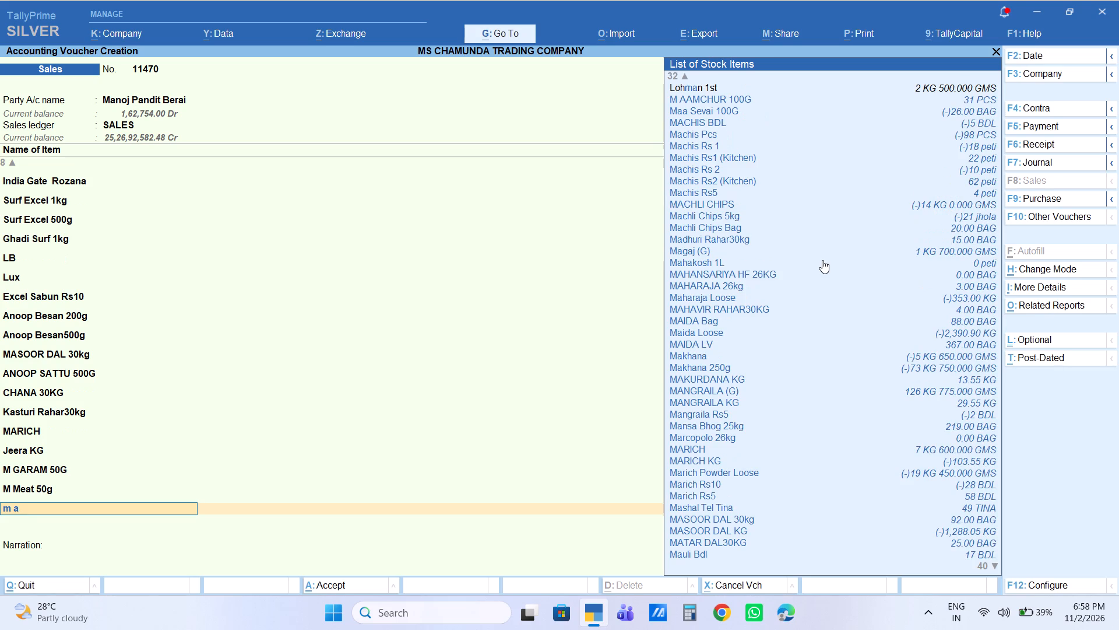
type("kas")
key("Down")
key("Return")
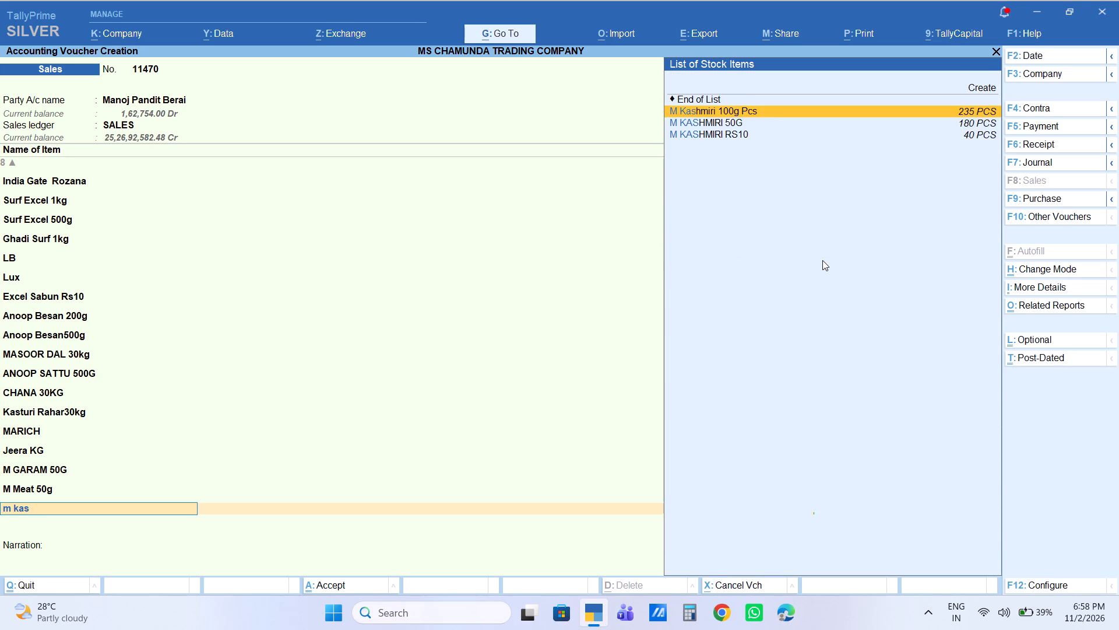
type("10")
key("Return")
type("125")
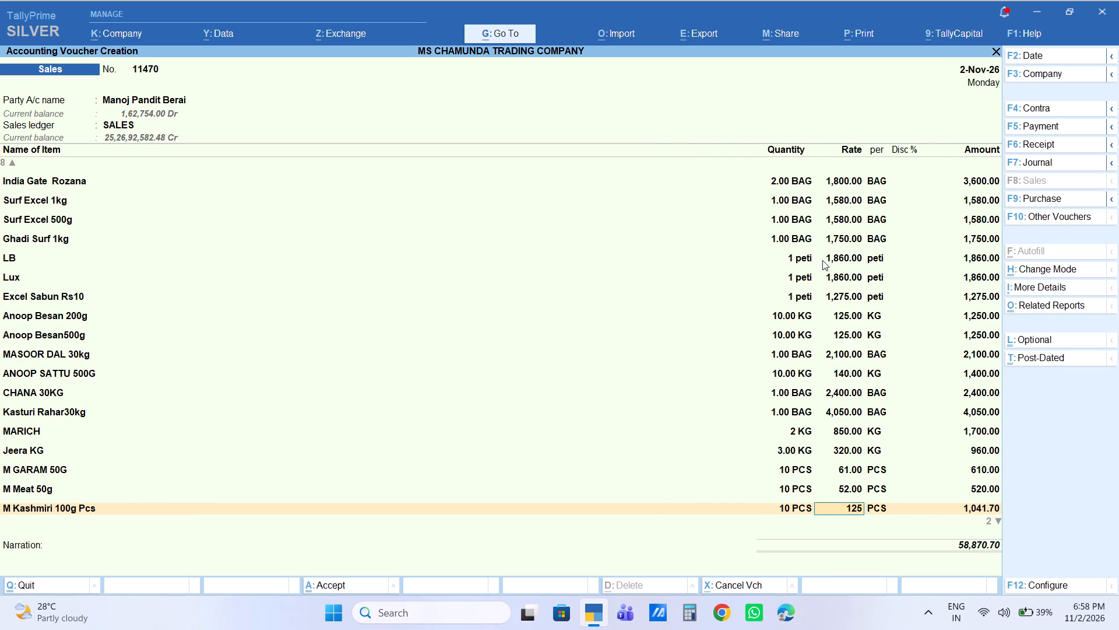
key("Return")
key("Return")
key("Return")
key("Return")
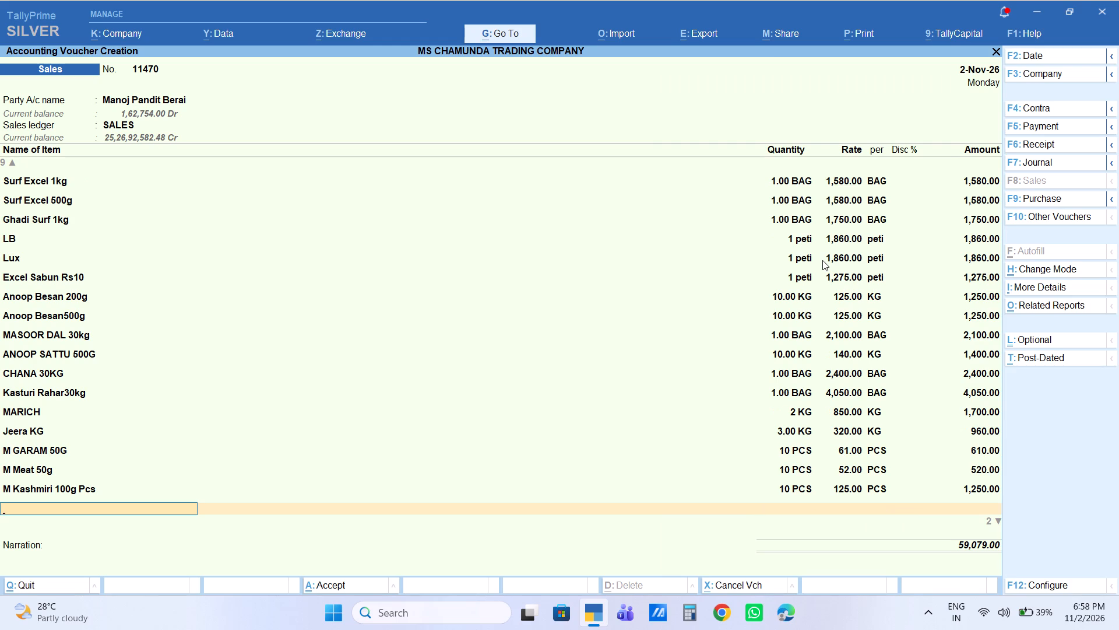
Add 10 PCS of M Kitchen 100g Pcs to the voucher at the default rate of 100.
type("m kit")
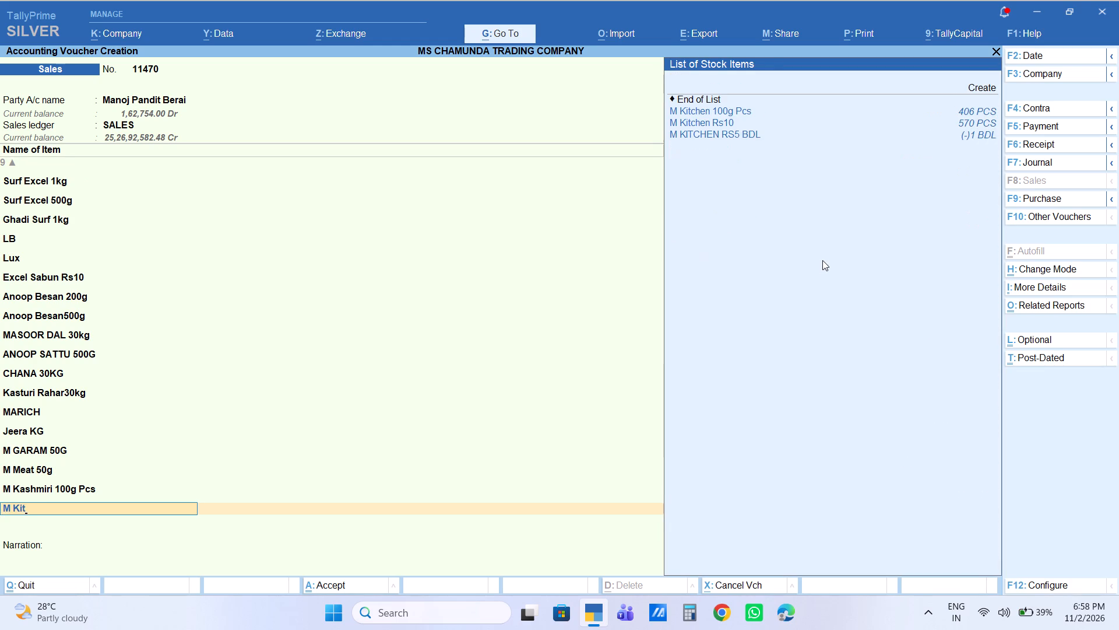
key("Down")
key("Return")
type("10")
key("Return")
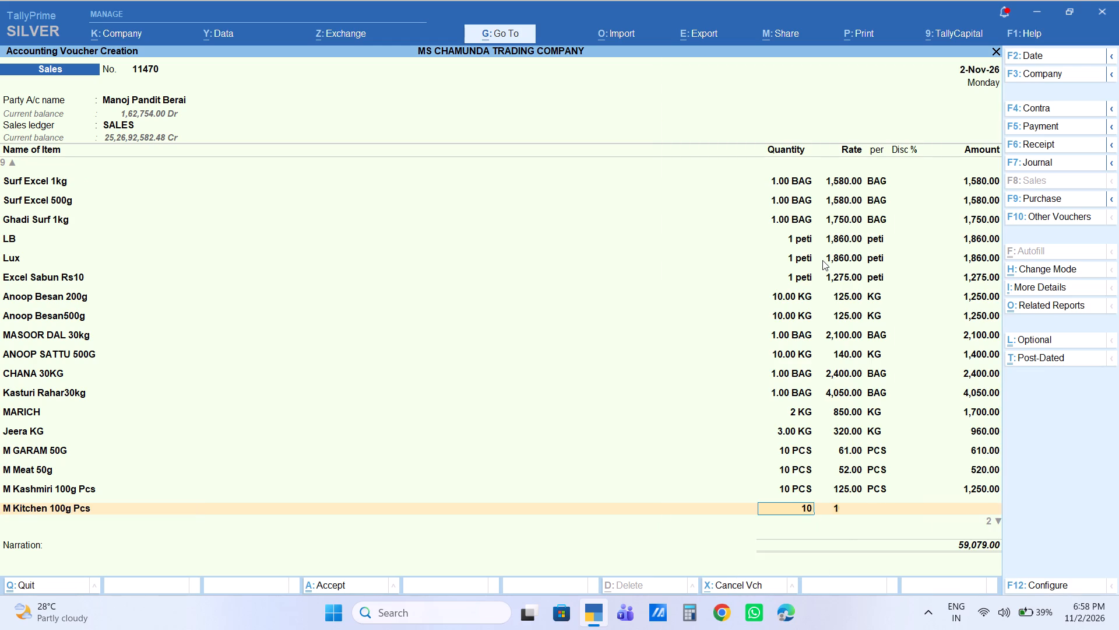
key("Return")
key("Return")
key("Return")
key("Return")
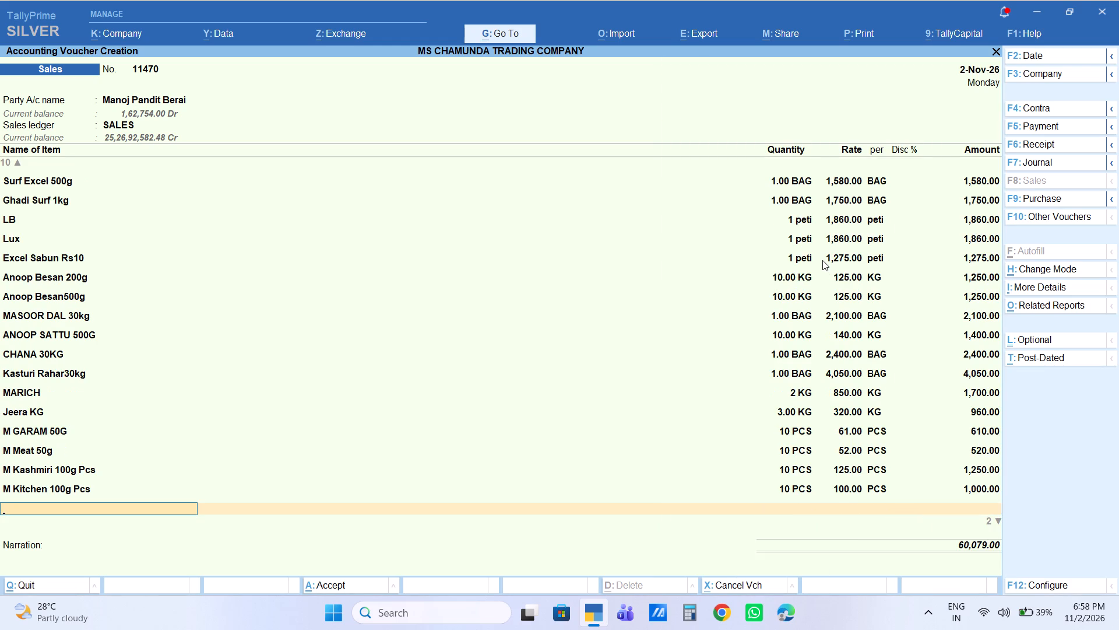
Add 1 BAG of CHURA 23KG to the voucher at the default rate of 850.
type("chura23")
key("Return")
key("1")
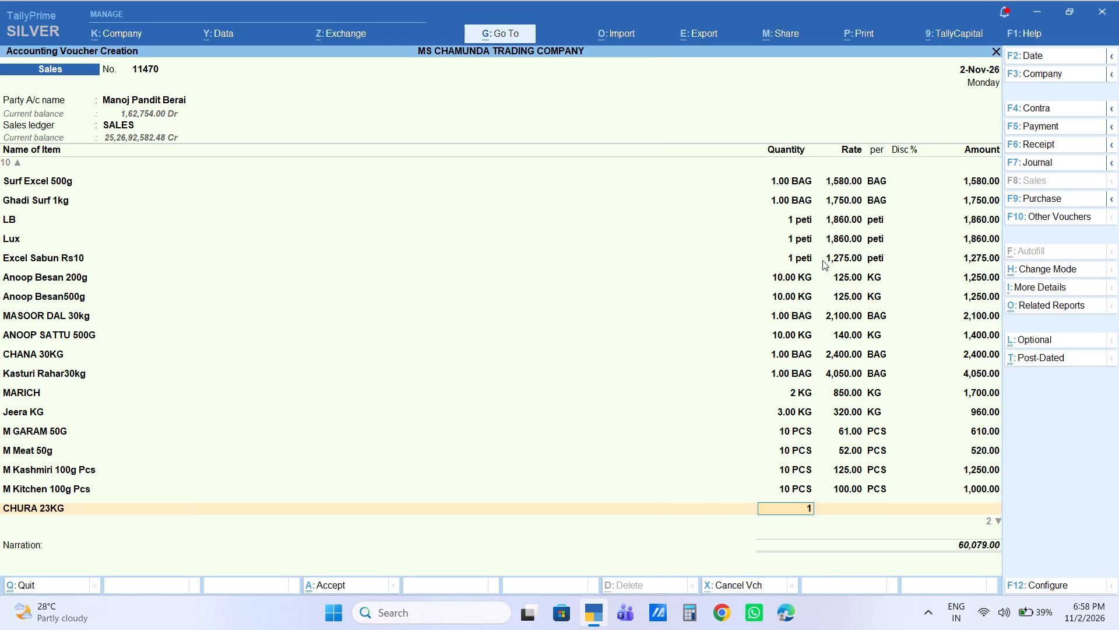
key("Return")
key("Return")
key("Return")
key("Return")
key("Return")
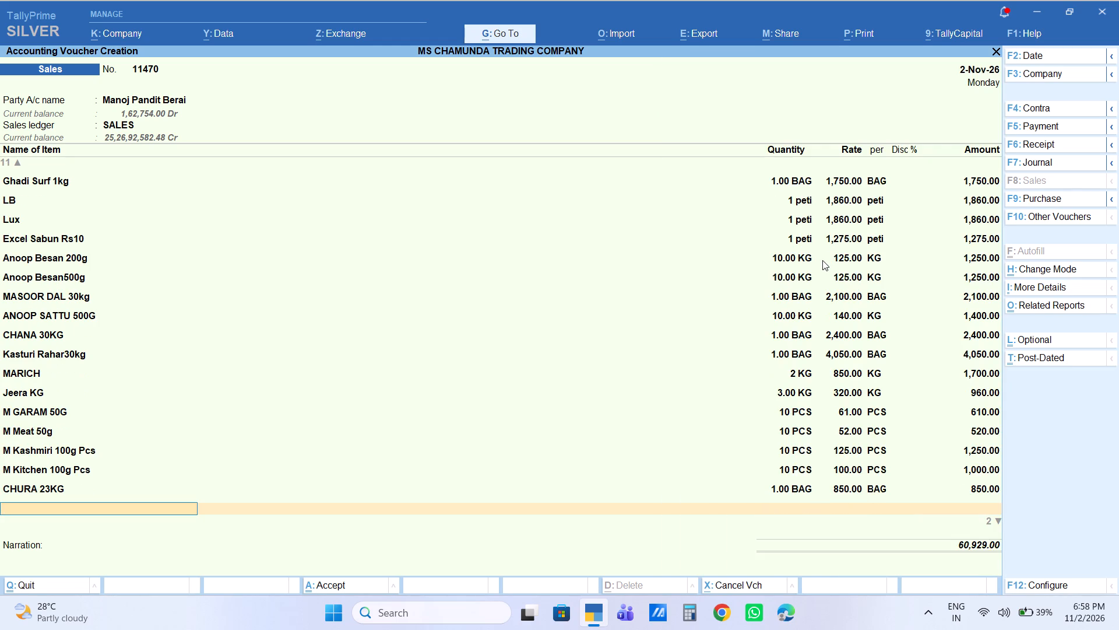
Add 2 peti of Best 1L to the voucher at the default rate of 1,440.
type("best")
key("Down")
key("Return")
key("1")
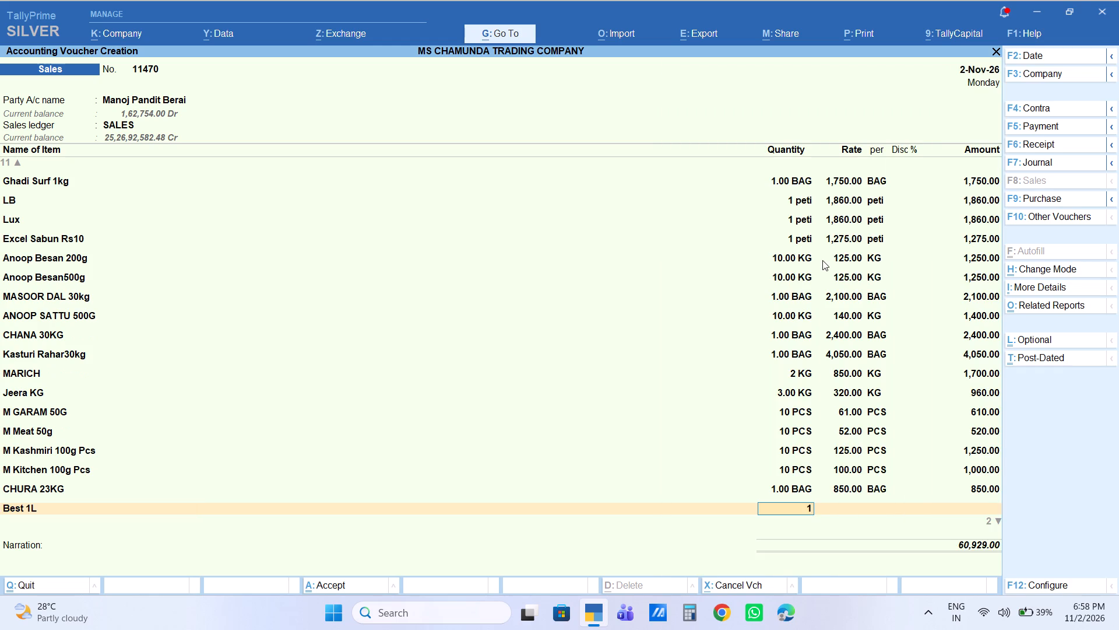
key("BackSpace")
key("2")
key("Return")
key("Return")
key("Return")
key("Return")
key("Return")
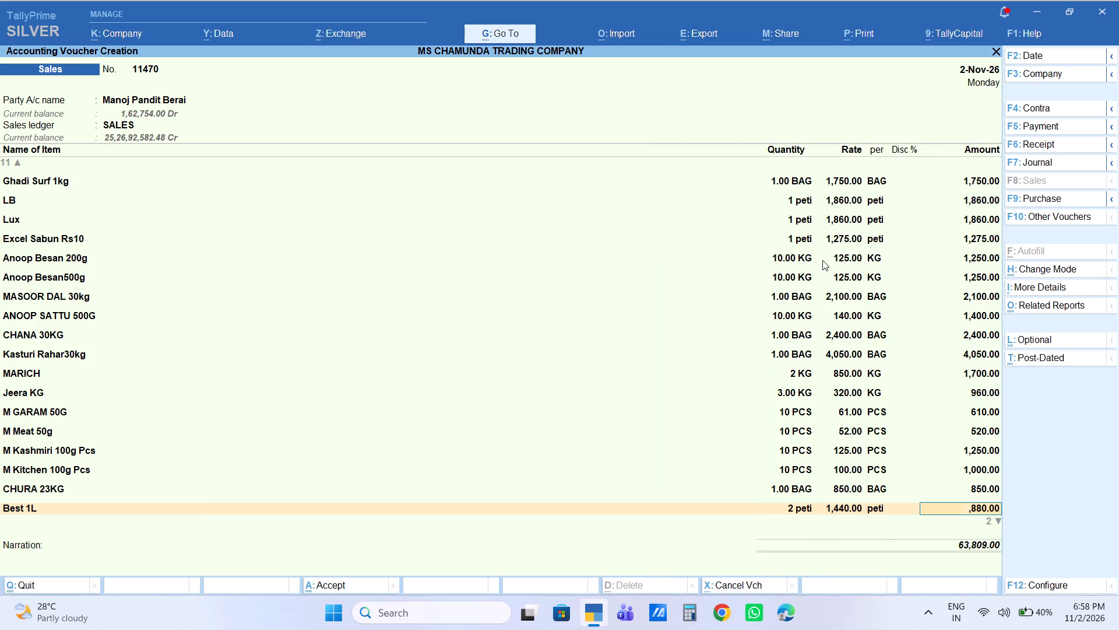
Add 2 HNG of M MEAT RS5 to the voucher at the default rate of 235.
type("m mea")
key("Down")
key("Down")
key("Down")
key("Down")
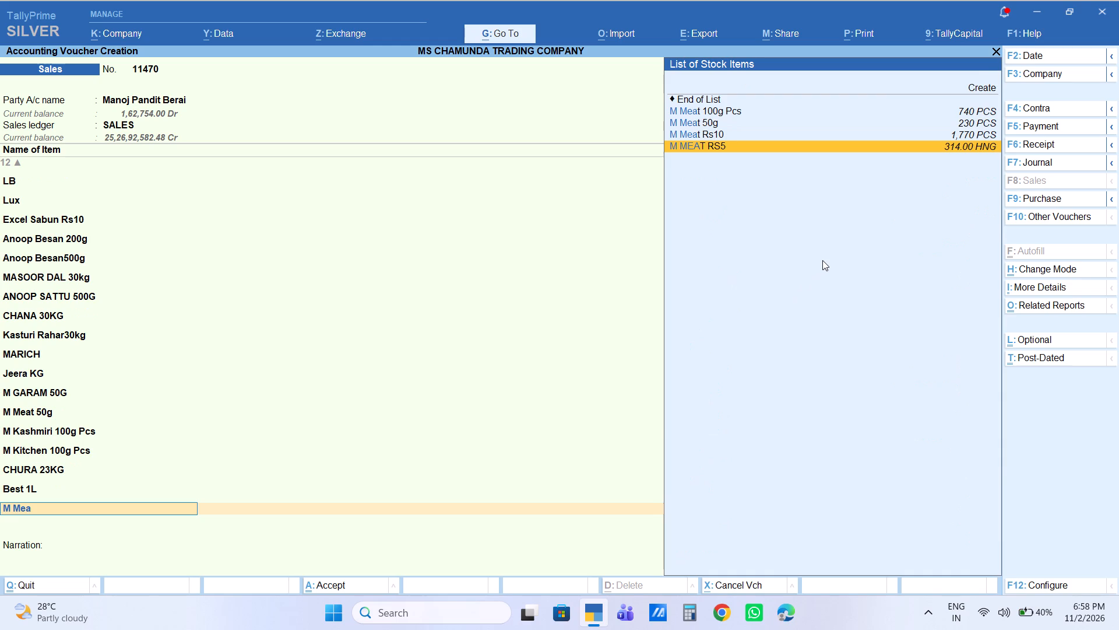
key("Return")
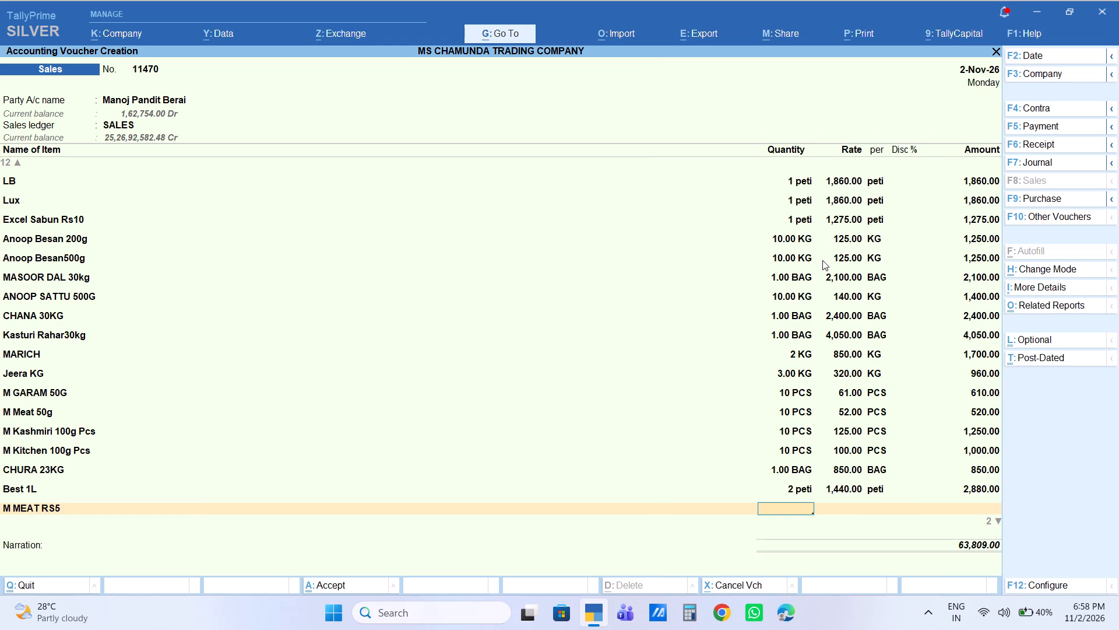
key("2")
key("Return")
key("Return")
key("Return")
key("Return")
key("Return")
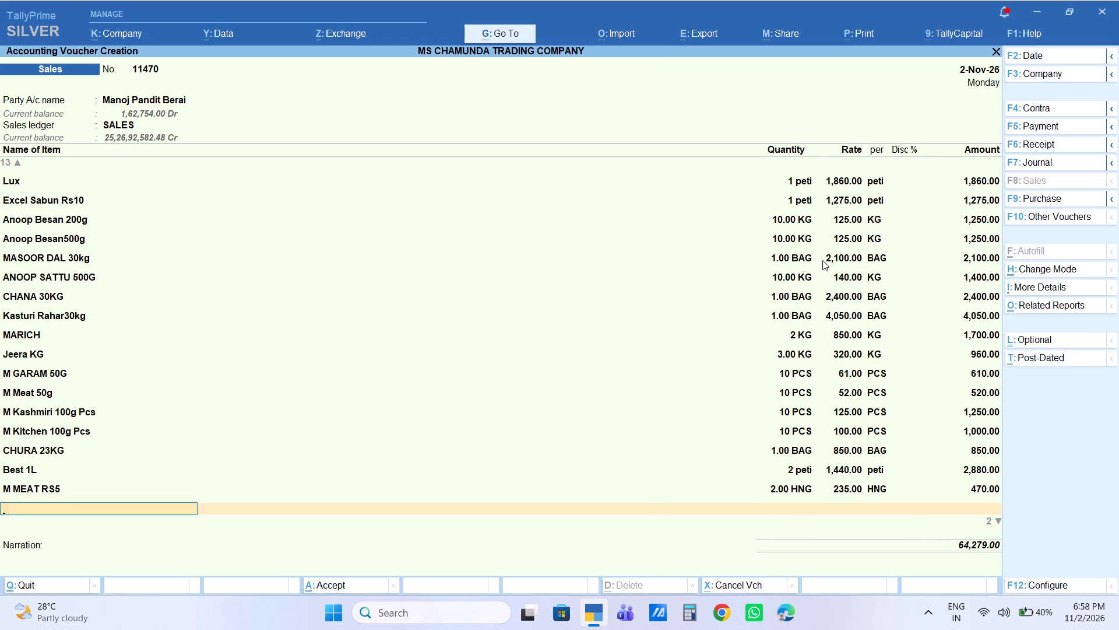
Add 2 HNG of M Garam Rs5 to the voucher at the default rate of 235.
type("m garass")
key("Down")
key("Down")
key("Down")
key("Down")
key("Return")
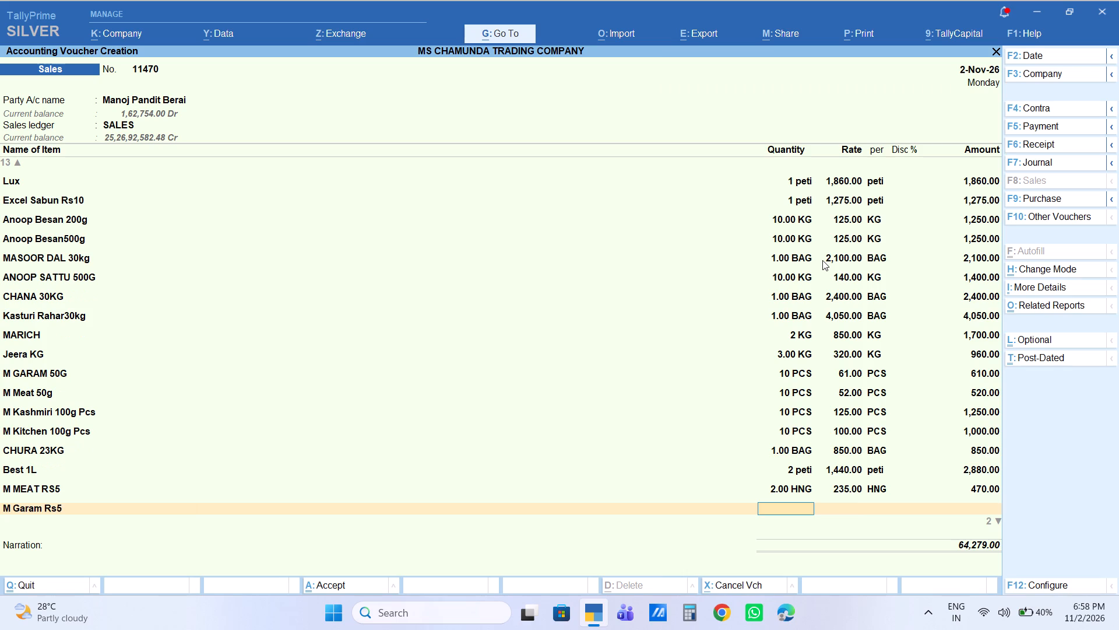
key("2")
key("Return")
key("Return")
key("Return")
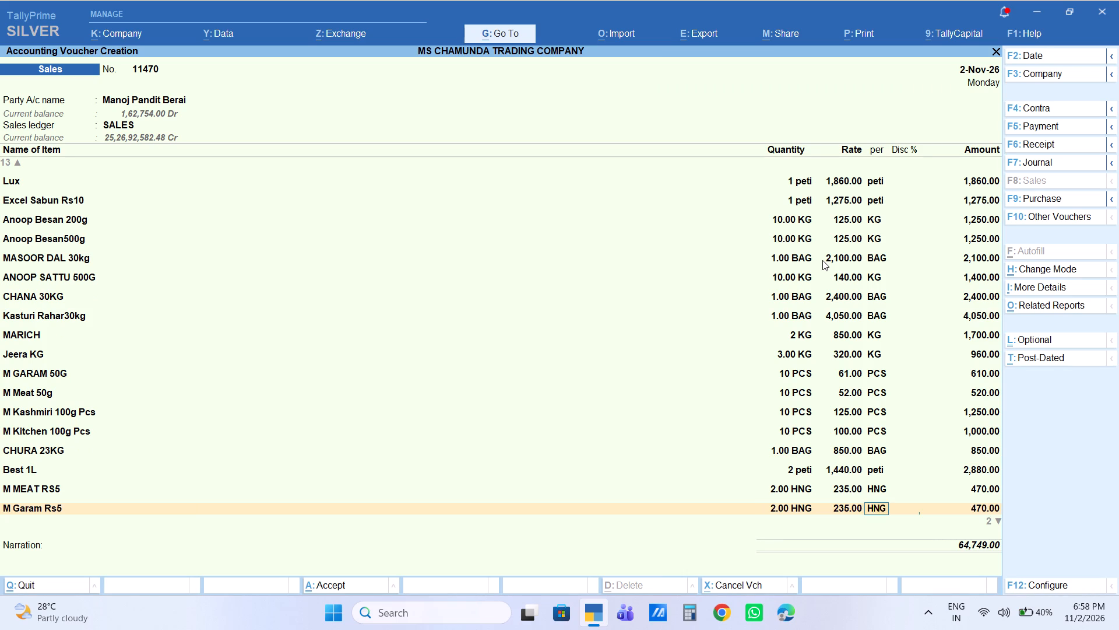
key("Return")
key("Return")
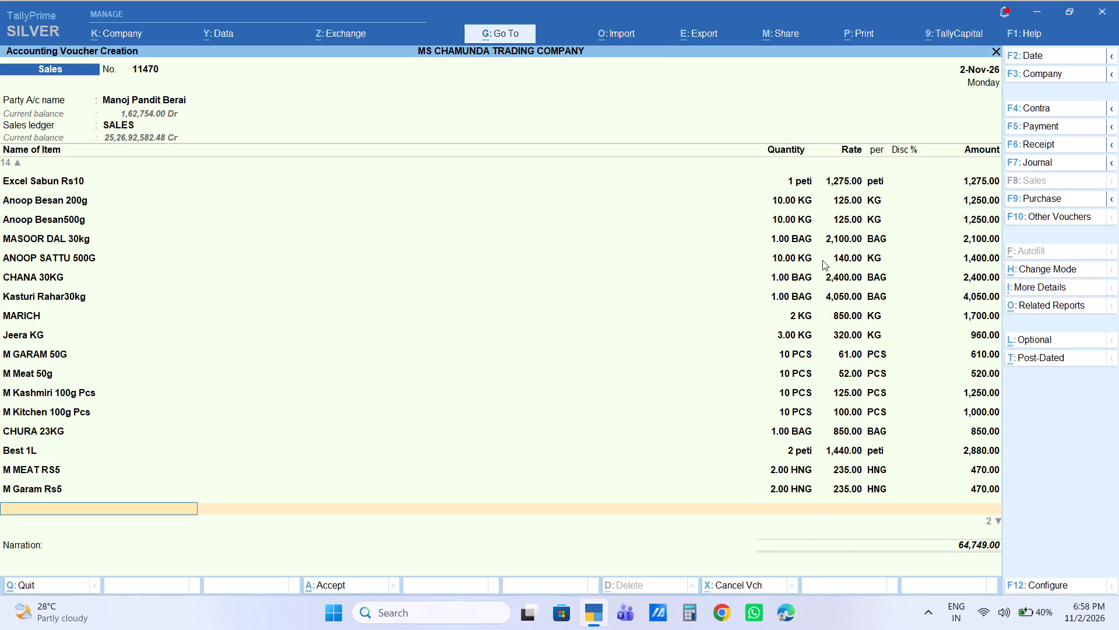
Add 10 PCS of M Garam Rs10 to the voucher at the default rate of 8.
type("m gara")
key("Down")
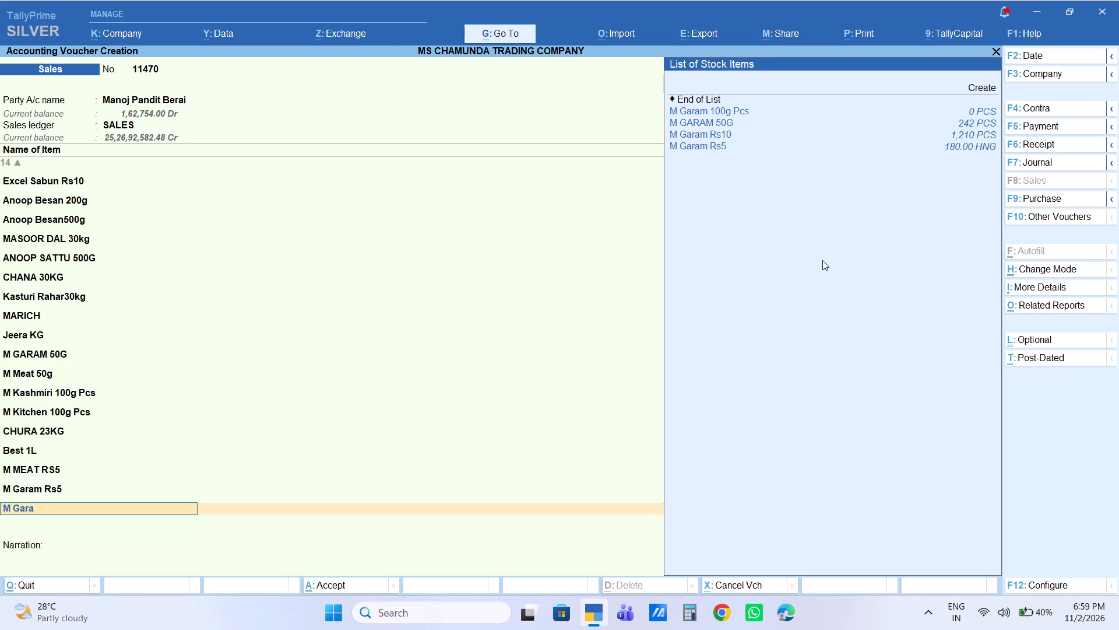
key("Down")
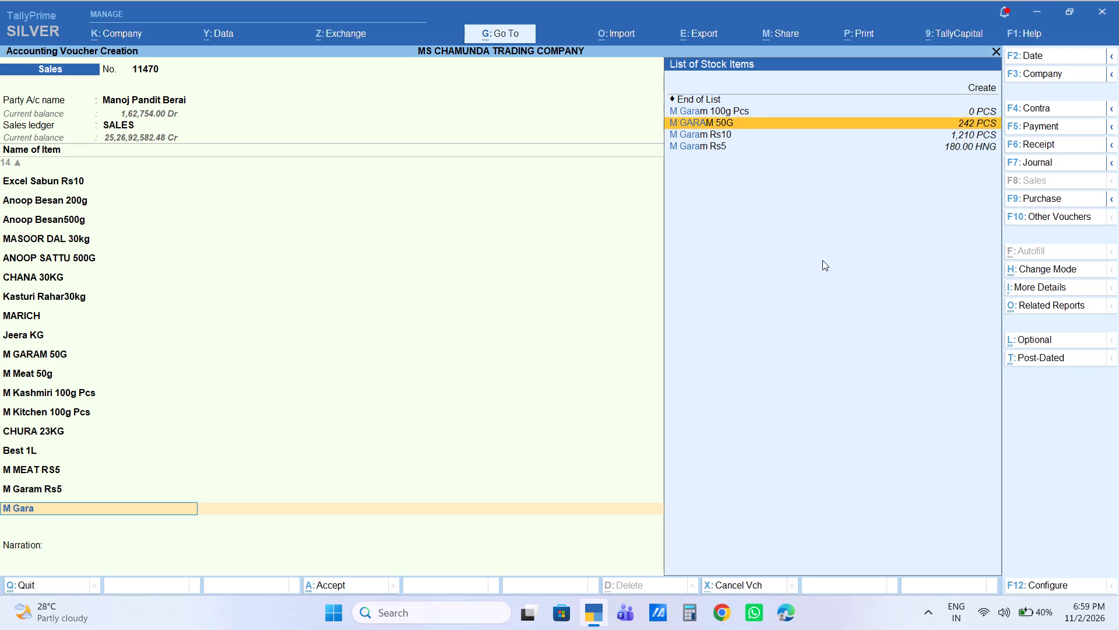
key("Down")
key("Return")
type("10")
key("Return")
key("Return")
key("Return")
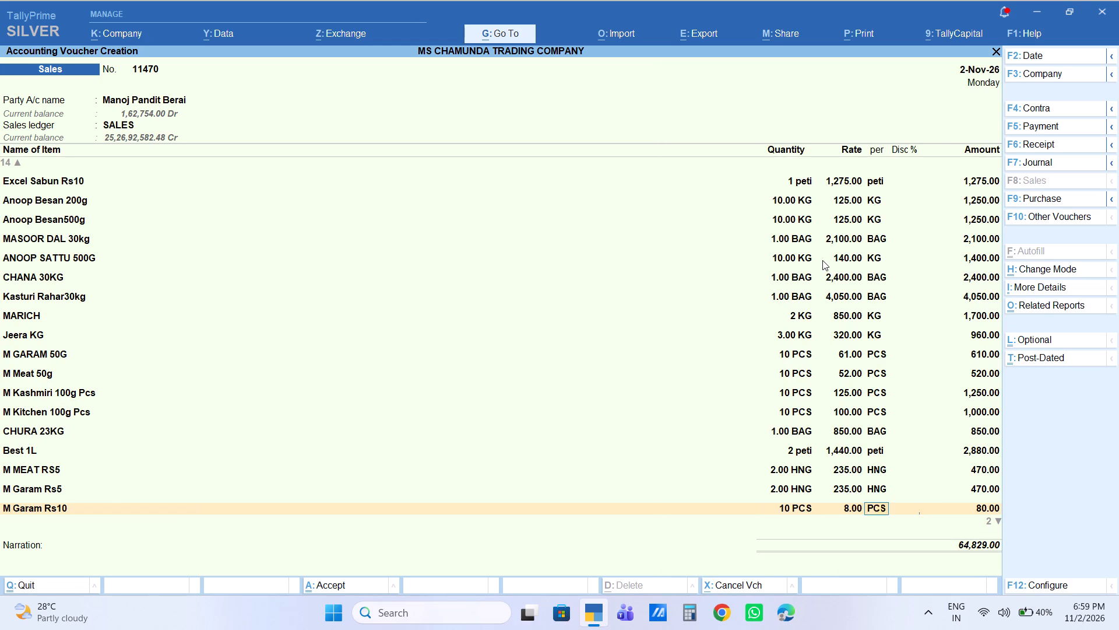
key("Return")
key("Return")
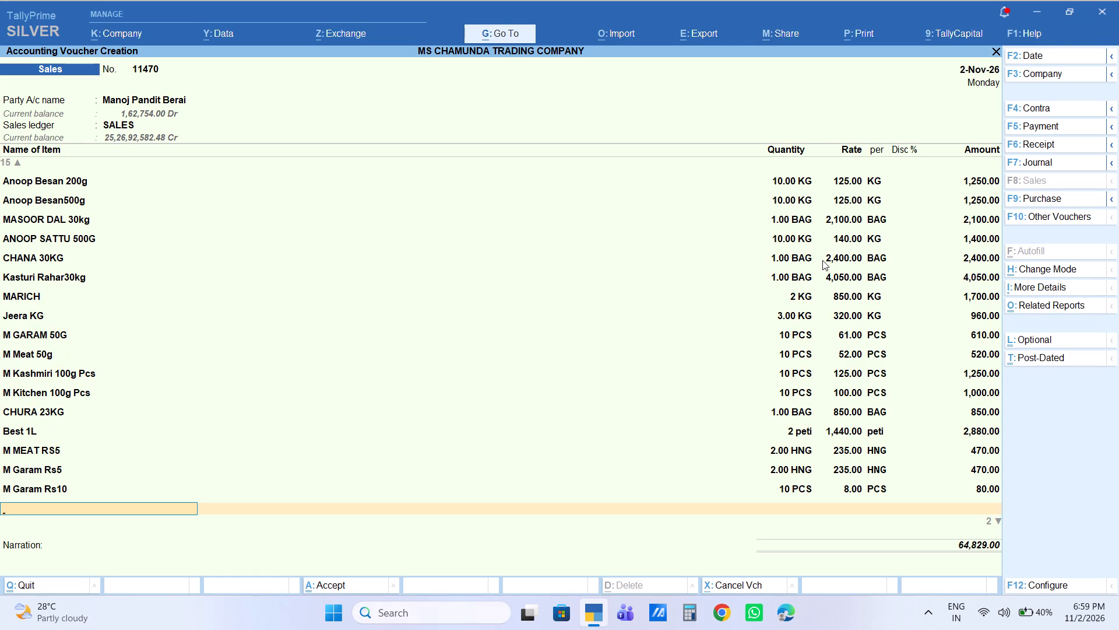
Add 10 PCS of M Meat Rs10 to the voucher at the default rate of 8.
type("m me")
key("Down")
key("Down")
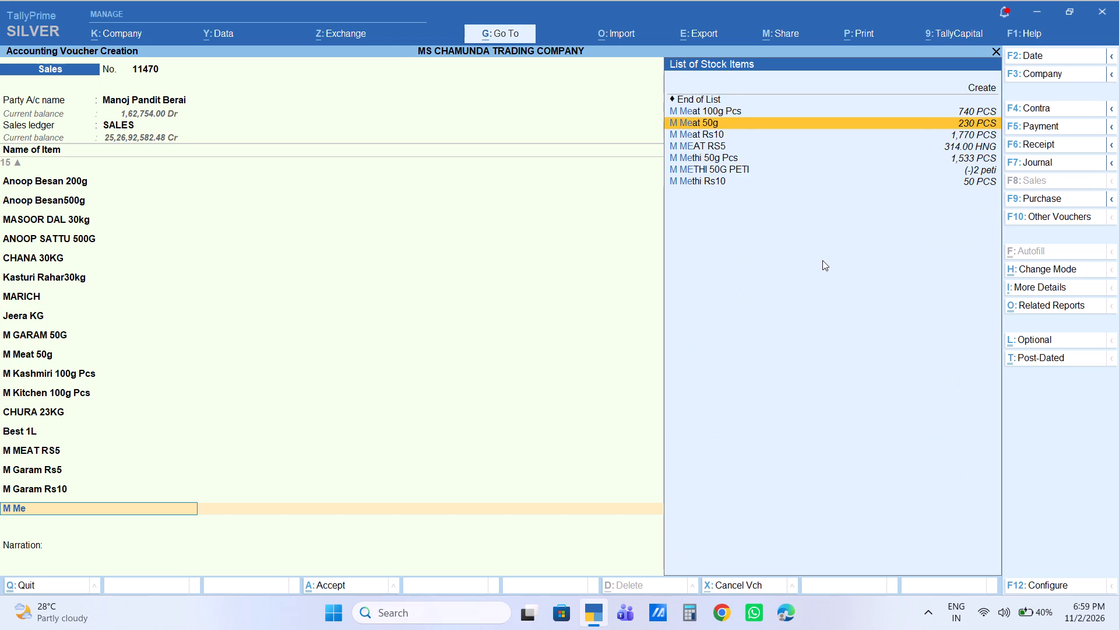
key("Down")
key("Return")
type("10")
key("Return")
key("Return")
key("Return")
key("Return")
key("Return")
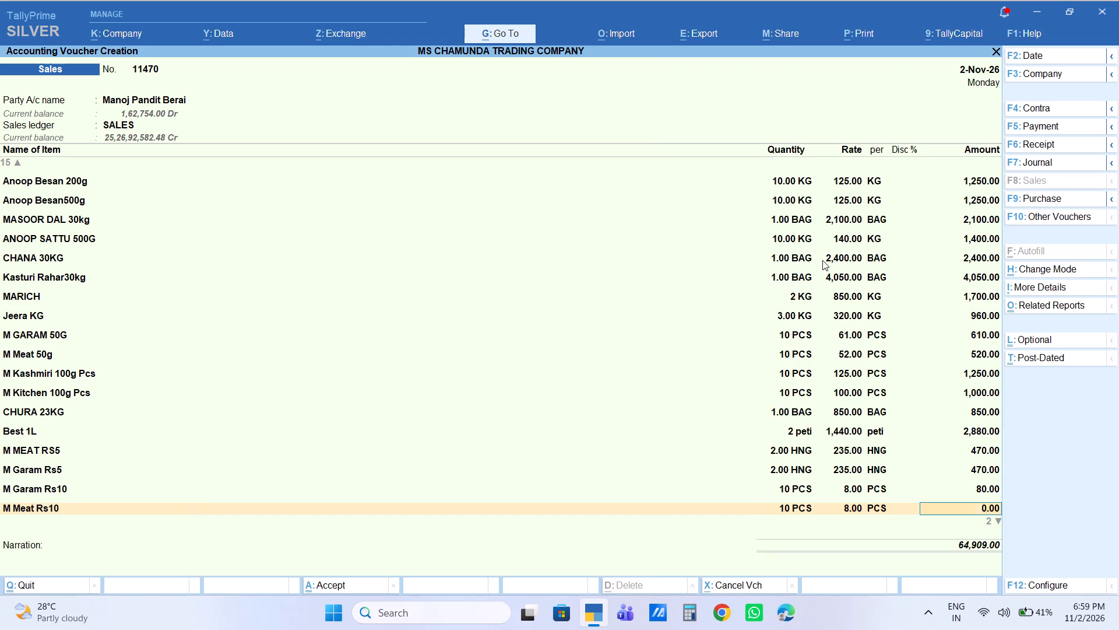
Add 10 PCS of M CHAT RS10 to the voucher at the default rate of 8.
type("m chat")
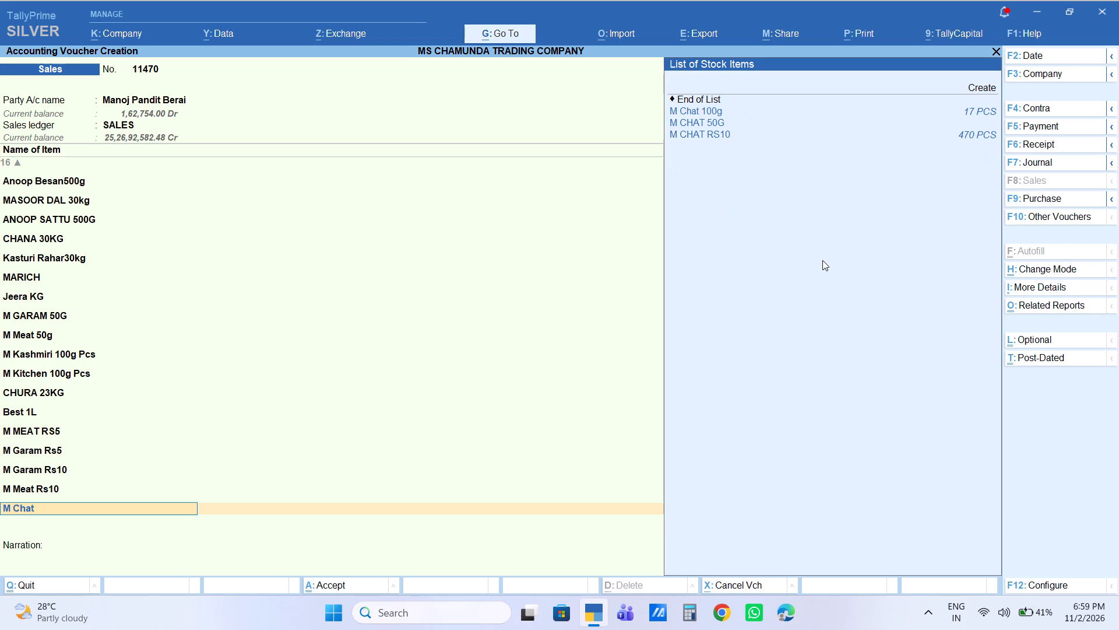
key("Down")
key("Down")
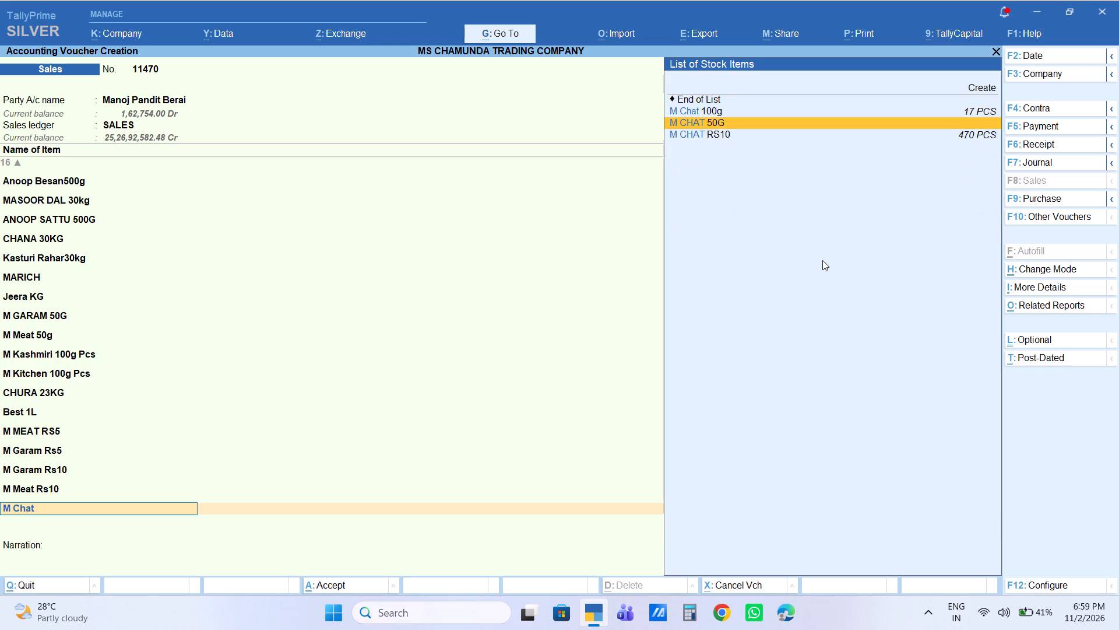
key("Down")
key("Return")
type("10")
key("Return")
key("Return")
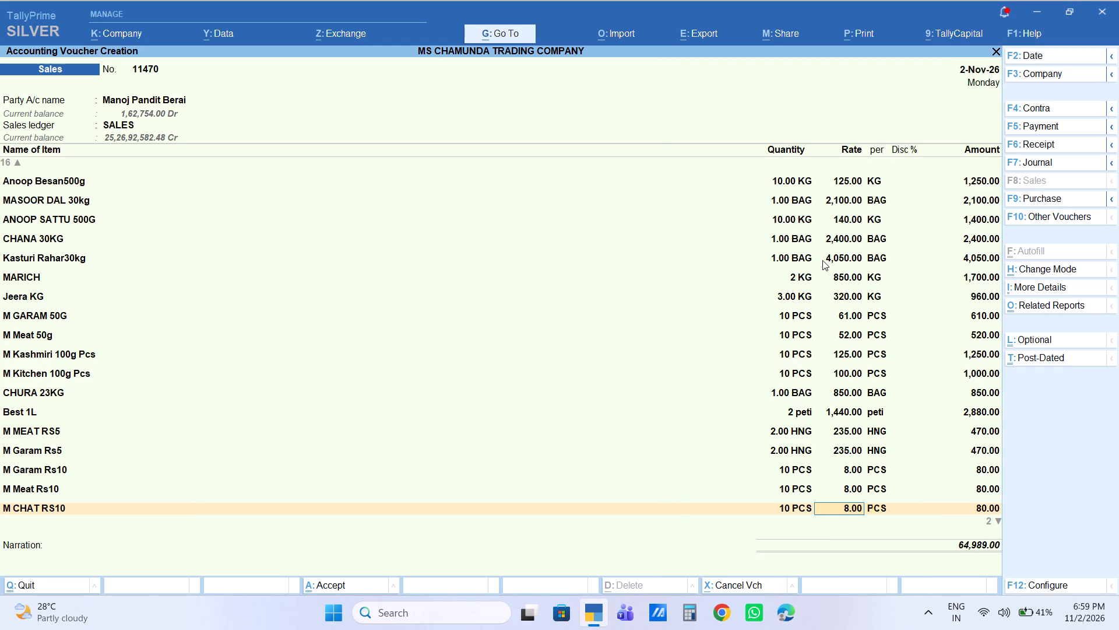
key("Return")
key("Return")
key("Return")
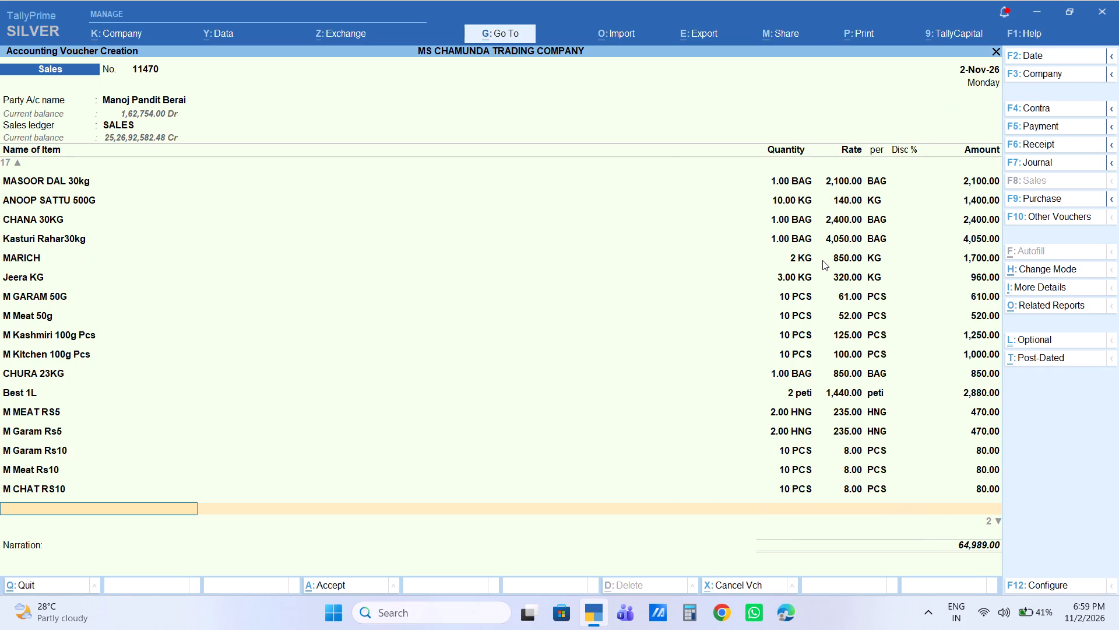
Add 1 peti of HATHI 1L to the voucher at the default rate of 3,140.
type("ha")
type("thi1")
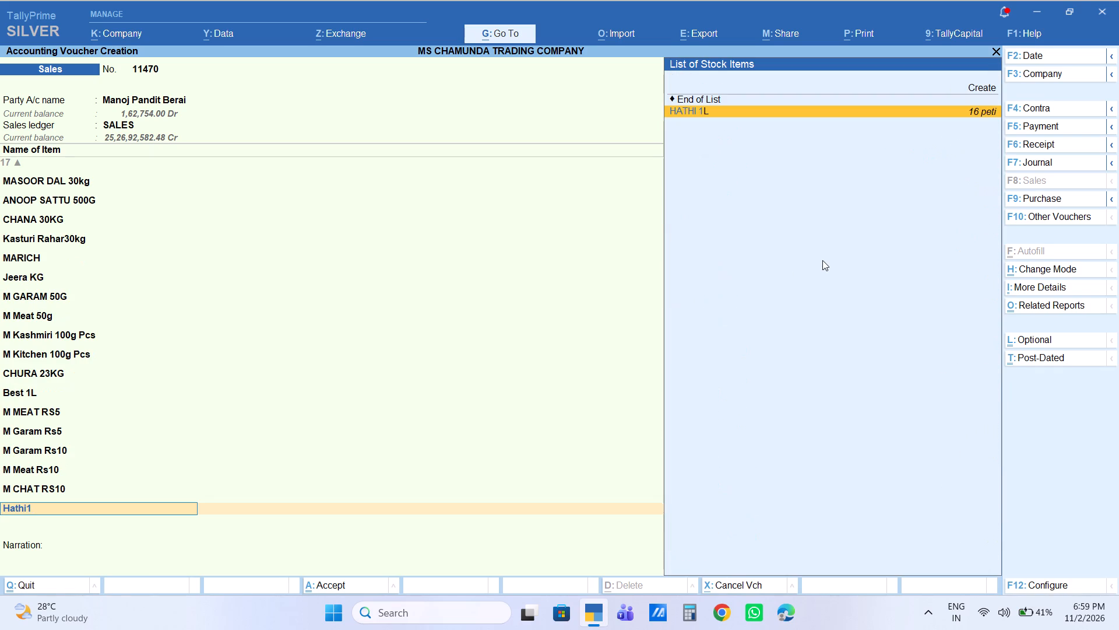
key("Return")
key("1")
key("Return")
key("Return")
key("Return")
key("Return")
key("Return")
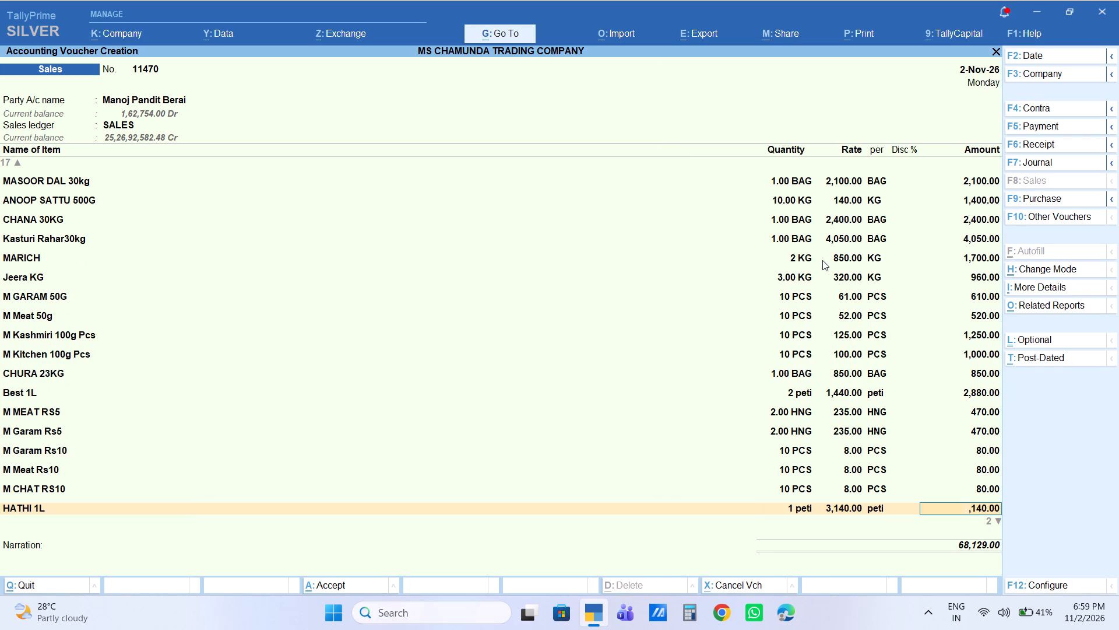
Add 1 TINA of Sahnai Tina to the voucher at the default rate of 2,160.
type("sahnai")
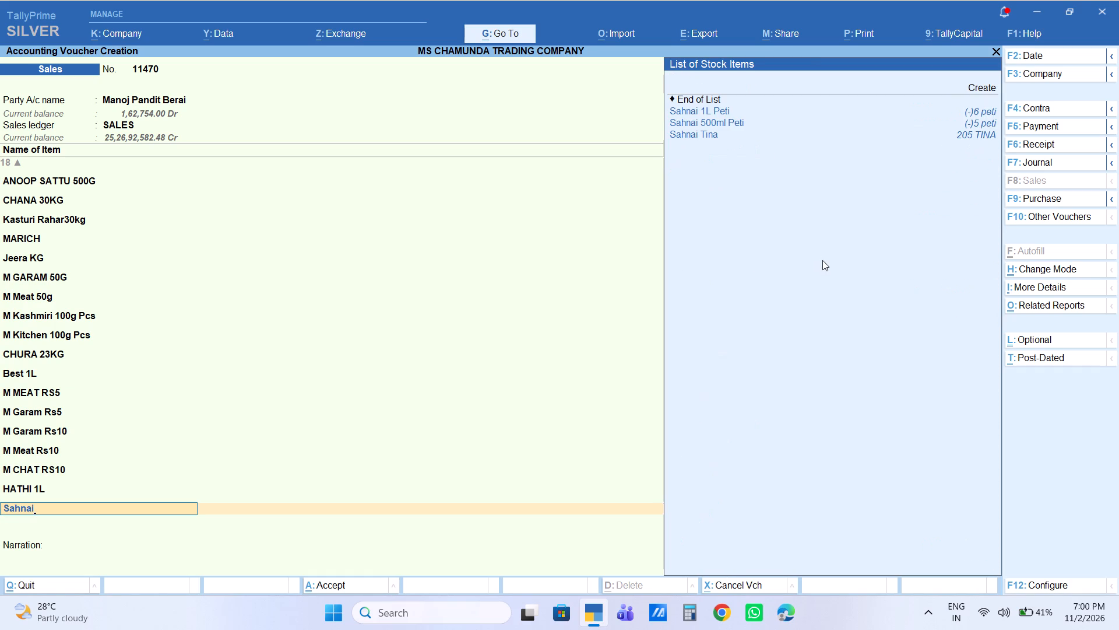
key("Down")
key("Down")
key("Down")
key("Down")
key("Return")
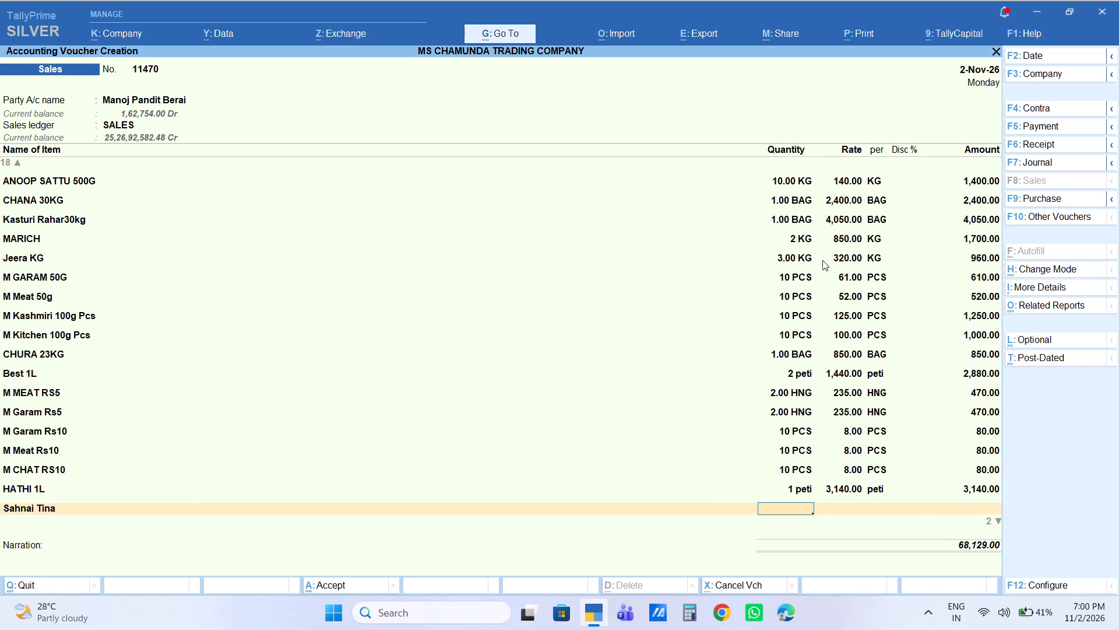
key("1")
key("Return")
key("Return")
key("Return")
key("Return")
key("Return")
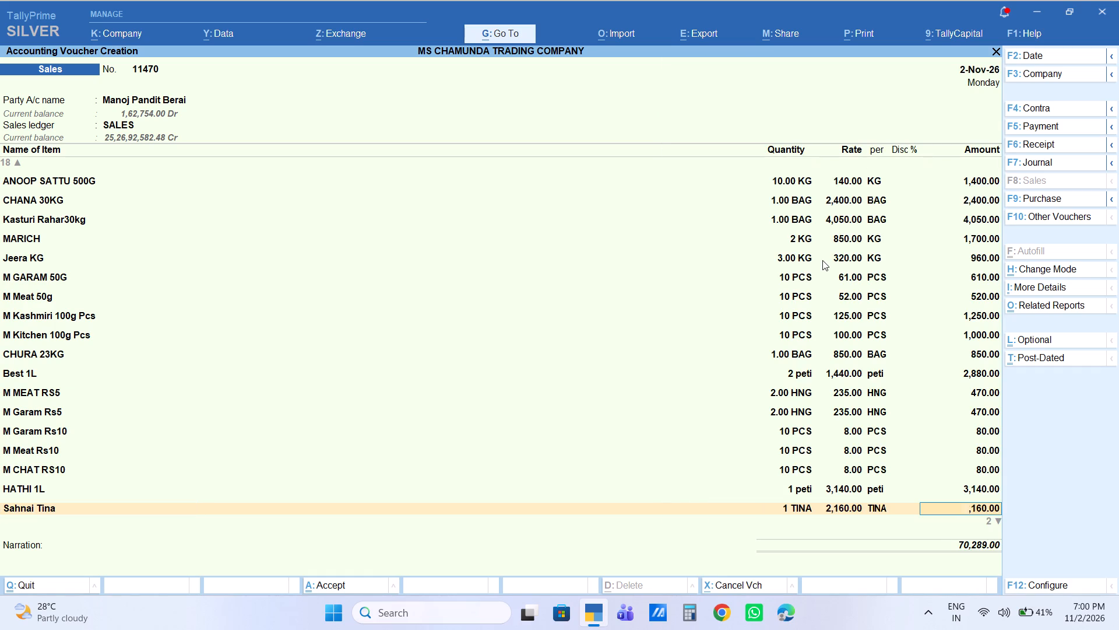
Add 1 peti of HATHI 500ML to the voucher at the default rate of 3,600.
type("hathi")
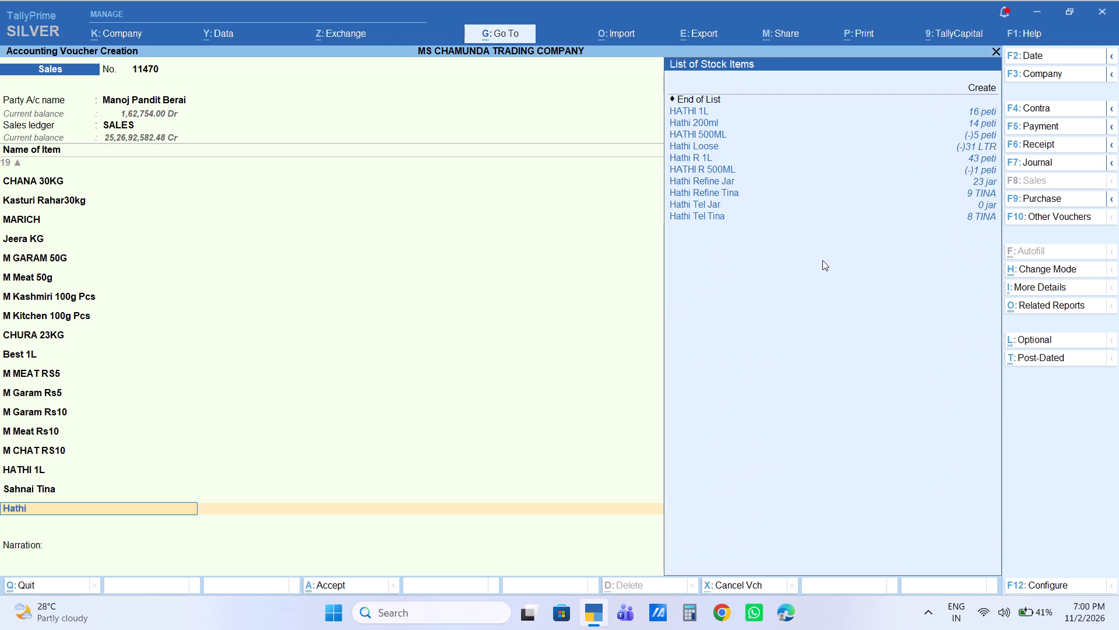
type("50")
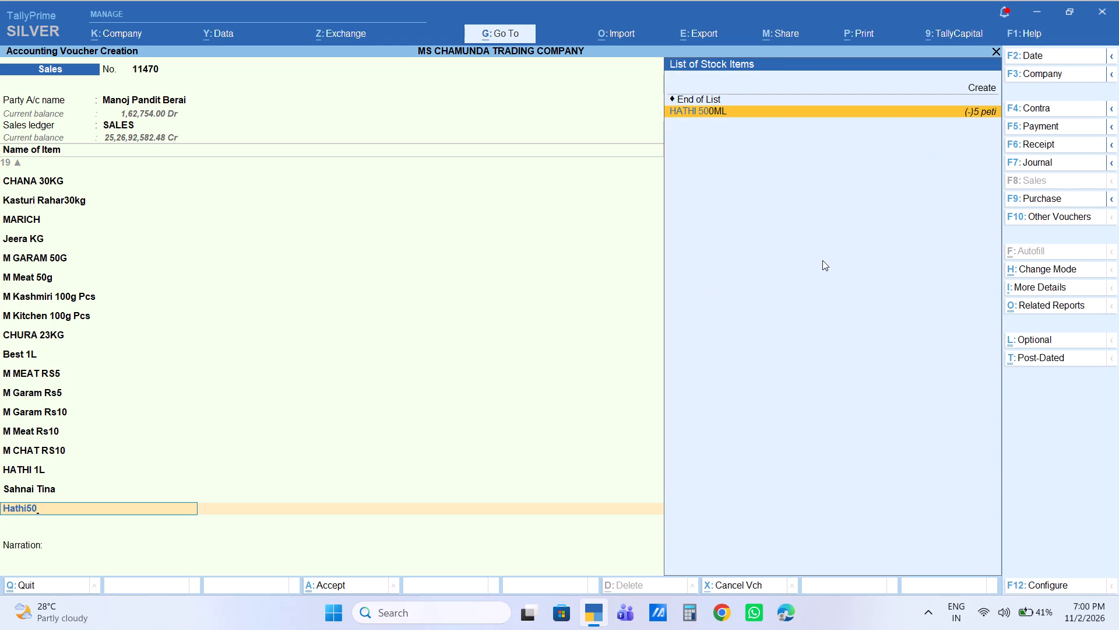
key("Return")
key("1")
key("Return")
key("Return")
key("Return")
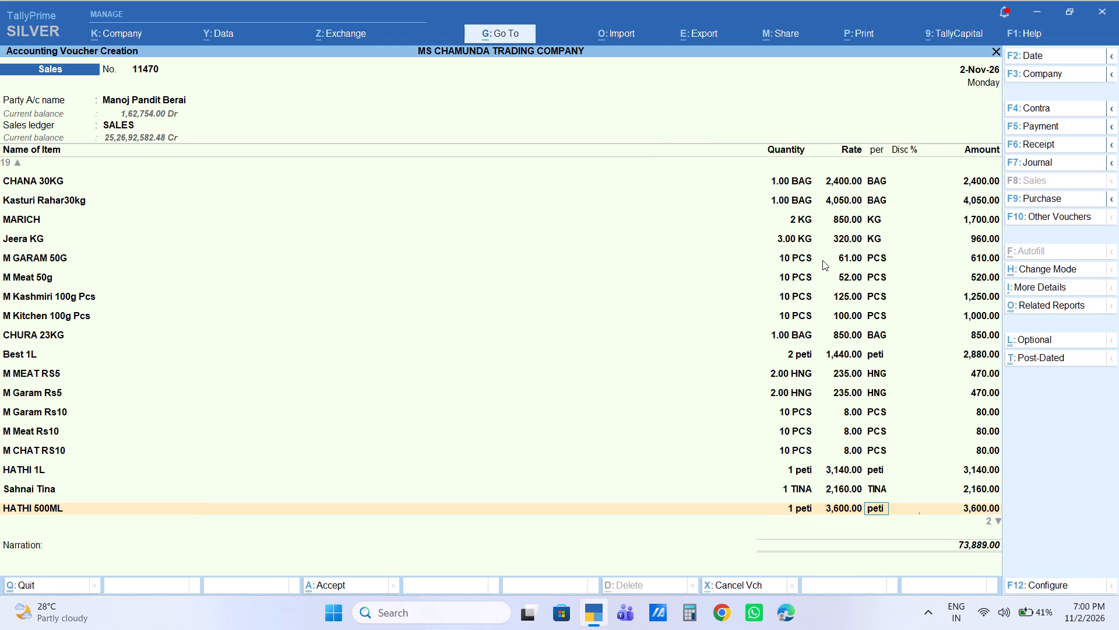
key("Return")
key("Return")
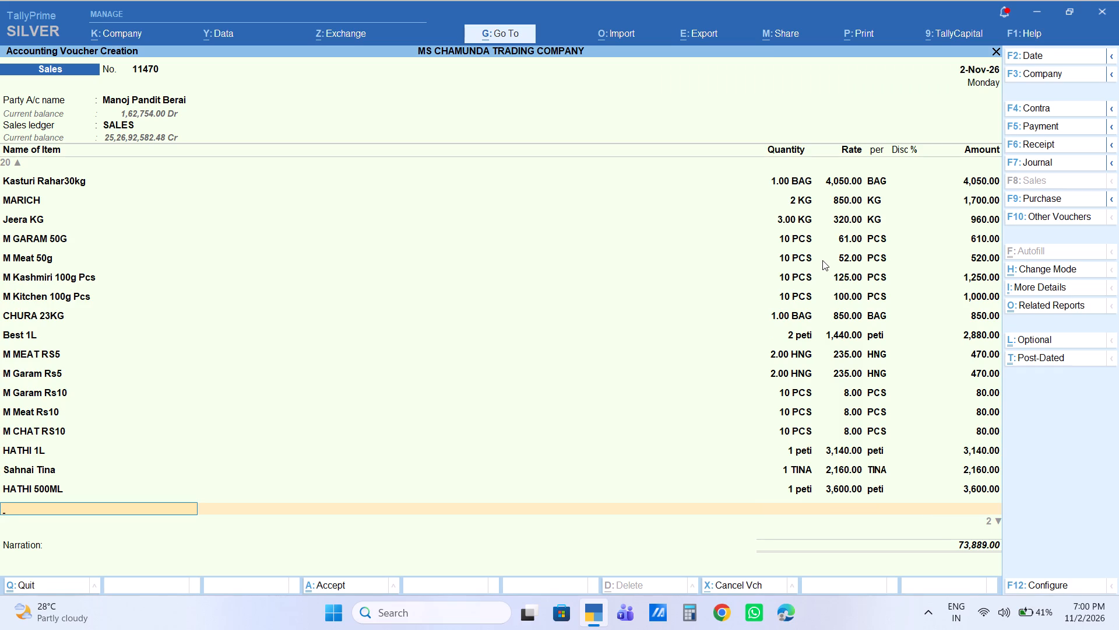
End the item list and add the Labour Charge ledger below the items in the voucher.
key("Return")
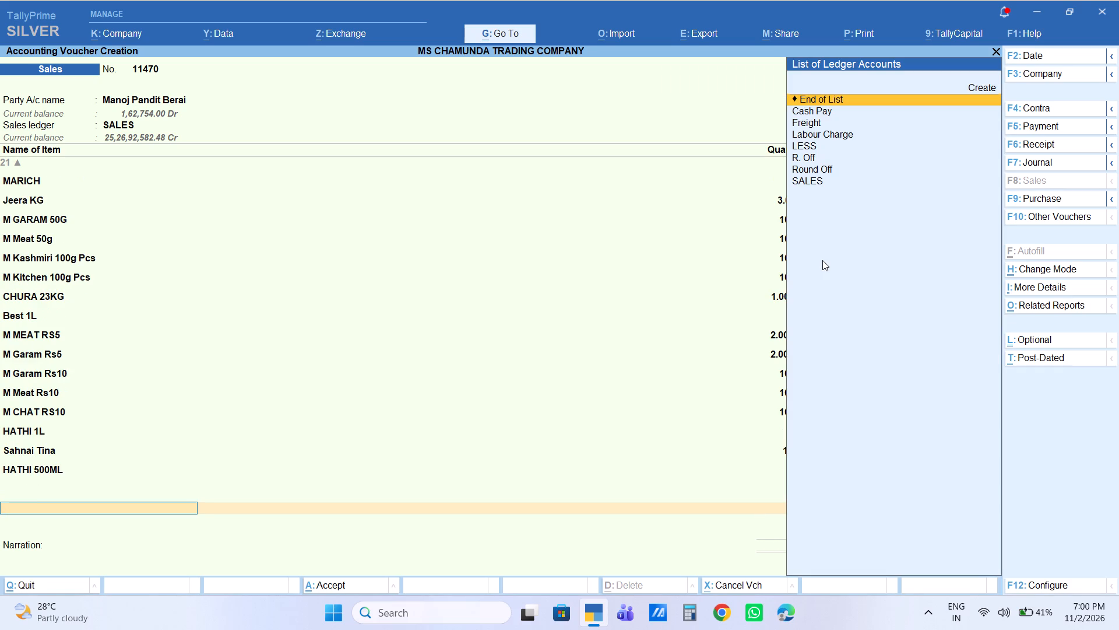
key("Down")
key("Down")
key("Down")
key("Return")
key("Return")
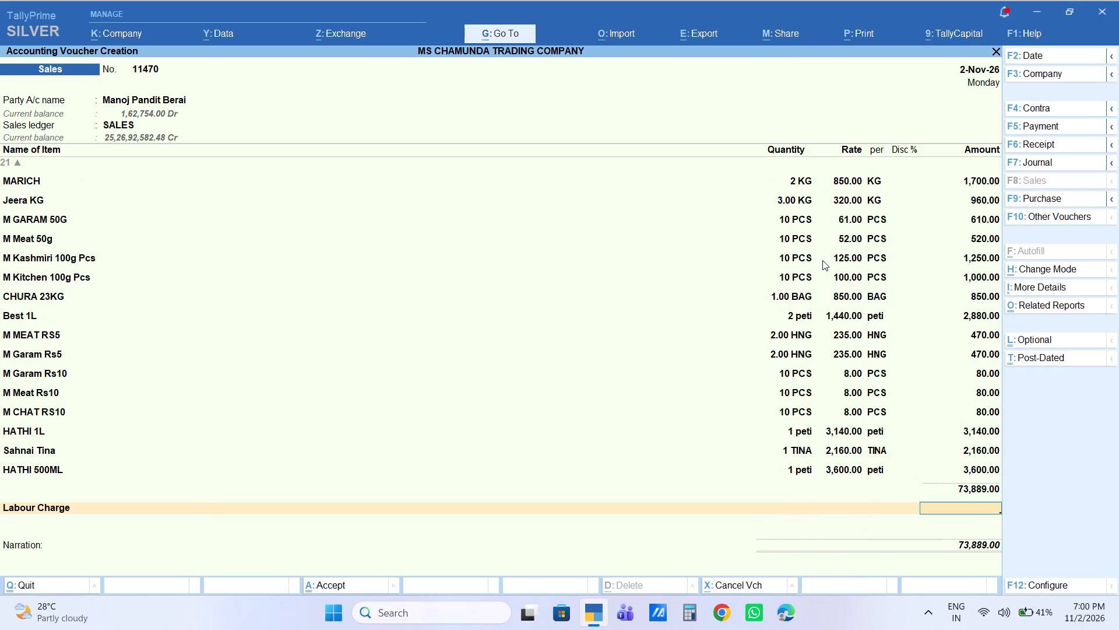
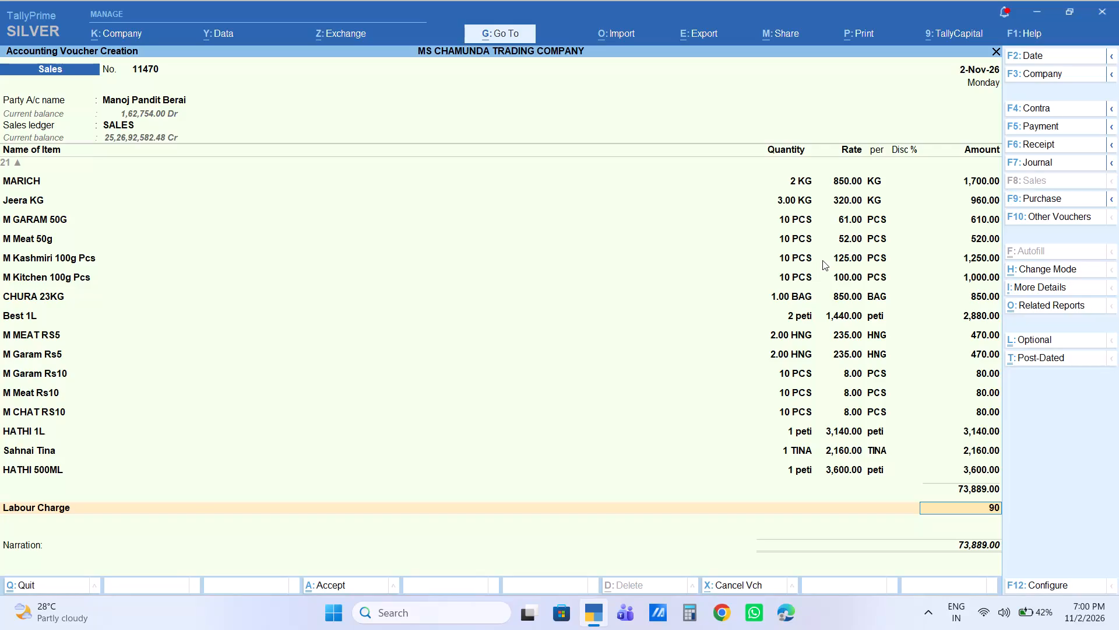
Confirm the labour charge of 90 and save the sales voucher with the full amount under the default New Ref 11470.
key("Return")
key("Return")
key("Return")
key("Return")
key("Return")
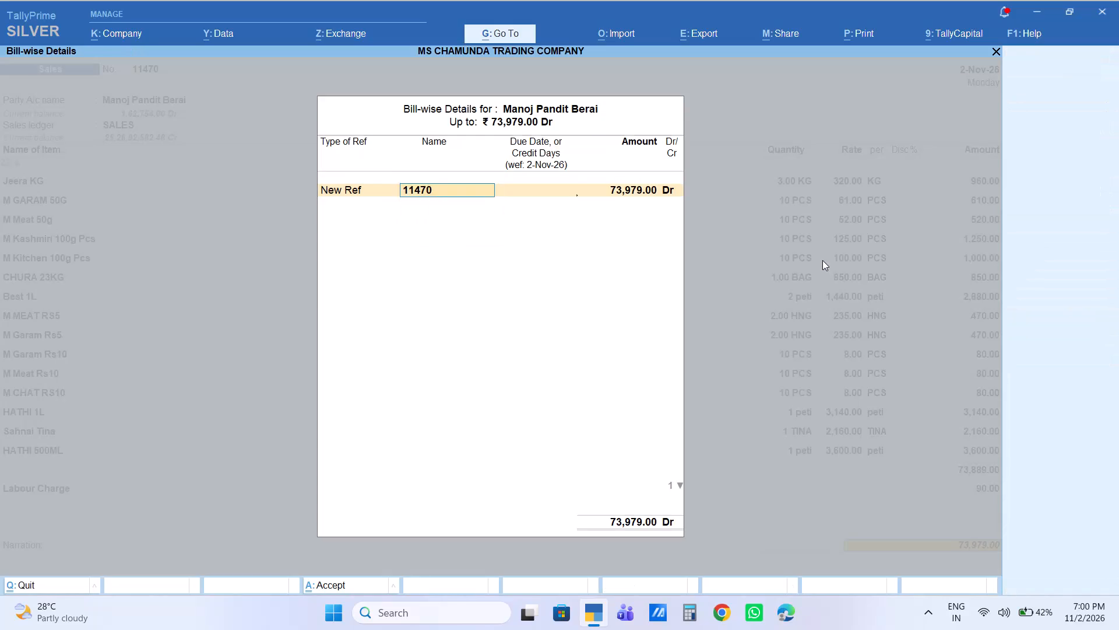
key("Return")
key("Return")
key("Return")
key("Return")
key("Return")
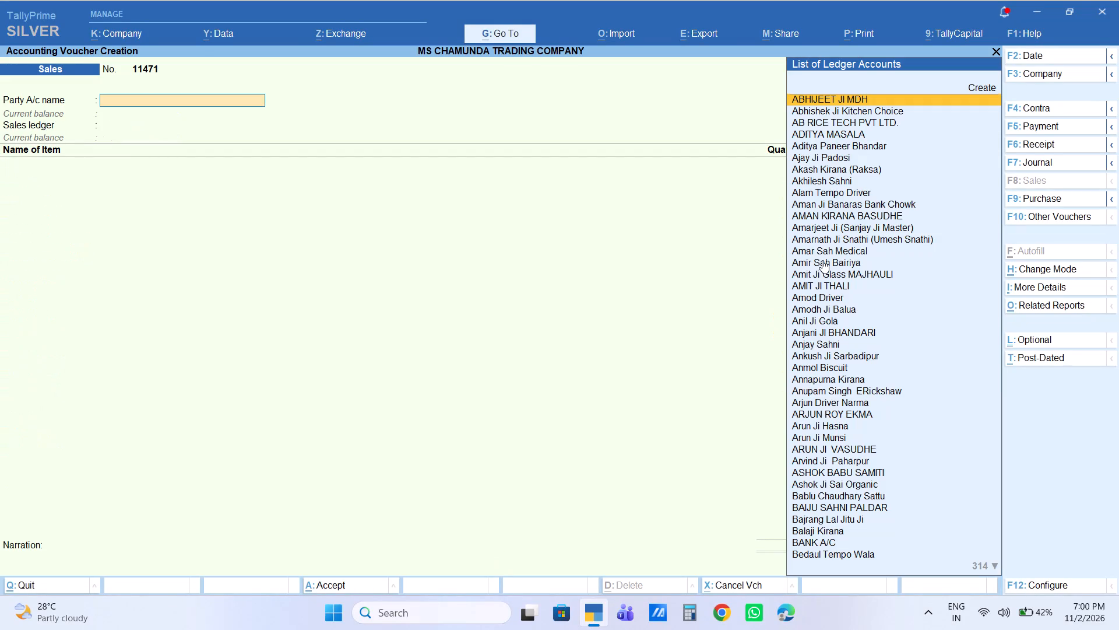
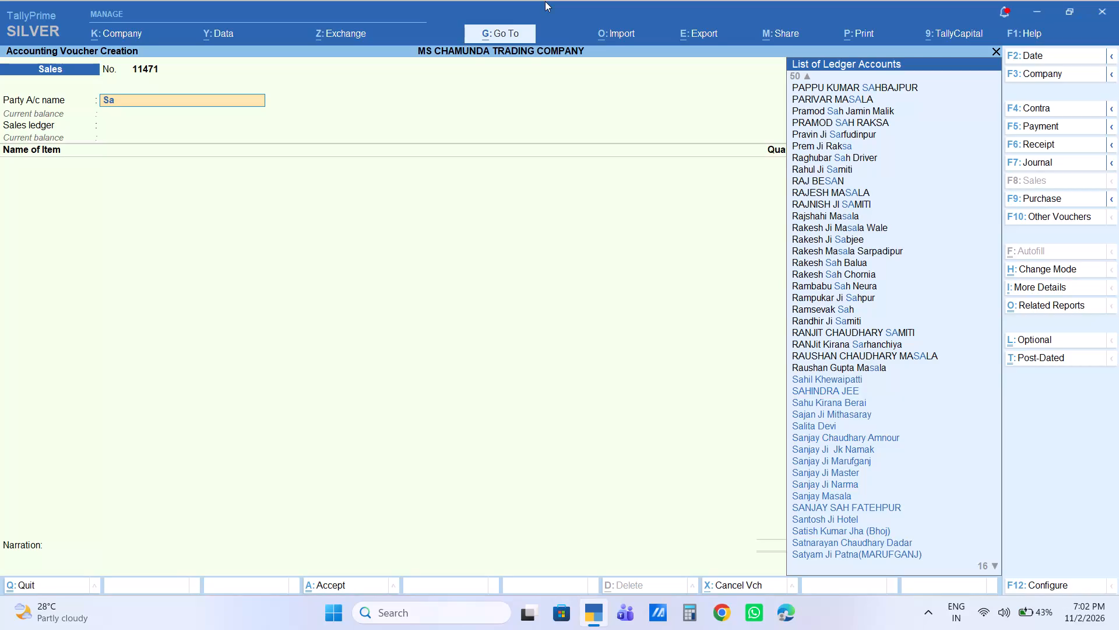
key("Return")
key("Return")
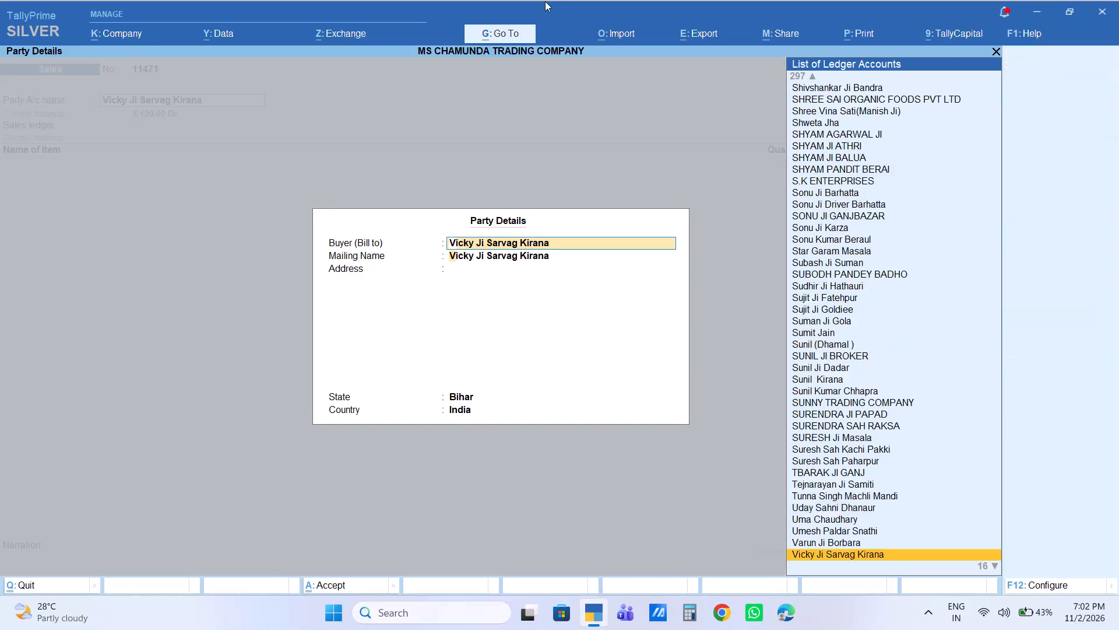
key("Return")
key("Return")
key("Return")
key("Return")
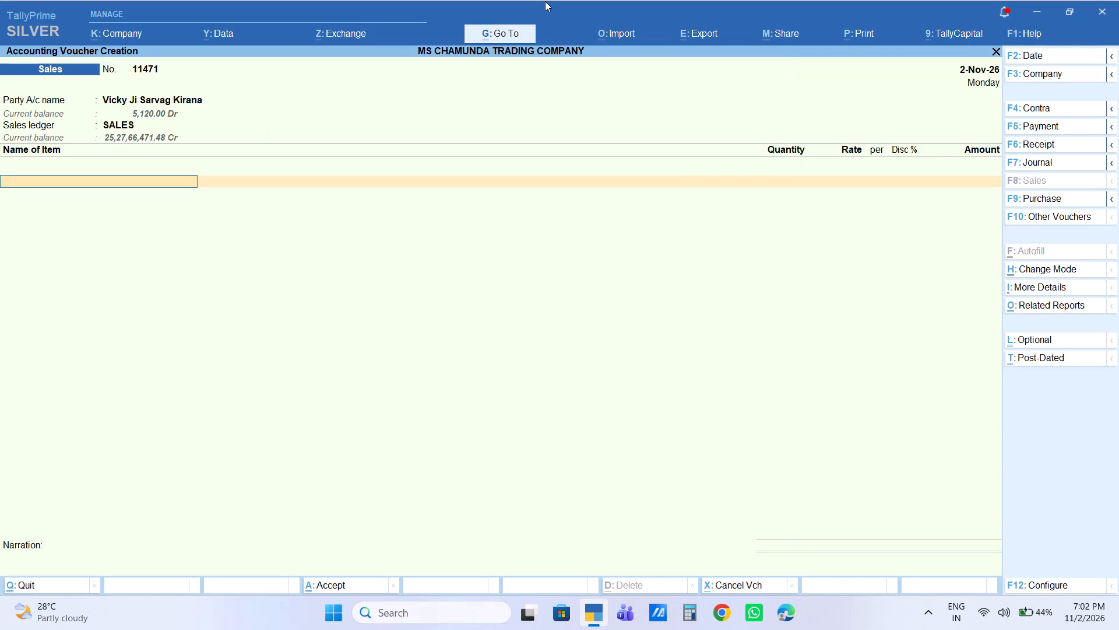
Add 6 bags of SONAMOTI 20kg to the voucher at the default rate of 625 per bag, without discount.
type("soanm,o")
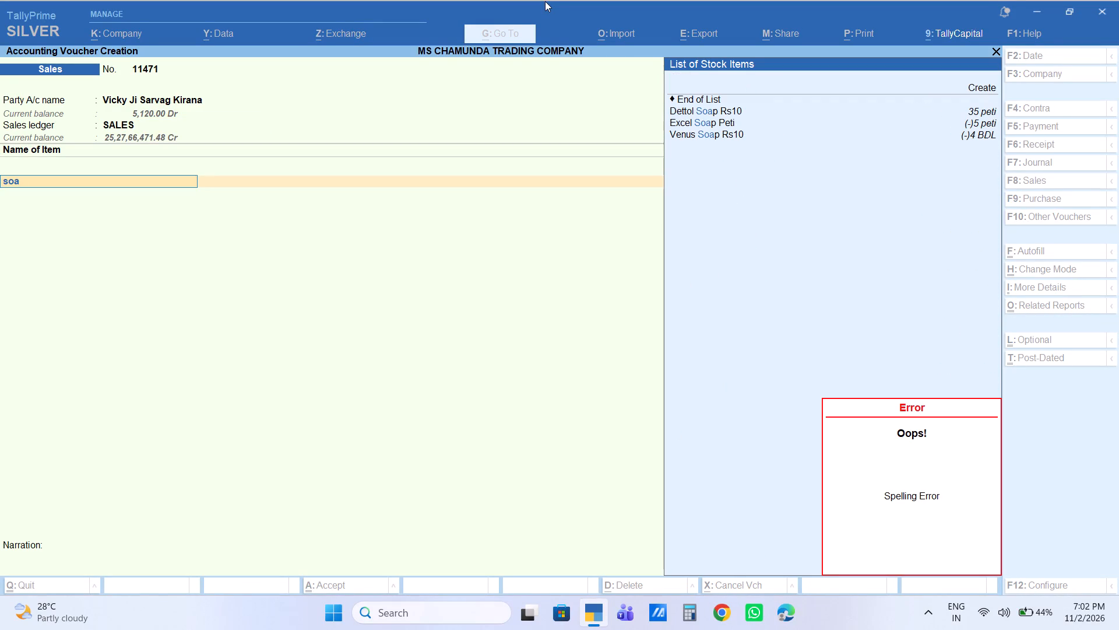
key("BackSpace")
key("BackSpace")
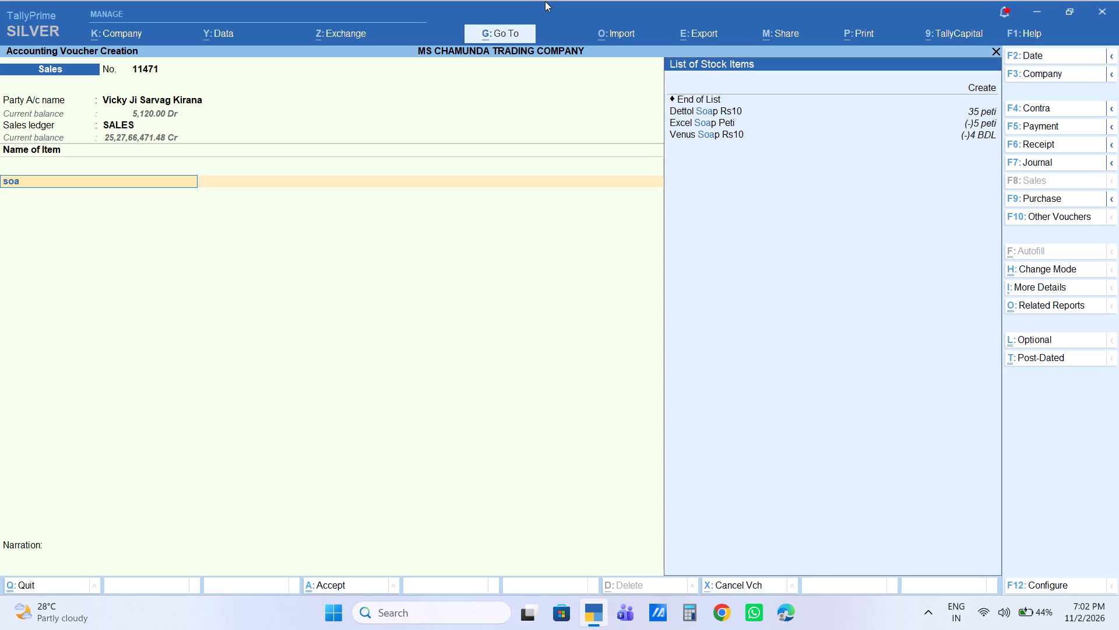
type("nam")
key("Down")
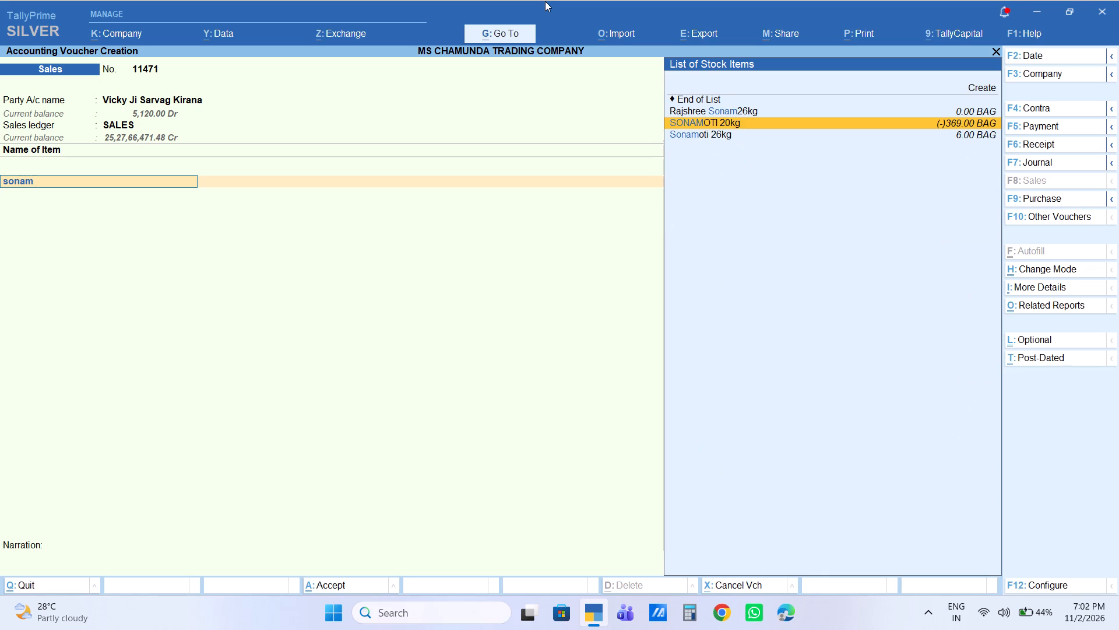
key("Return")
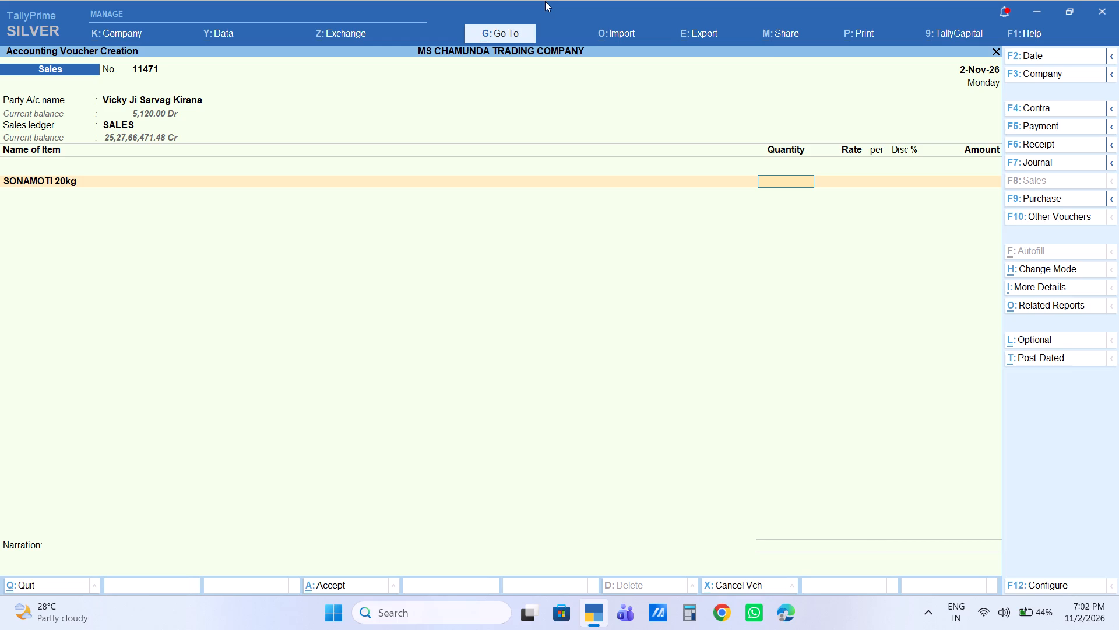
key("6")
key("Return")
key("Return")
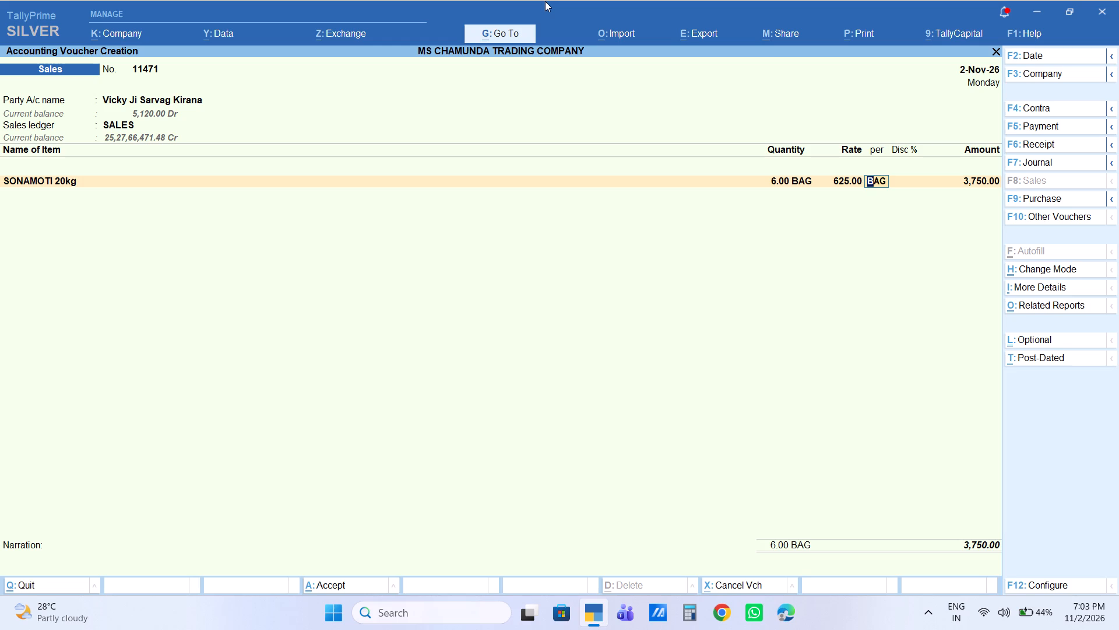
key("Return")
key("Return")
key("Return")
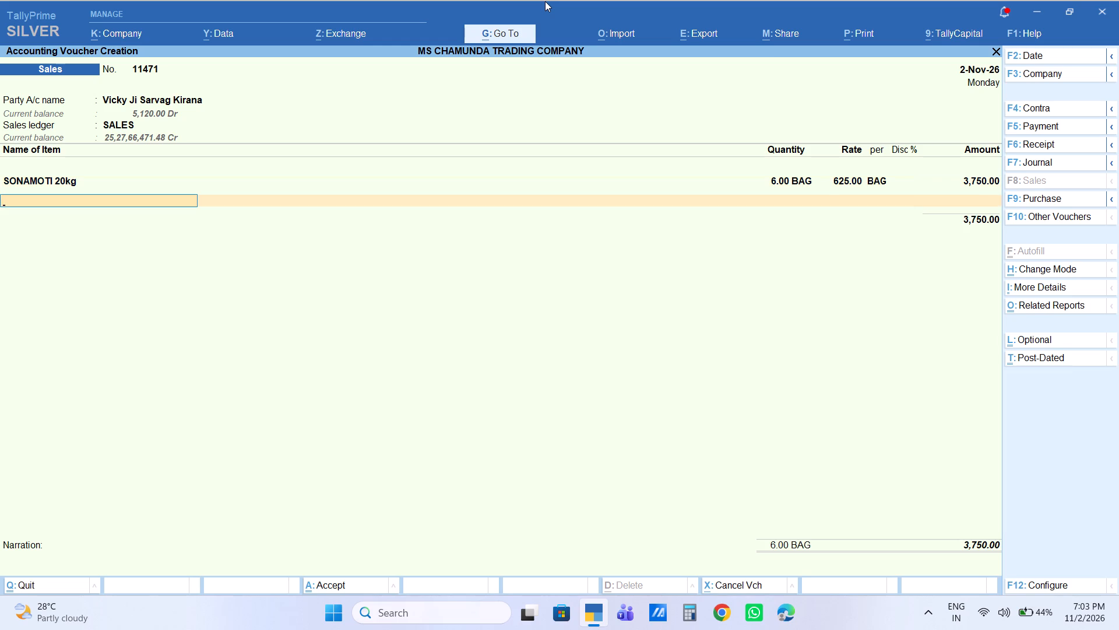
Add 2 bags of Ripuraj Sonashakti26kg at the default rate of 1,820 per bag, without discount.
type("ripu")
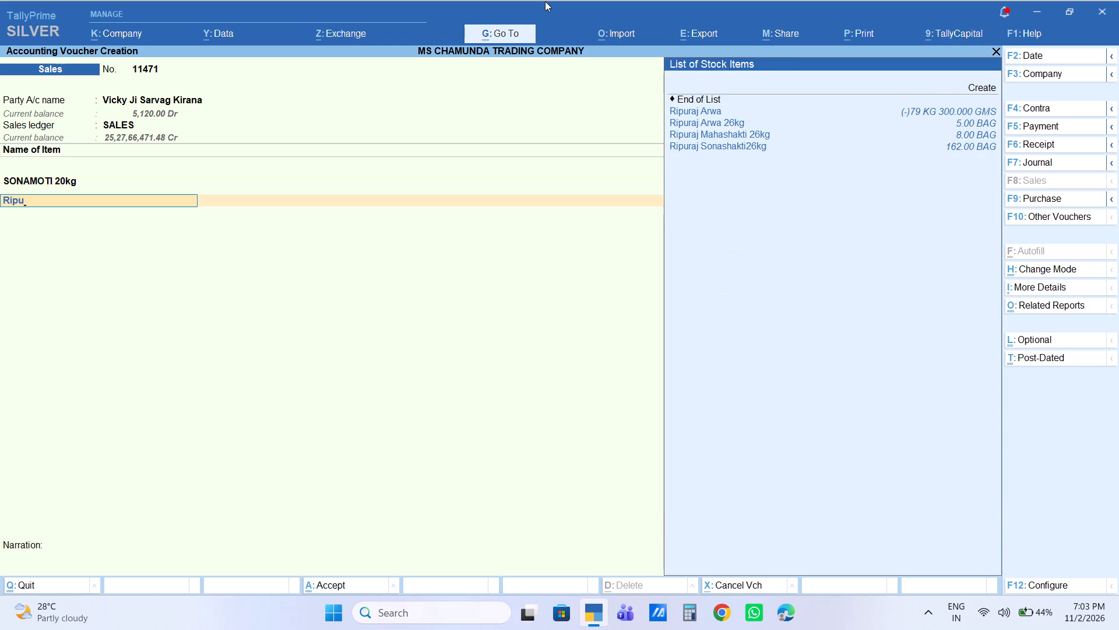
key("Down")
key("Down")
key("Down")
key("Down")
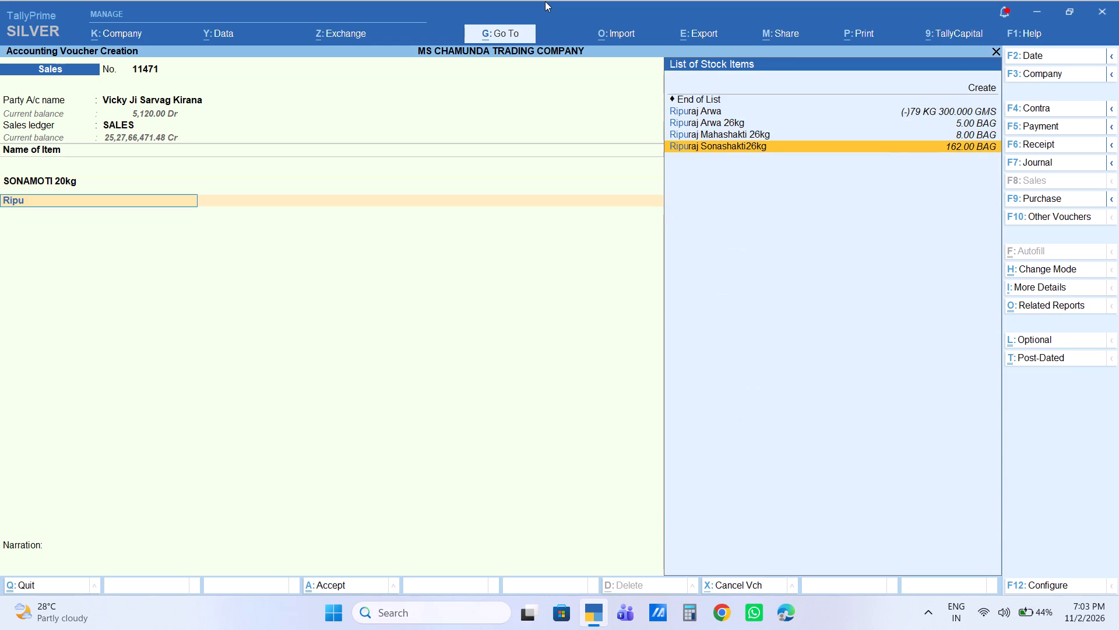
key("Return")
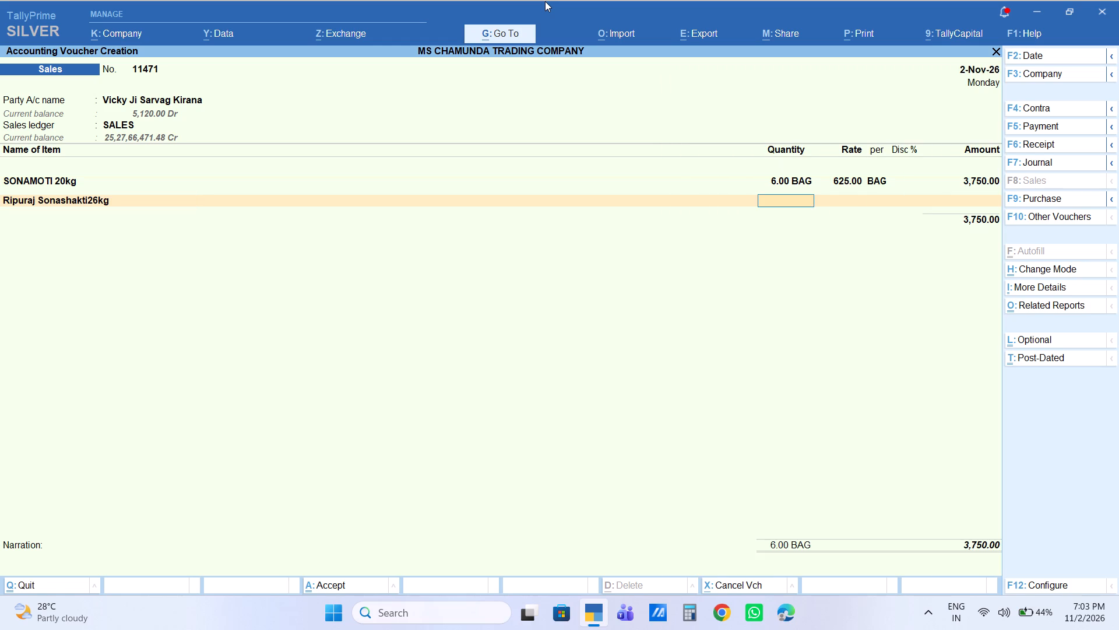
key("2")
key("Return")
key("Return")
key("Return")
key("Return")
key("Return")
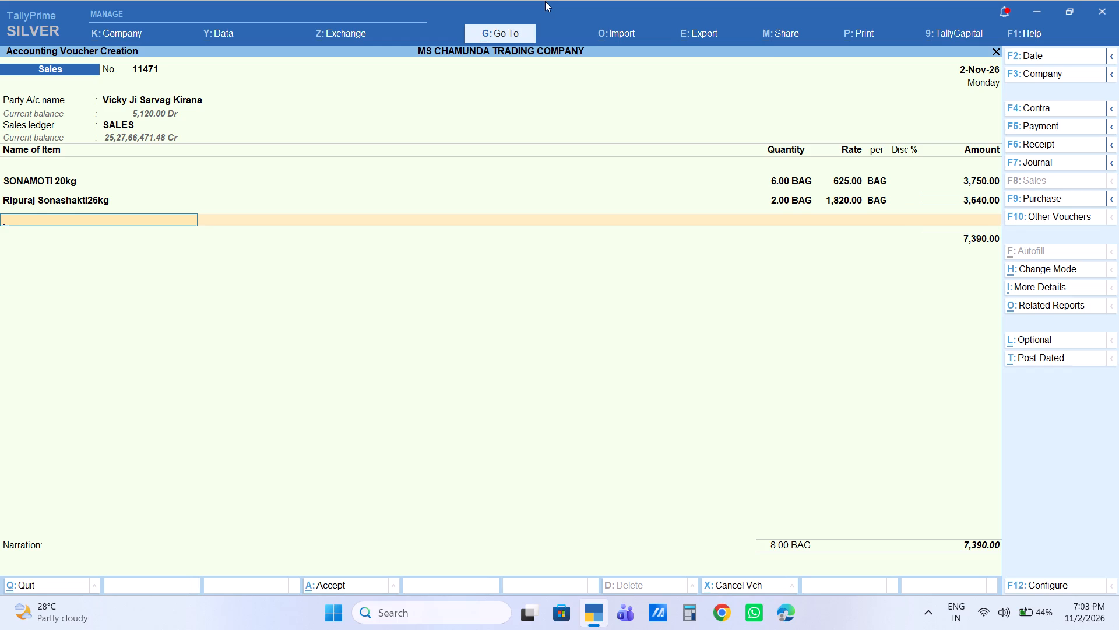
Add 6 bags of Ripuraj Mahashakti 26kg at the default rate of 1,612 per bag, without discount.
type("mahs")
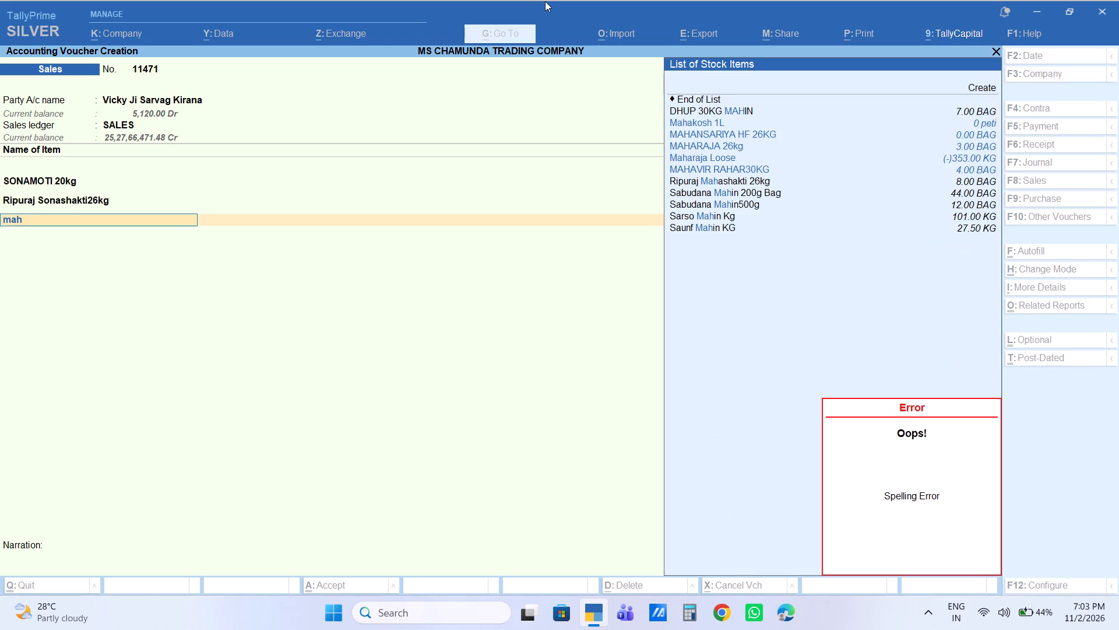
type("as")
key("Return")
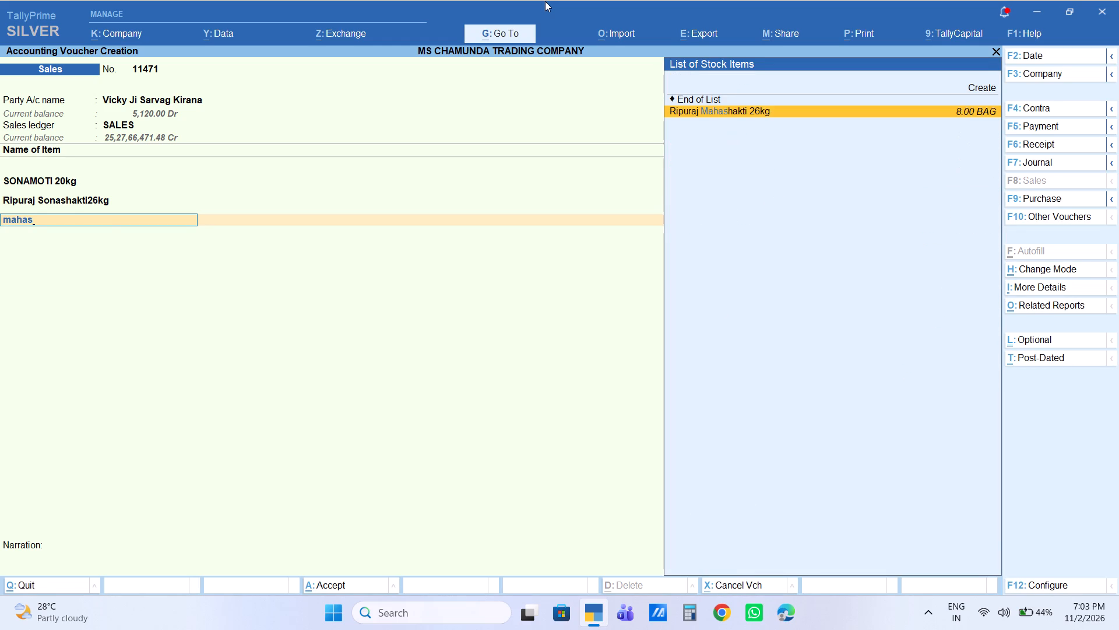
key("6")
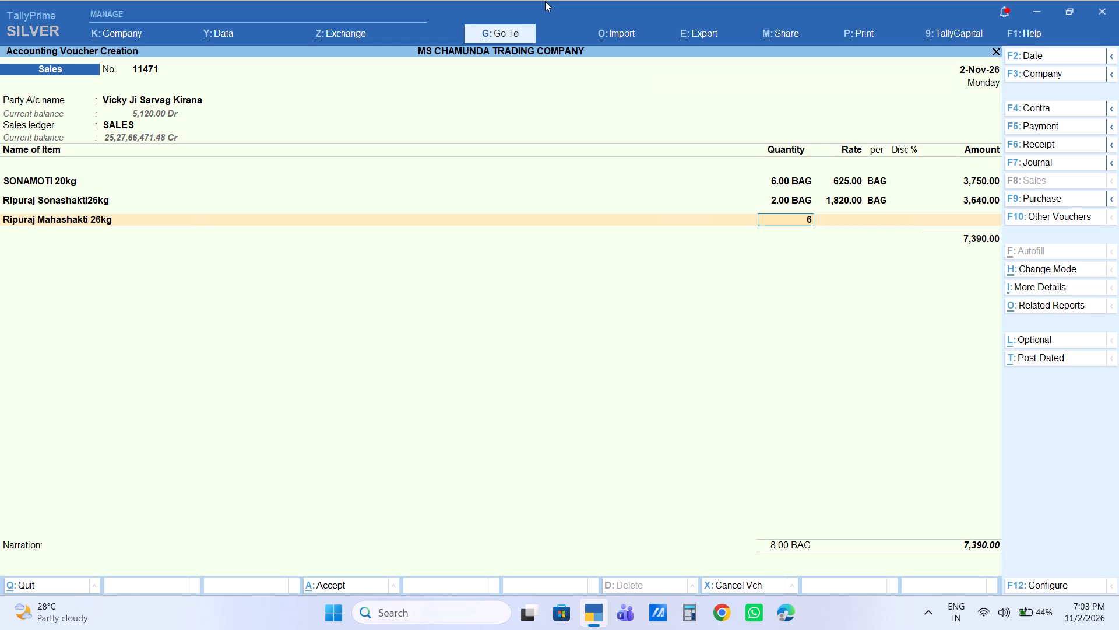
key("Return")
key("Return")
key("Return")
key("Return")
key("Return")
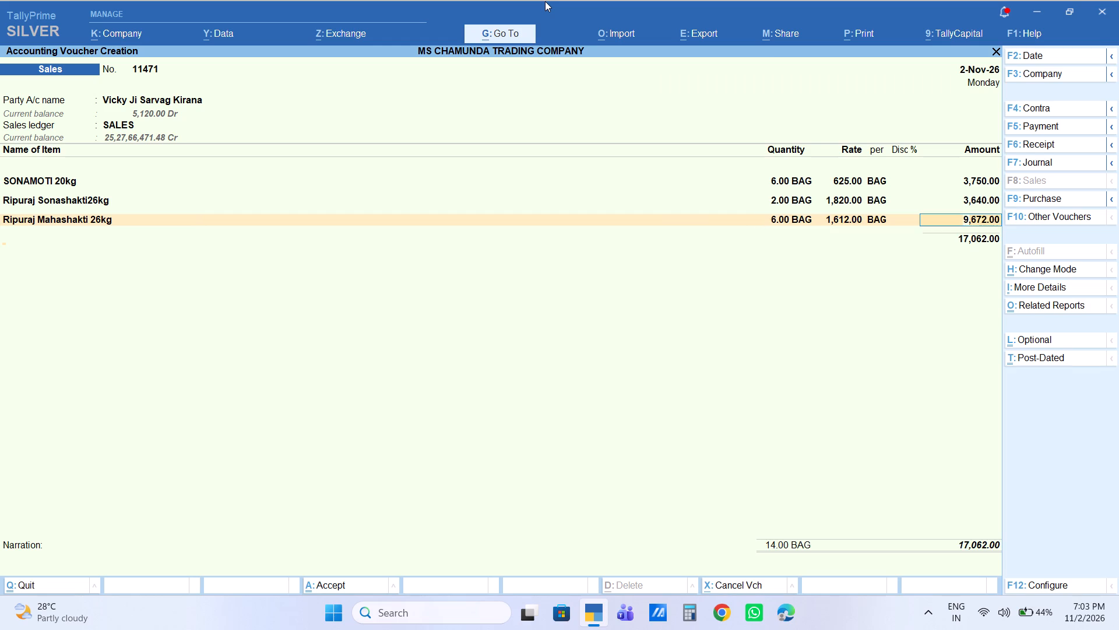
Add 2 bags of RAJSHREE K 26kg at the default rate of 1,521 per bag, without discount.
type("rajs")
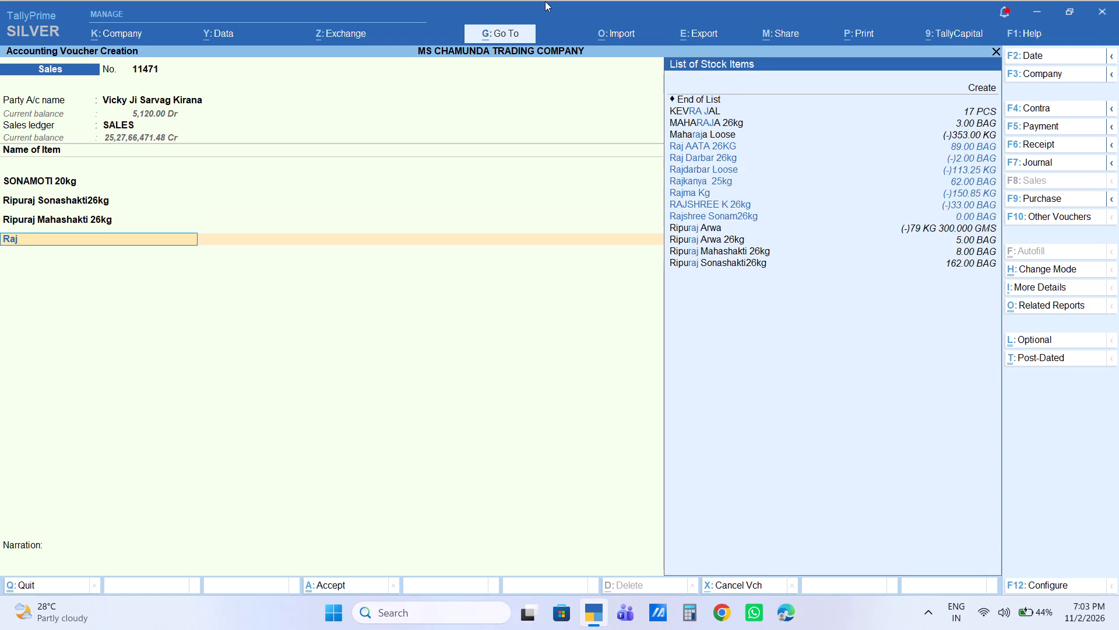
key("Down")
key("Return")
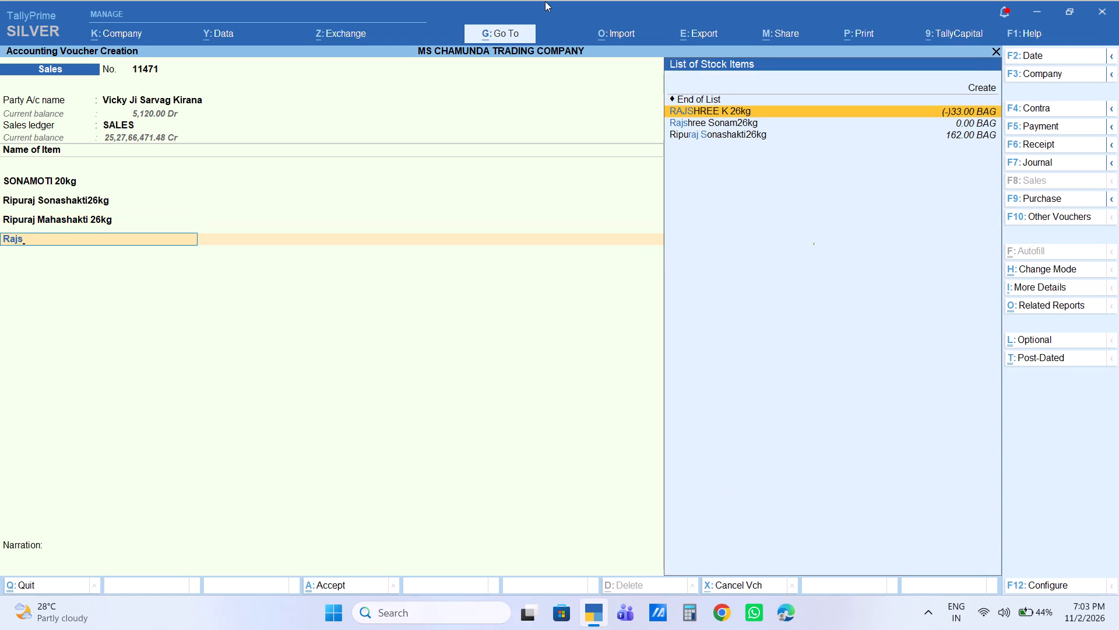
key("2")
key("Return")
key("Return")
key("Return")
key("Return")
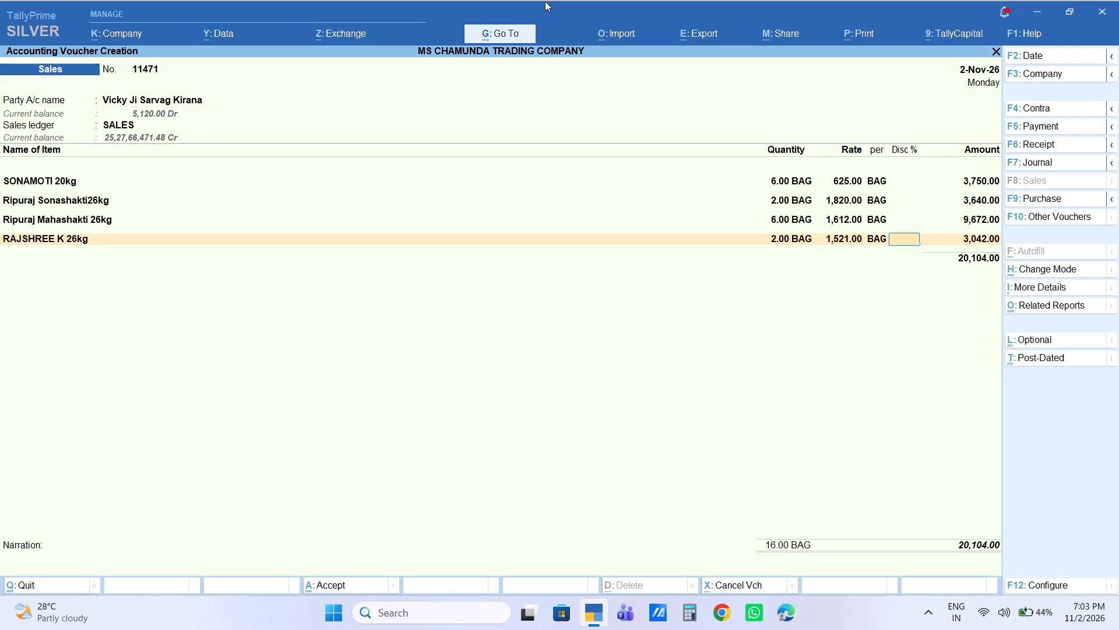
key("Return")
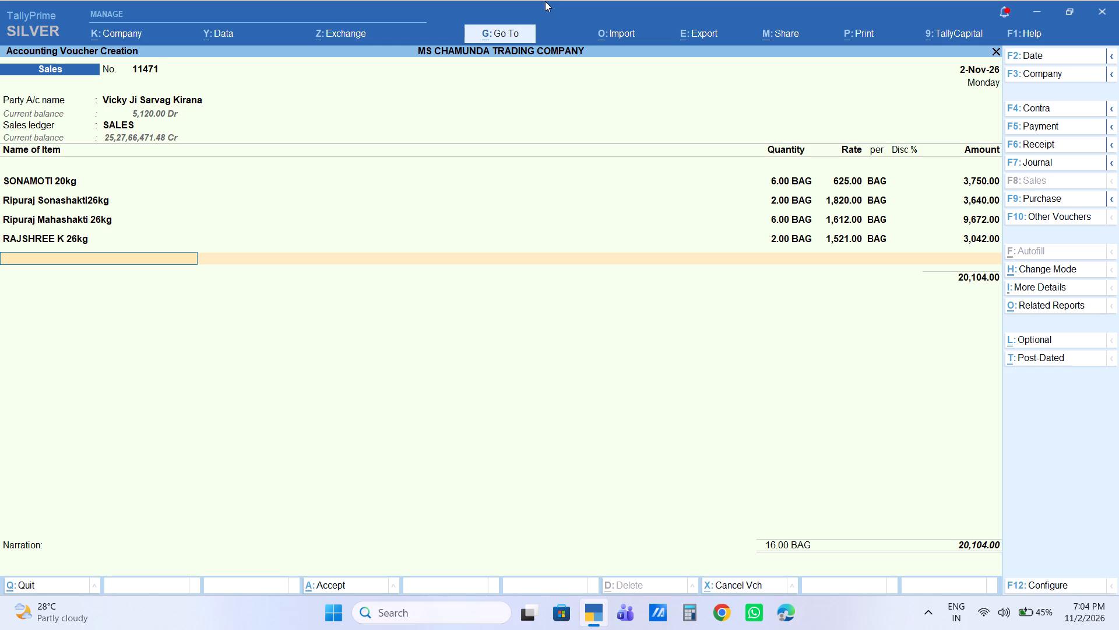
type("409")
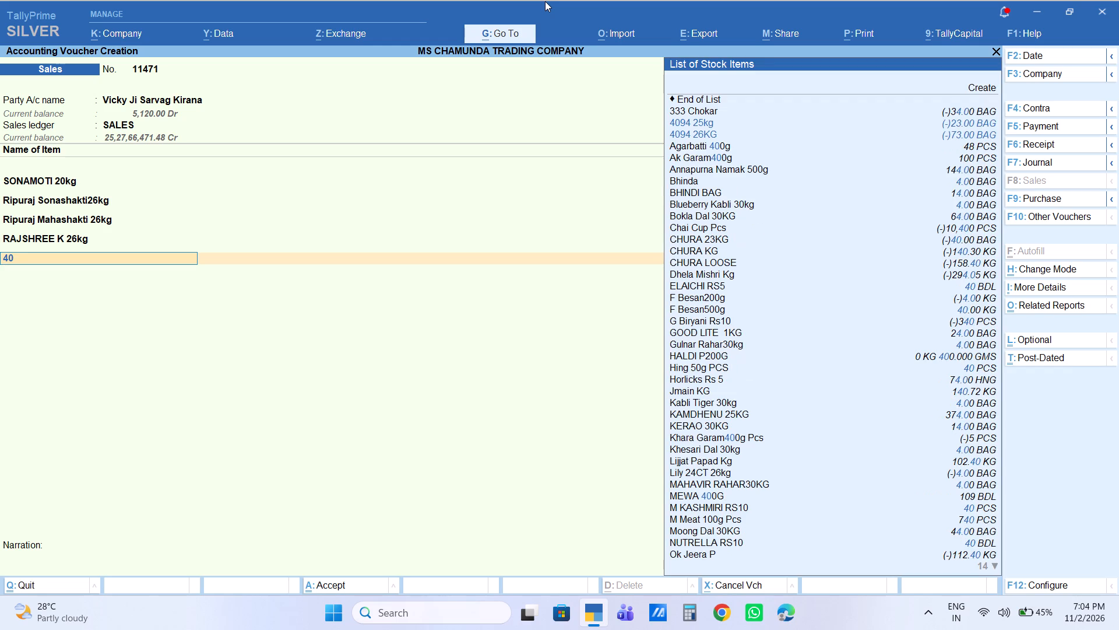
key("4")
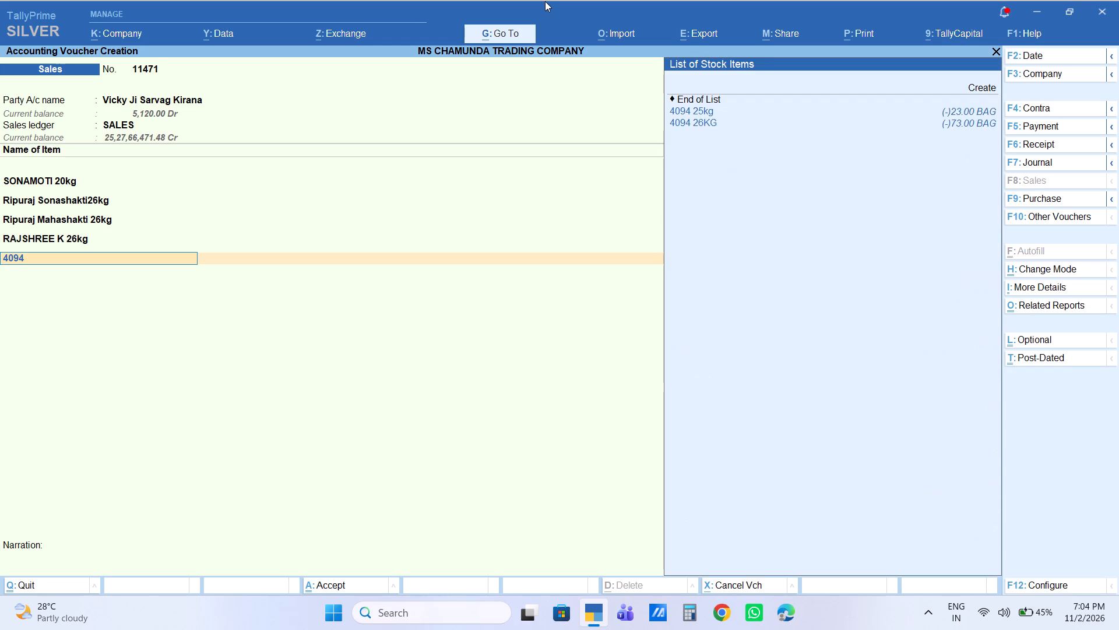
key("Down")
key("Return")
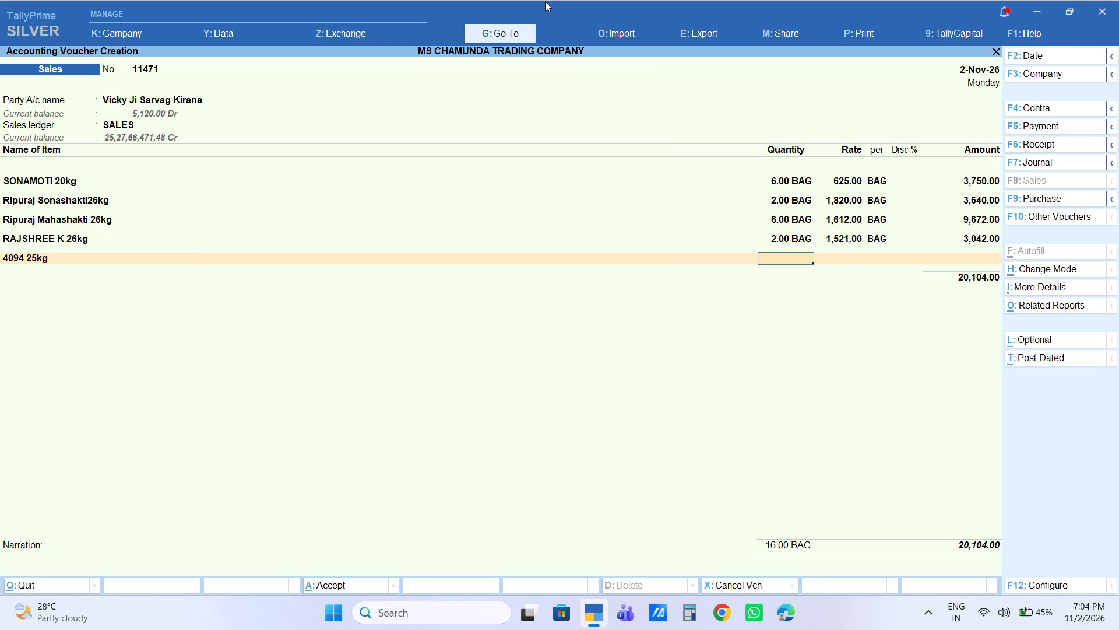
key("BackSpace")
Enter 4094 26KG as the fifth item with 4 bags at the default rate of 1,225 per bag, without discount.
type("4094")
key("Down")
key("Down")
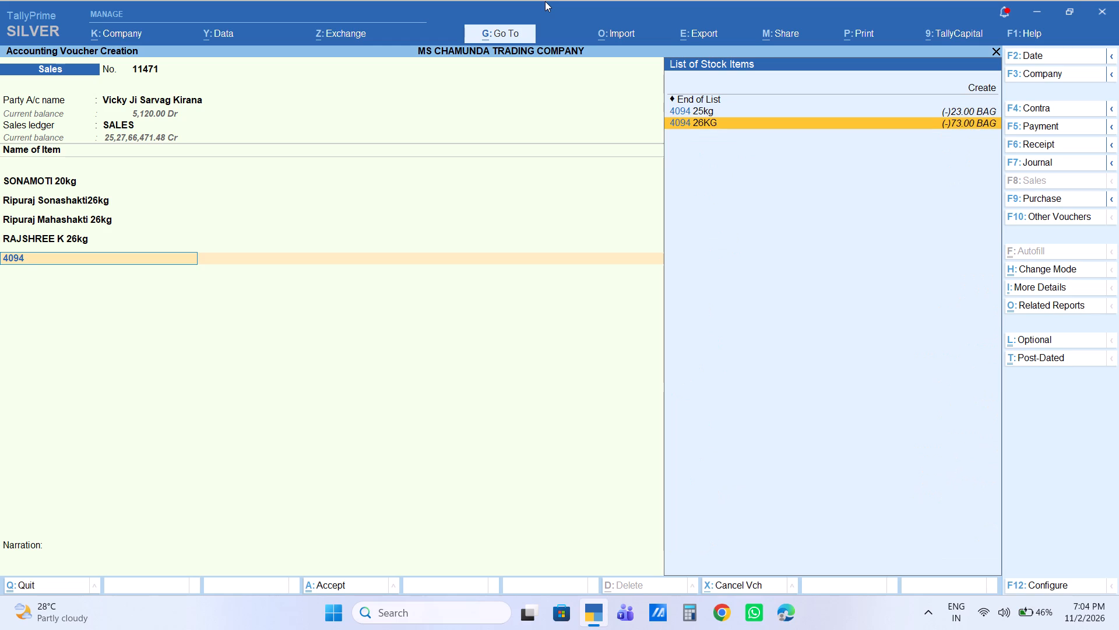
key("Return")
key("4")
key("Return")
key("Return")
key("Return")
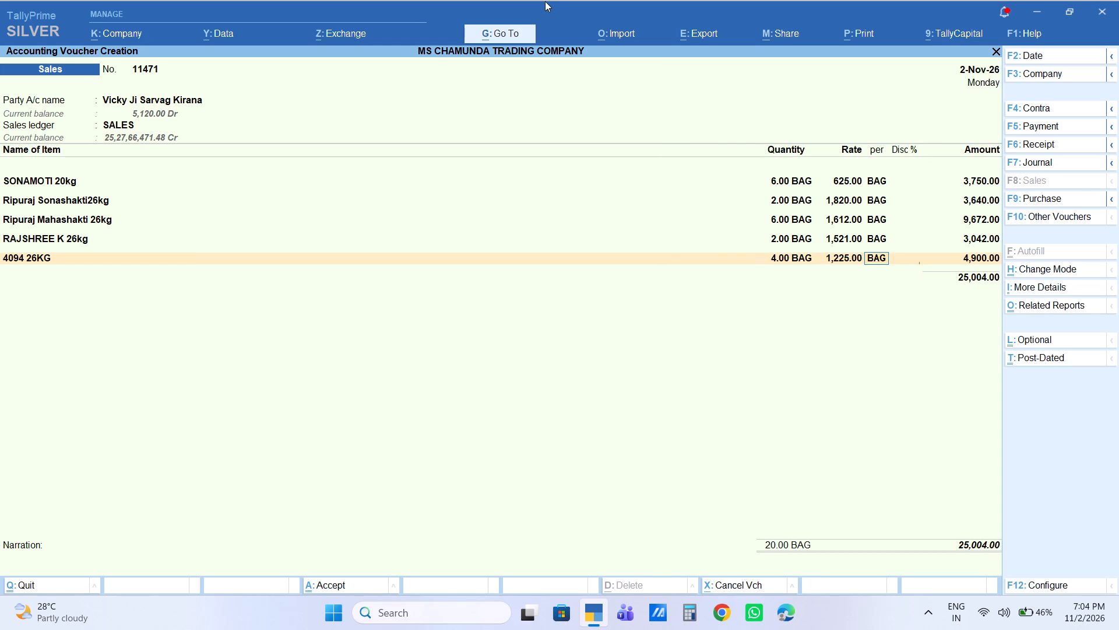
key("Return")
key("Return")
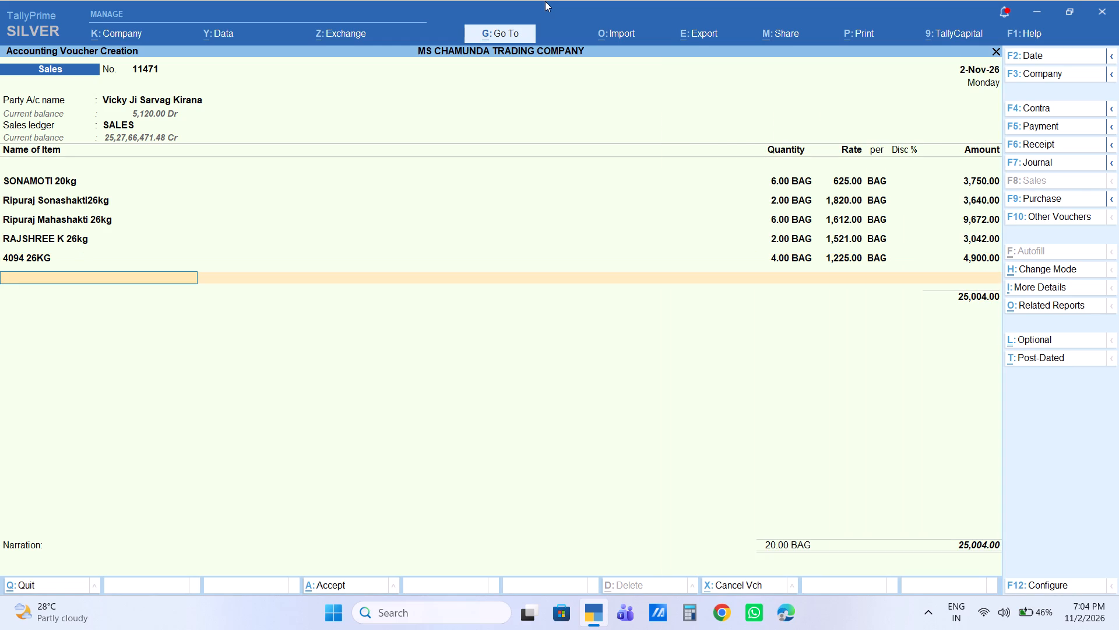
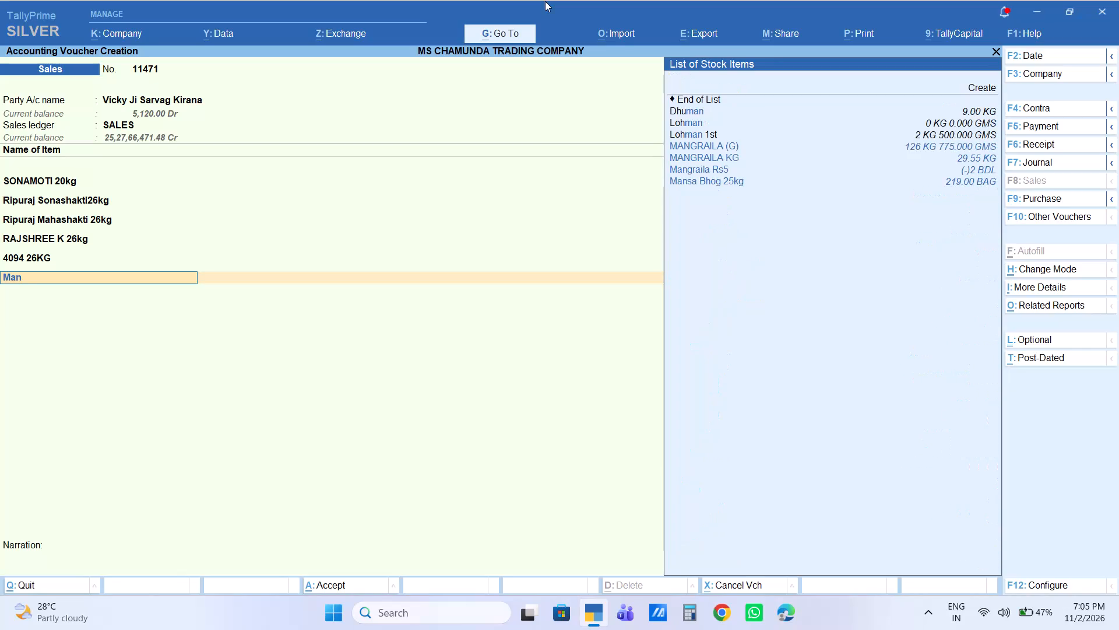
Add 4 bags of Mansa Bhog 25kg at the default rate of 1,300 per bag, without discount.
key("Return")
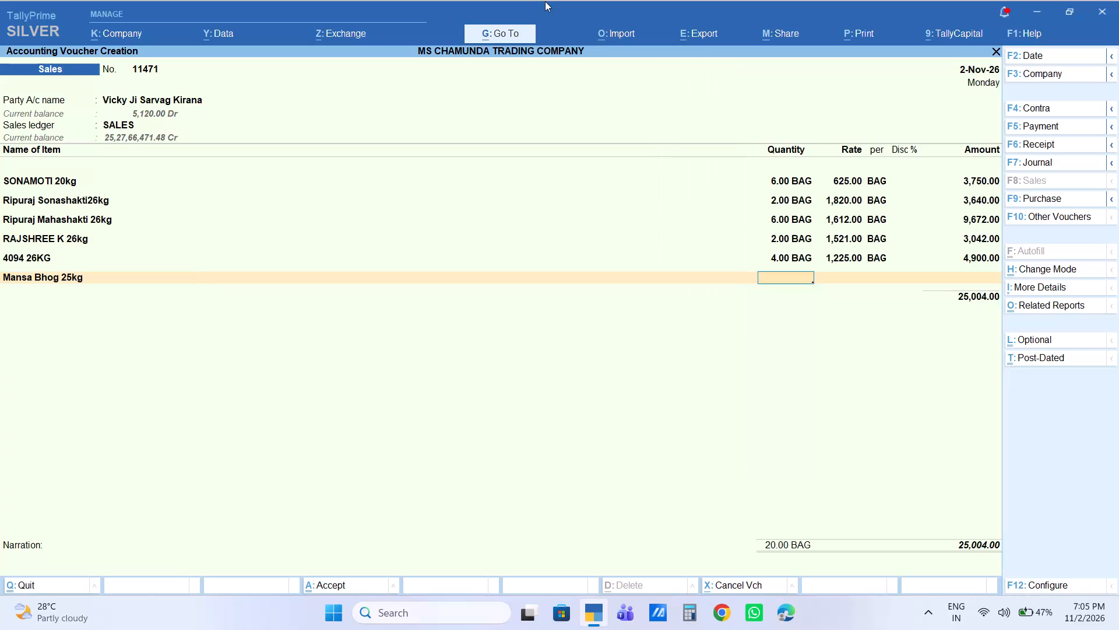
key("4")
key("Return")
key("Return")
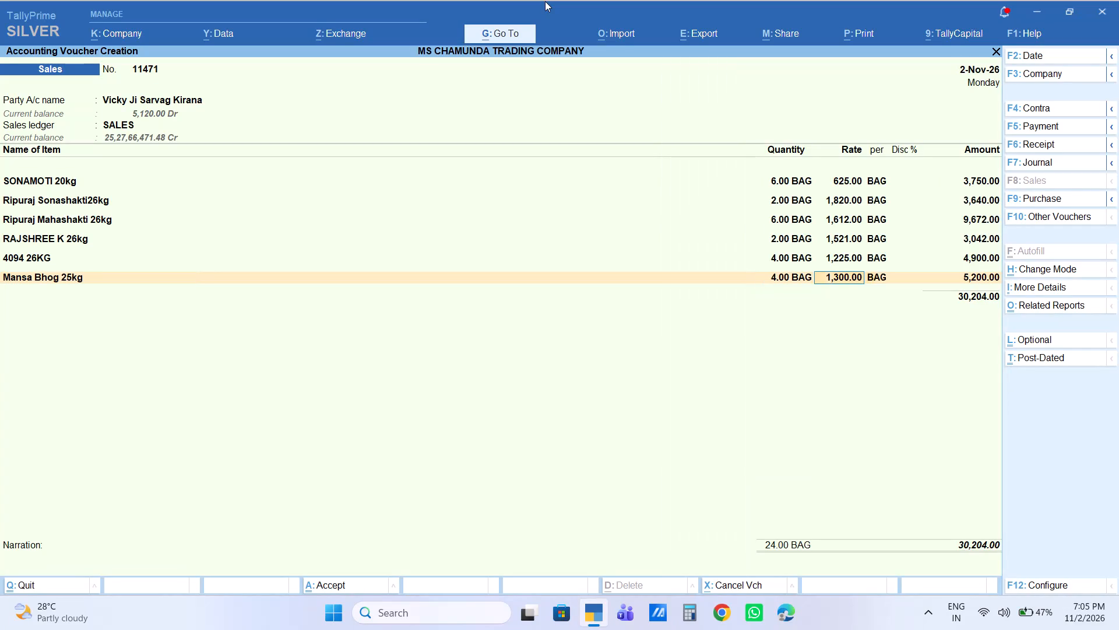
key("Return")
key("Return")
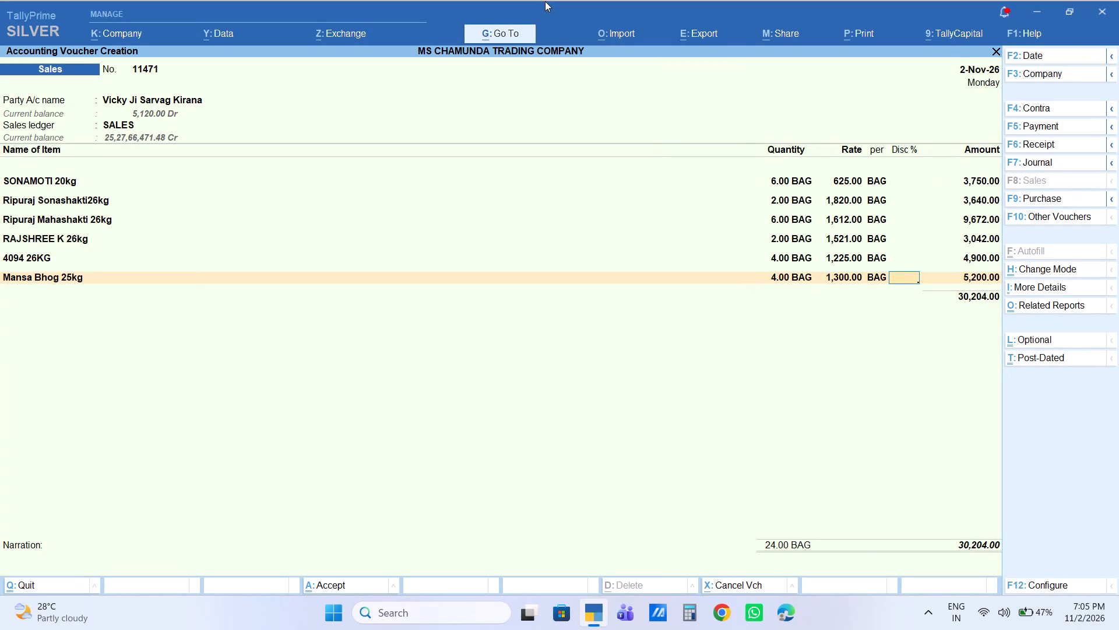
key("Return")
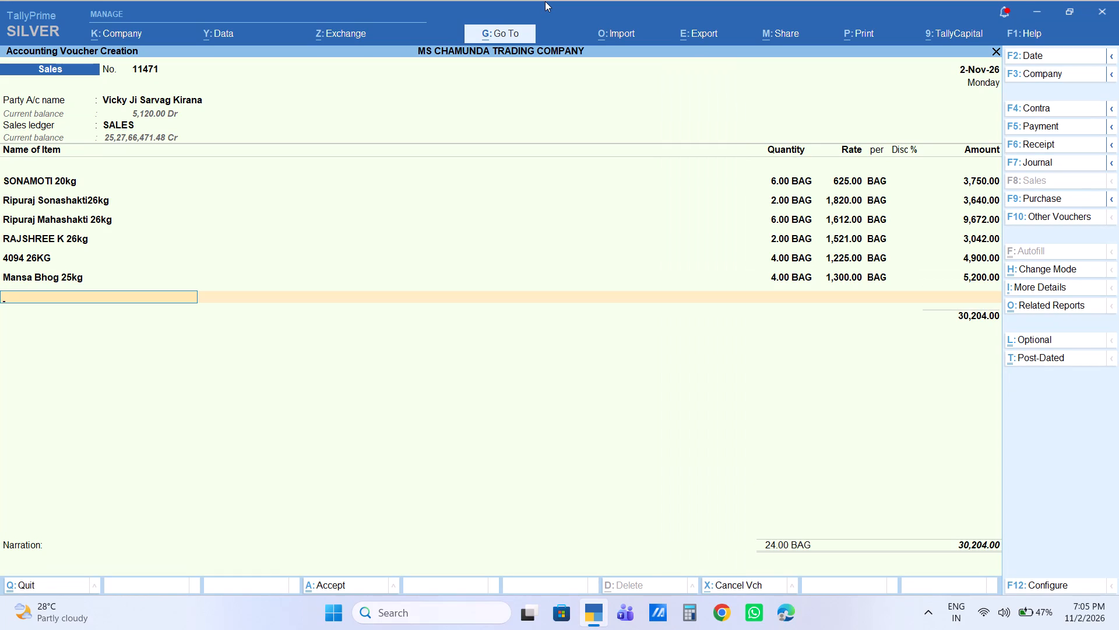
Add 4 bags of Rajkanya 25kg at the default rate of 1,120 per bag, without discount.
type("ra")
type("jka")
key("Return")
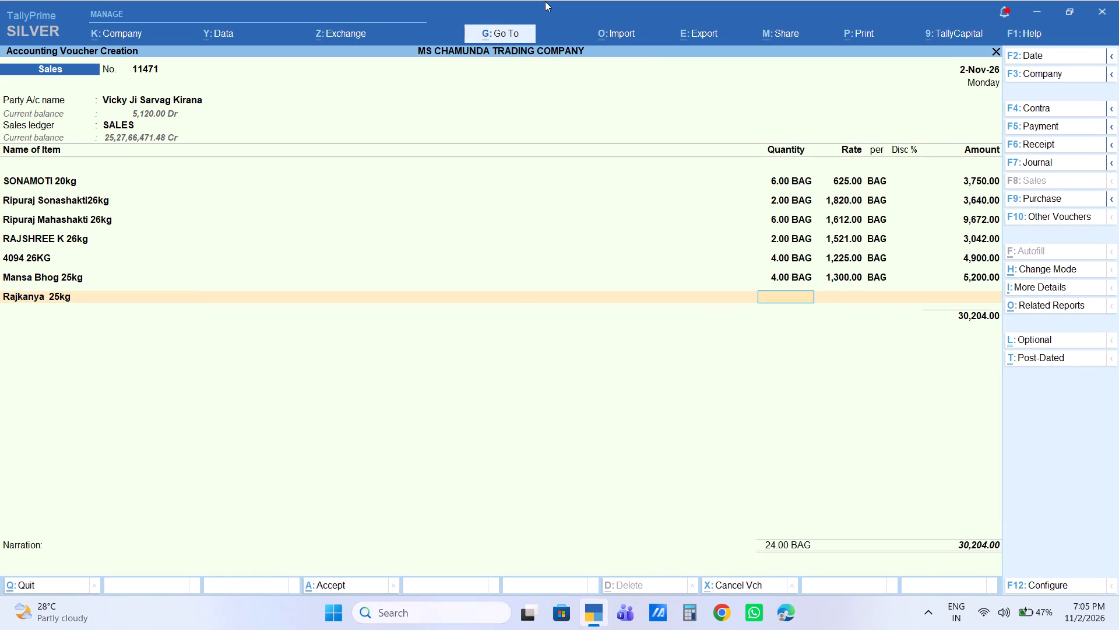
key("4")
key("Return")
key("Return")
key("Return")
key("Return")
key("Return")
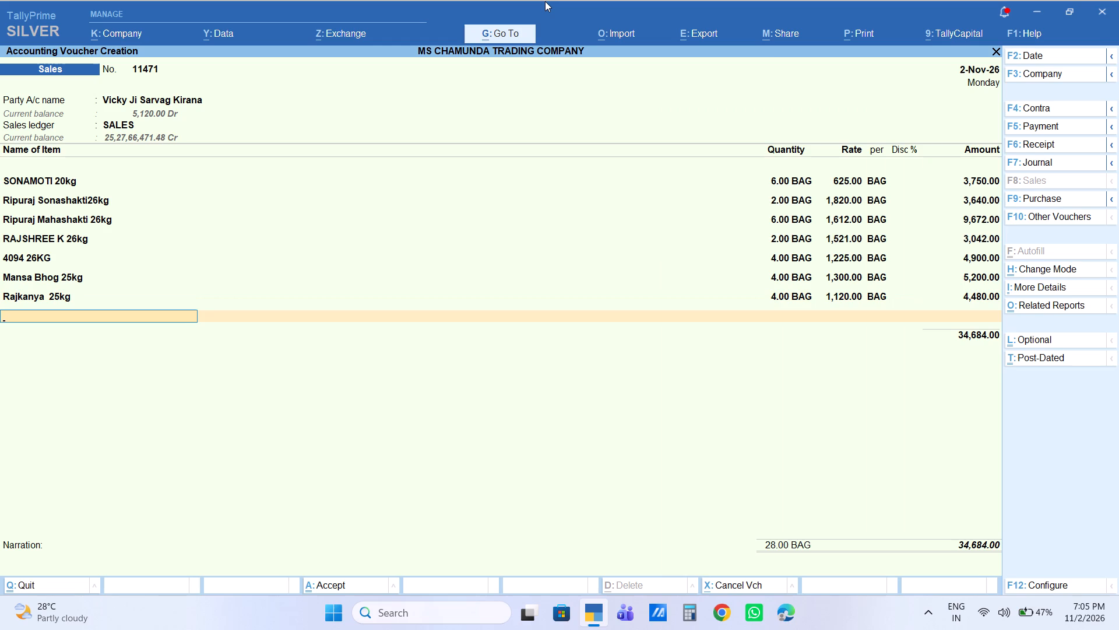
Add 4 bags of Fortune Rice 25kg at the default rate of 1,120 per bag, without discount.
type("foty")
type("rt")
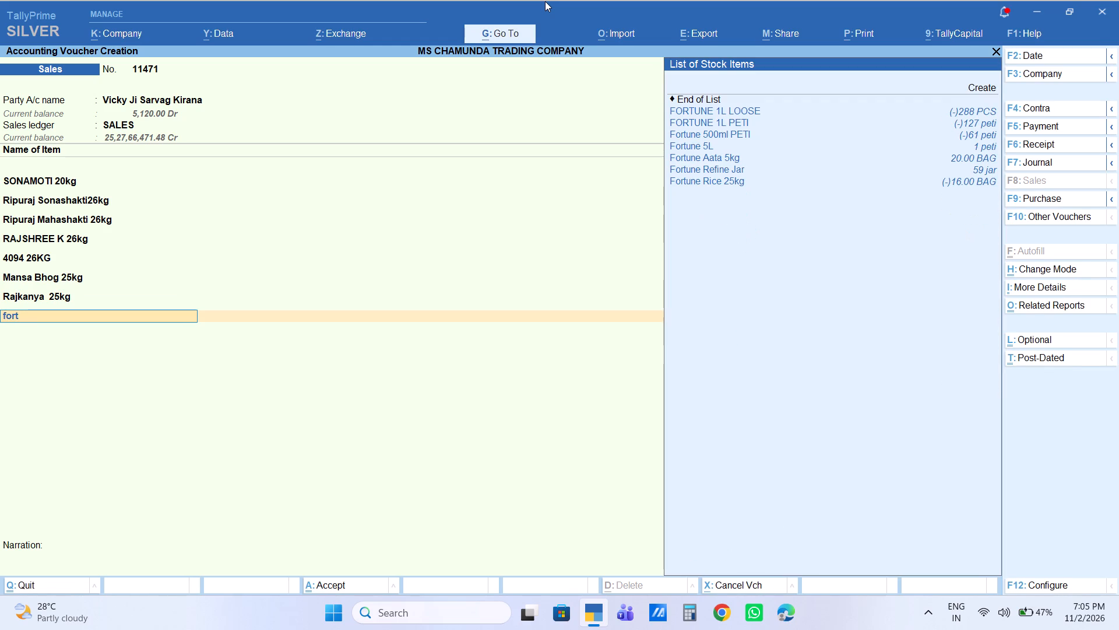
key("Down")
key("Down")
key("Down")
key("Down")
key("Down")
key("Down")
key("Down")
key("Down")
key("Up")
key("Up")
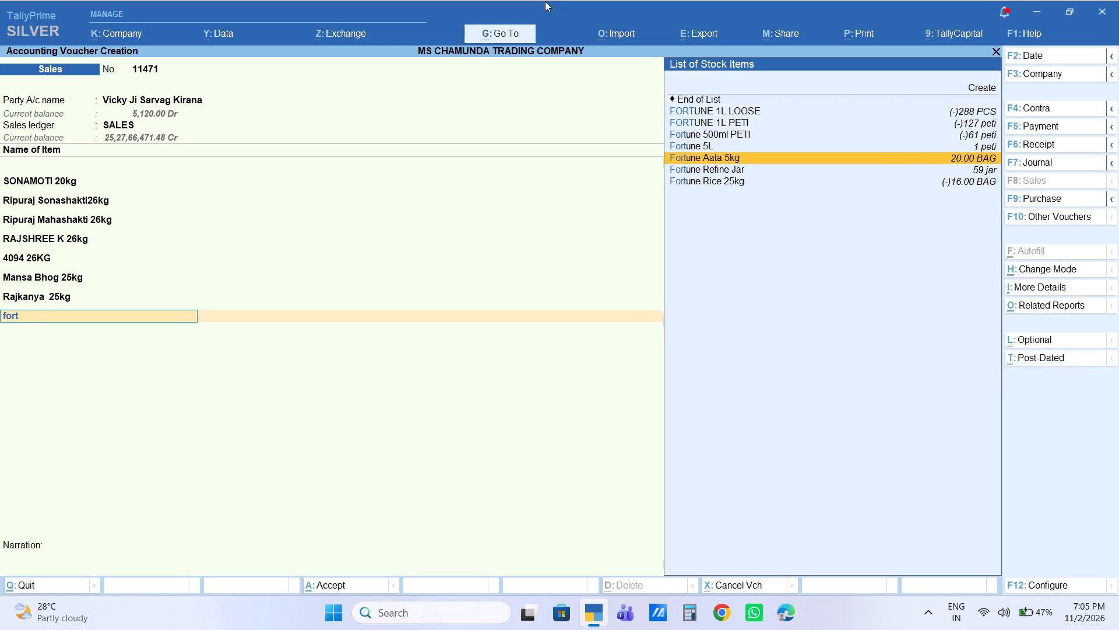
key("Down")
key("Down")
key("Return")
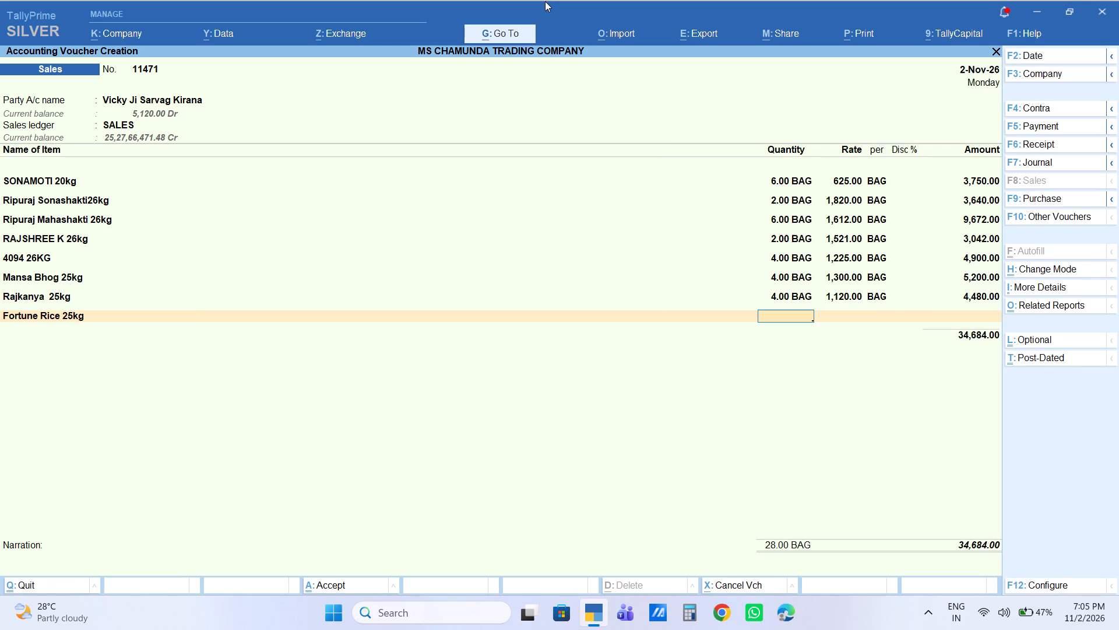
key("4")
key("Return")
key("Return")
key("Return")
key("Return")
key("Return")
key("Return")
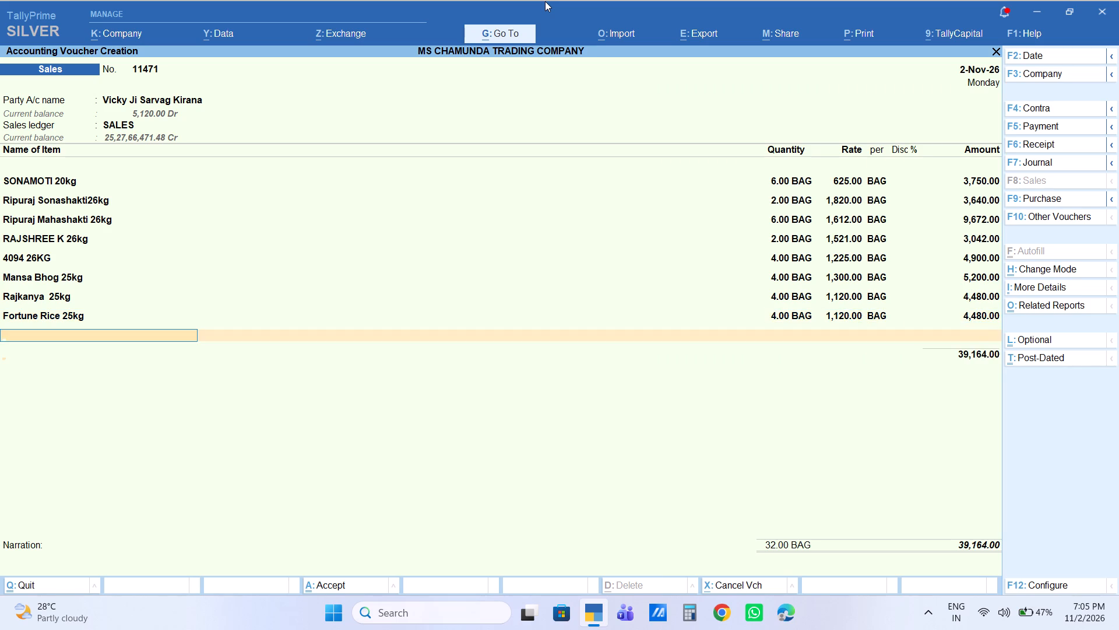
key("BackSpace")
key("Return")
Add 4 peti of SALONI 1L PETI at the default rate of 3,120 per peti, without discount.
type("sa")
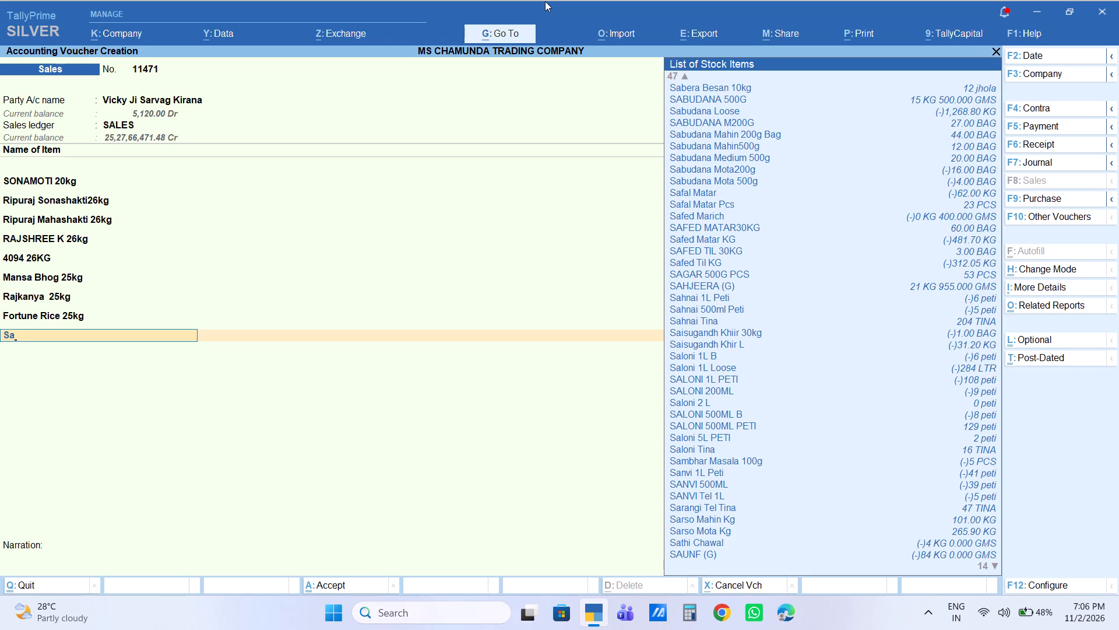
type("loni")
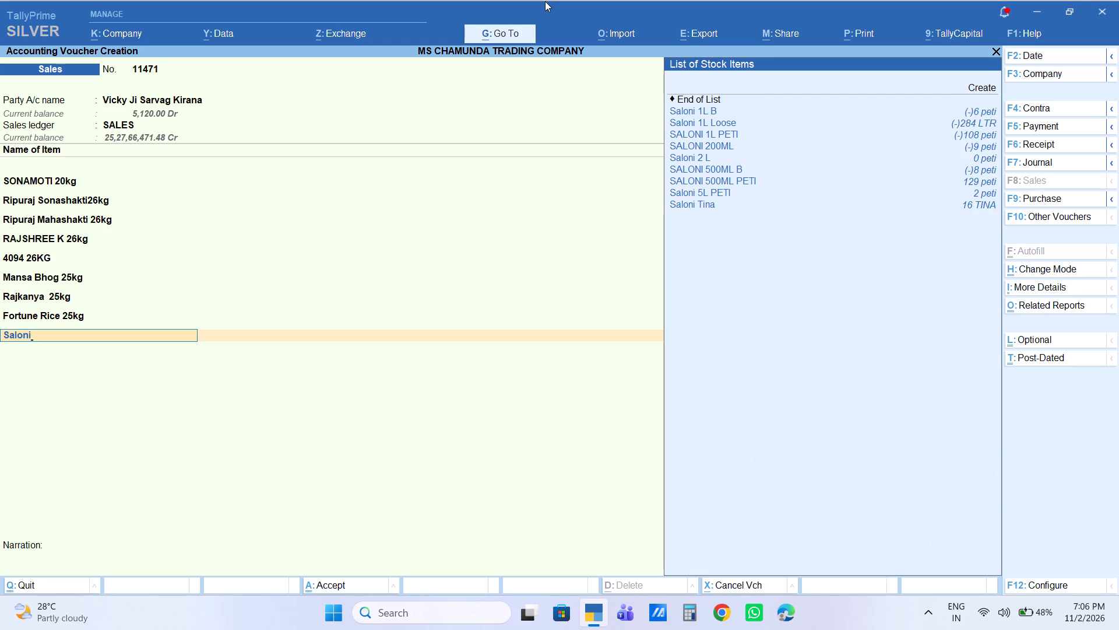
key("Down")
key("Down")
key("Down")
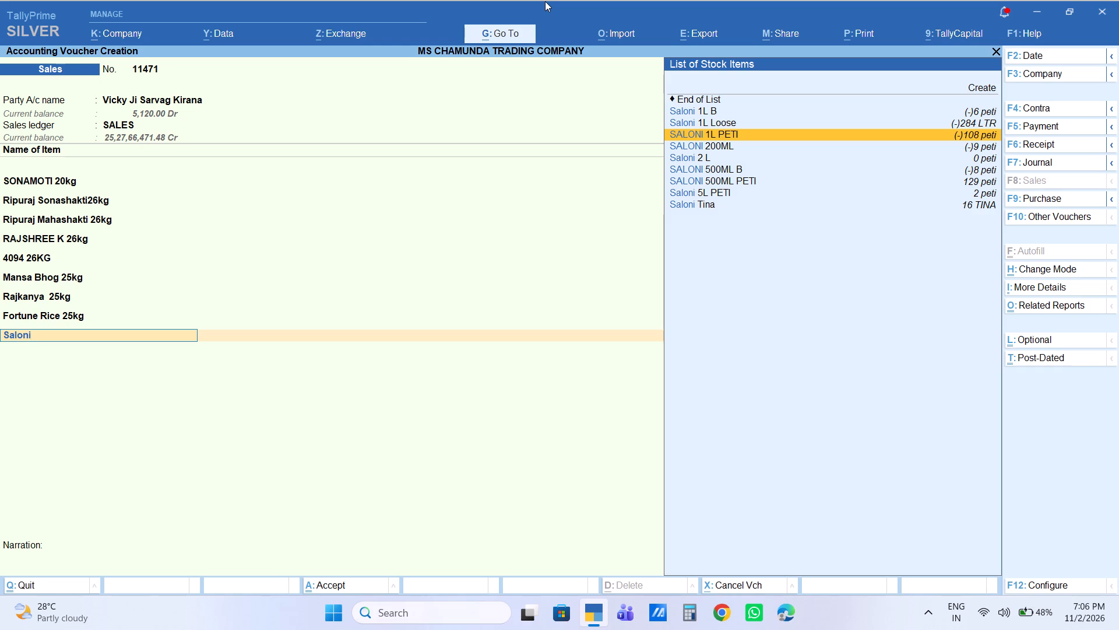
key("Return")
key("4")
key("Return")
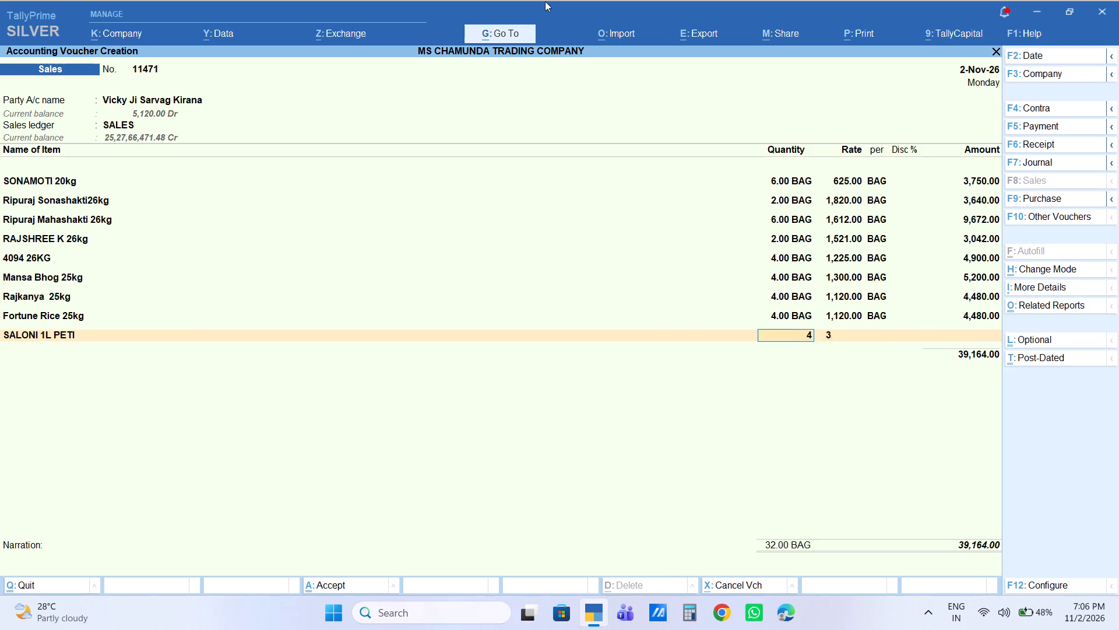
key("Return")
key("Return")
key("Return")
key("Return")
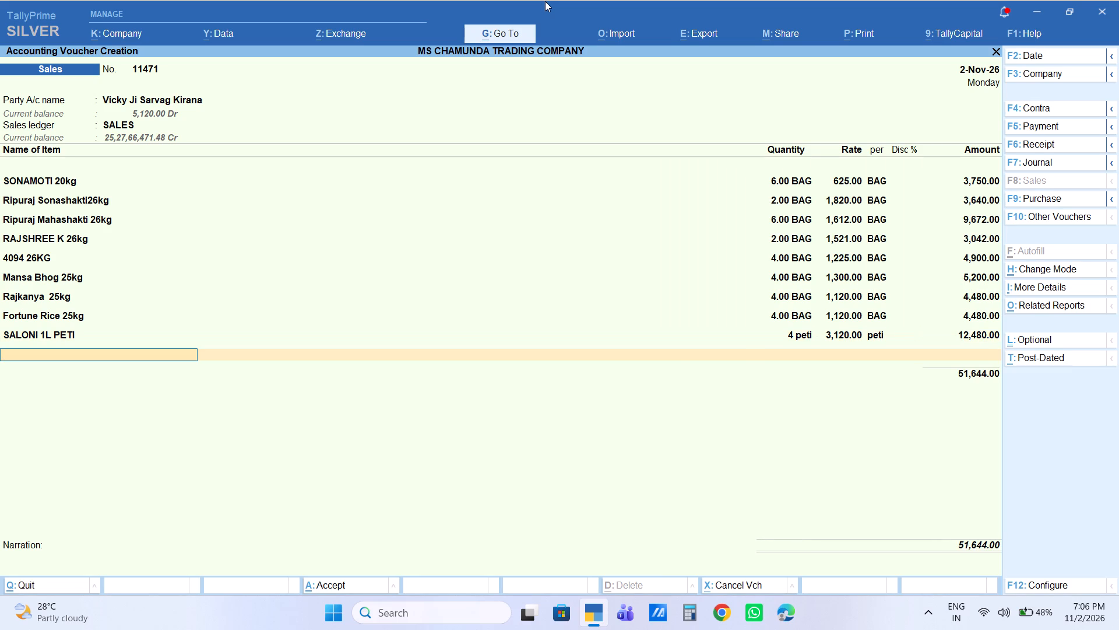
Add 3 peti of SALONI 500ML PETI at the default rate of 3,530 per peti, without discount.
type("sa")
type("loni500")
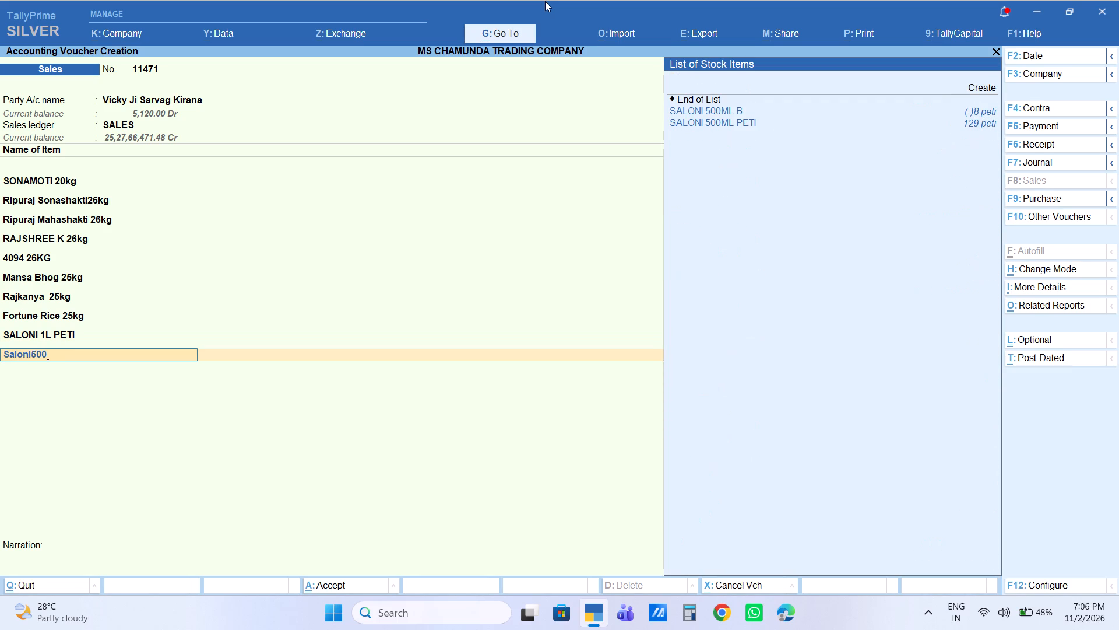
key("Down")
key("Down")
key("Return")
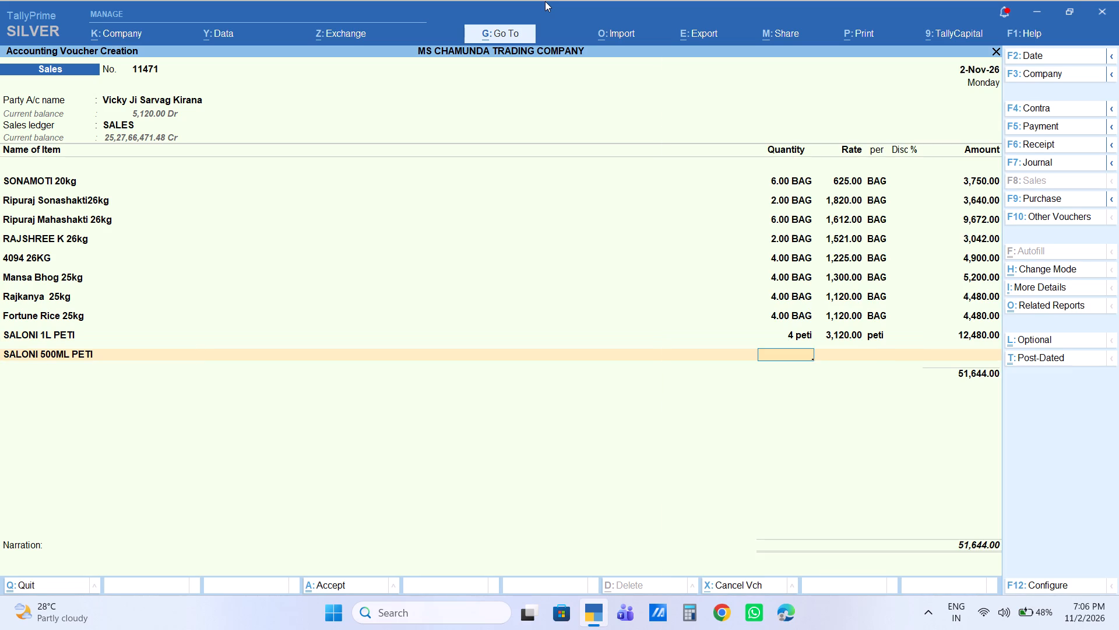
key("3")
key("Return")
key("Return")
key("Return")
key("Return")
key("Return")
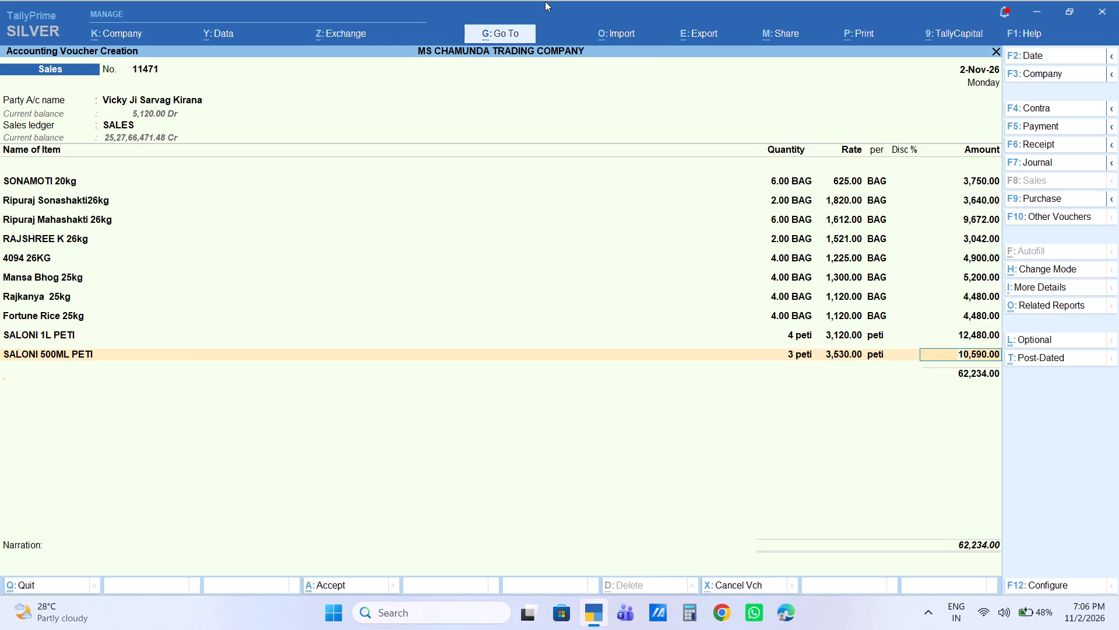
Add 3 peti of HATHI 1L at the default rate of 3,140 per peti, without discount.
type("hathi")
key("1")
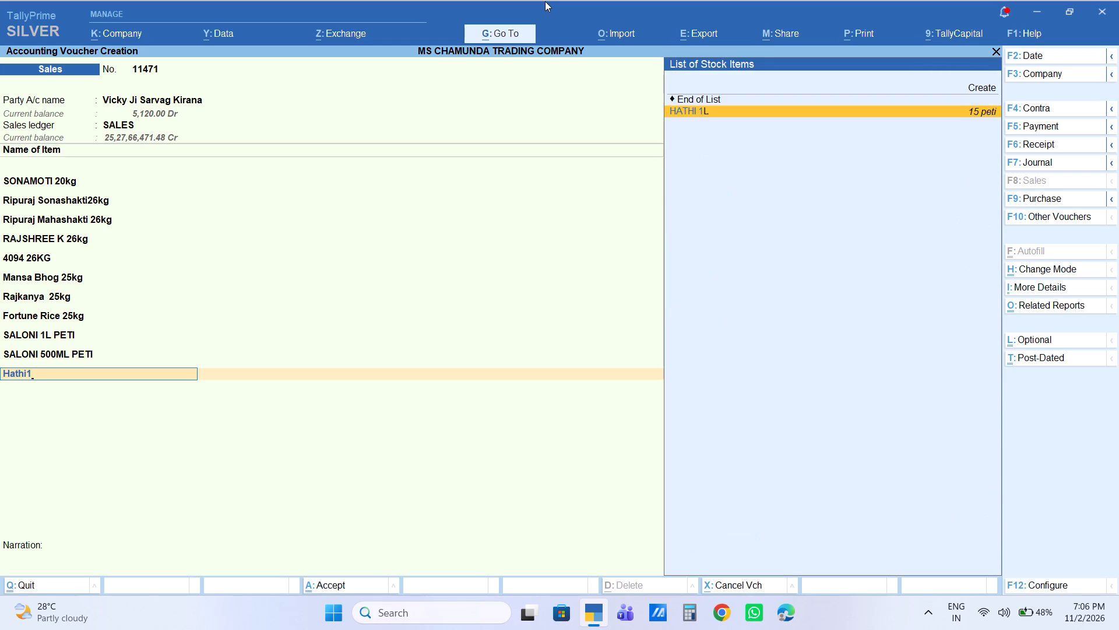
key("Return")
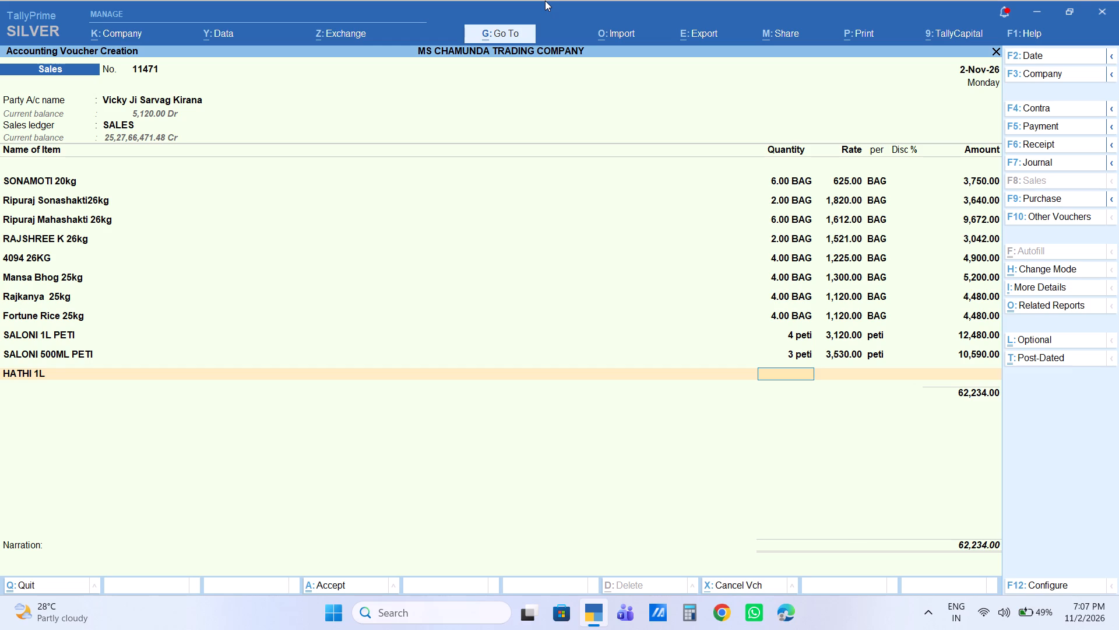
key("3")
key("Return")
key("Return")
key("Return")
key("Return")
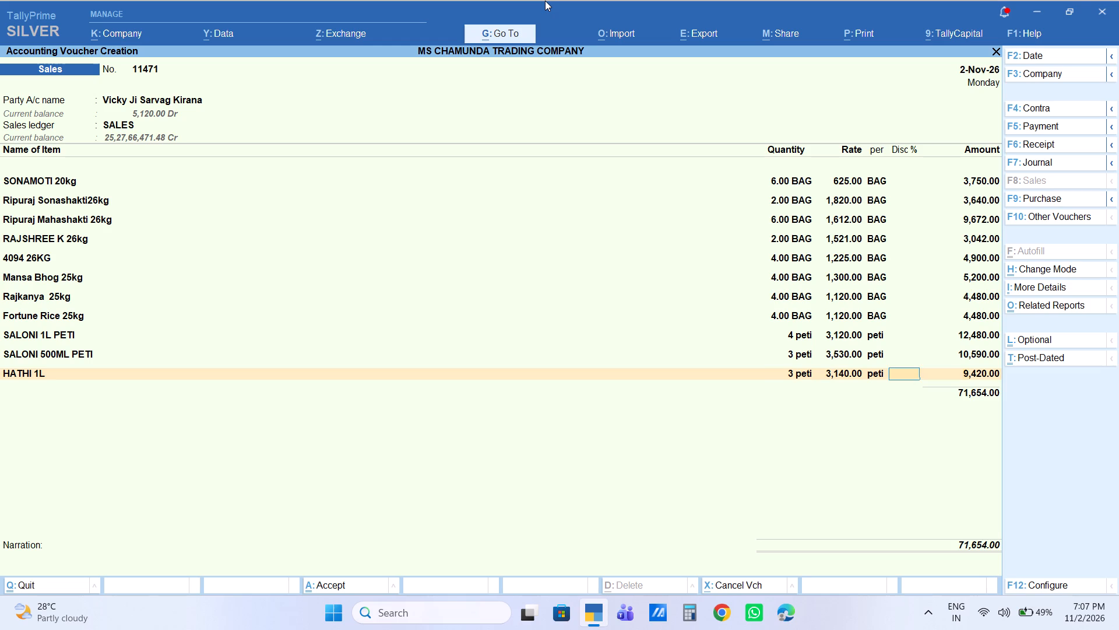
key("Return")
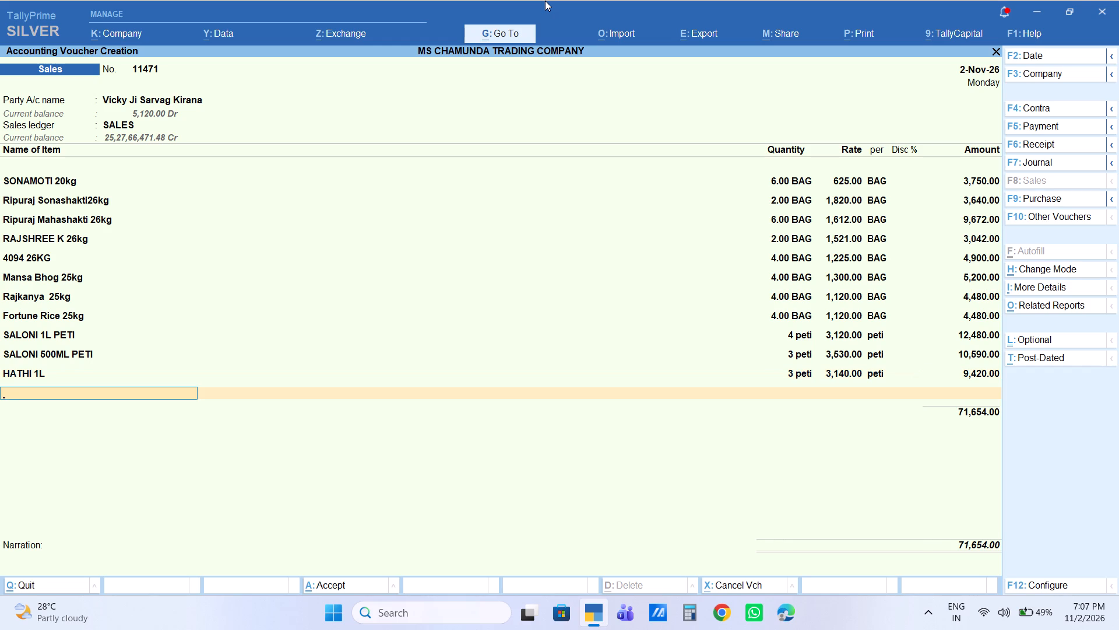
Add 2 peti of HATHI 500ML at the default rate of 3,600 per peti, without discount.
type("hathi")
type("50")
key("Return")
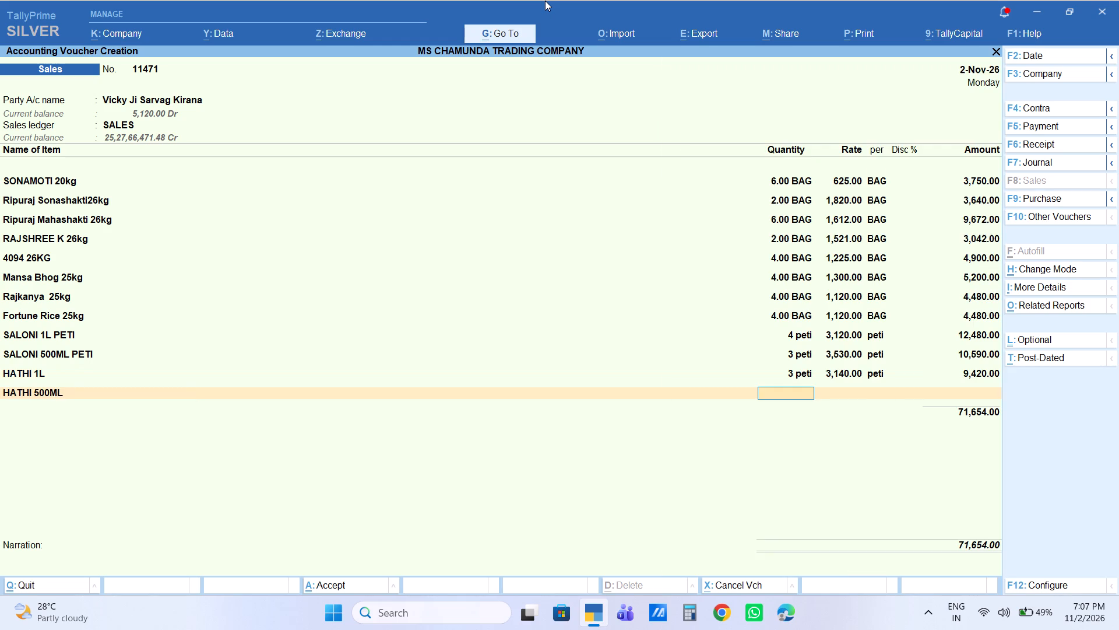
key("2")
key("Return")
key("Return")
key("Return")
key("Return")
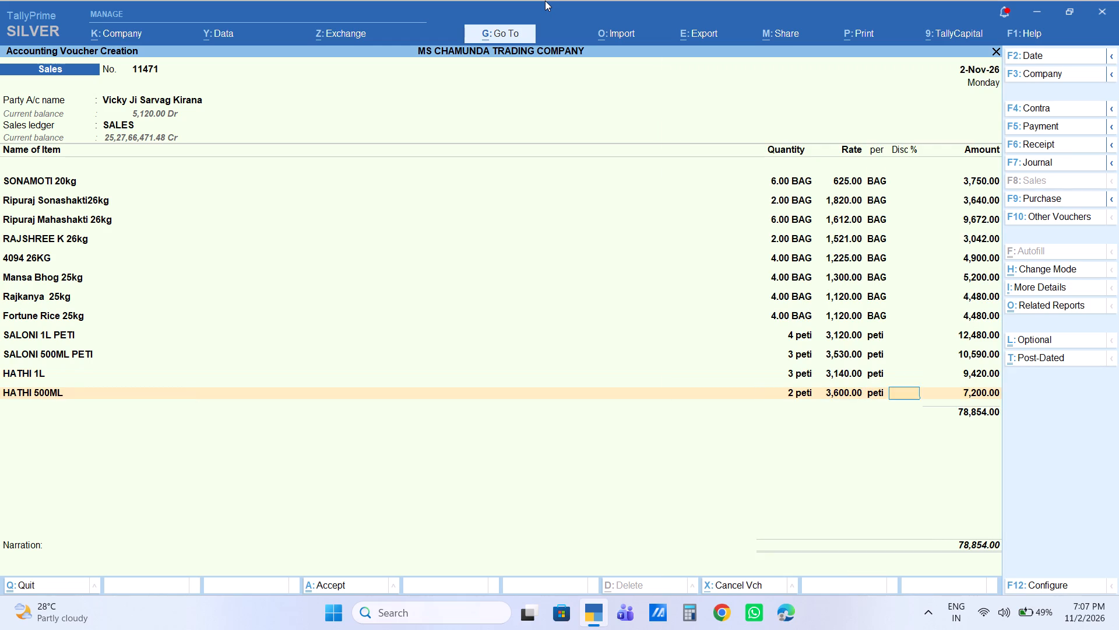
key("Return")
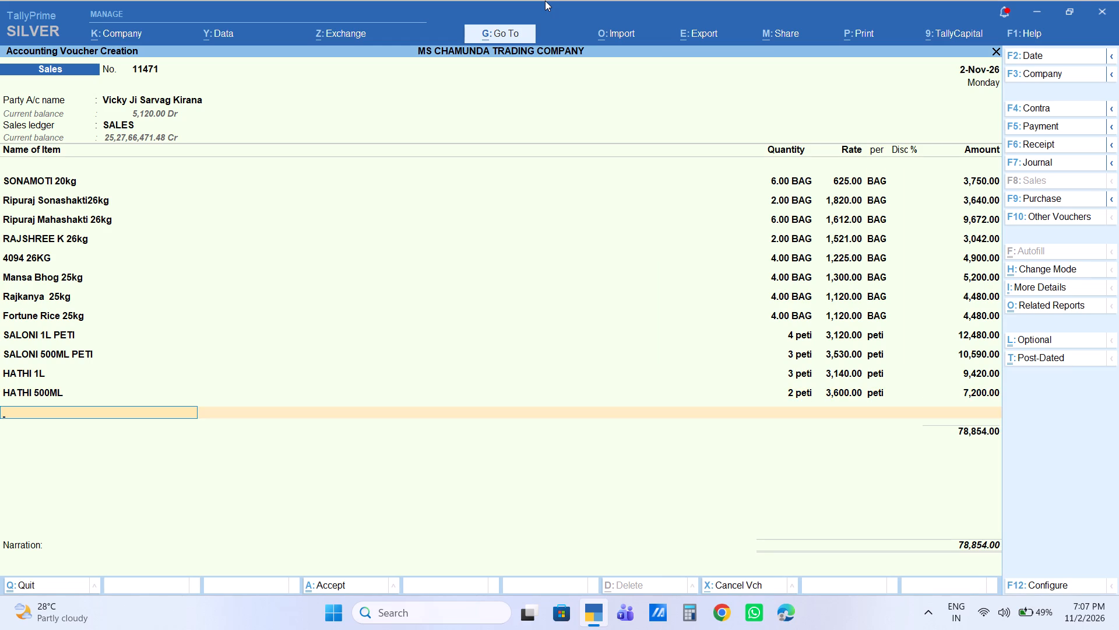
Add 2 peti of DHARA 1L at the default rate of 2,340 per peti, without discount.
type("dhara")
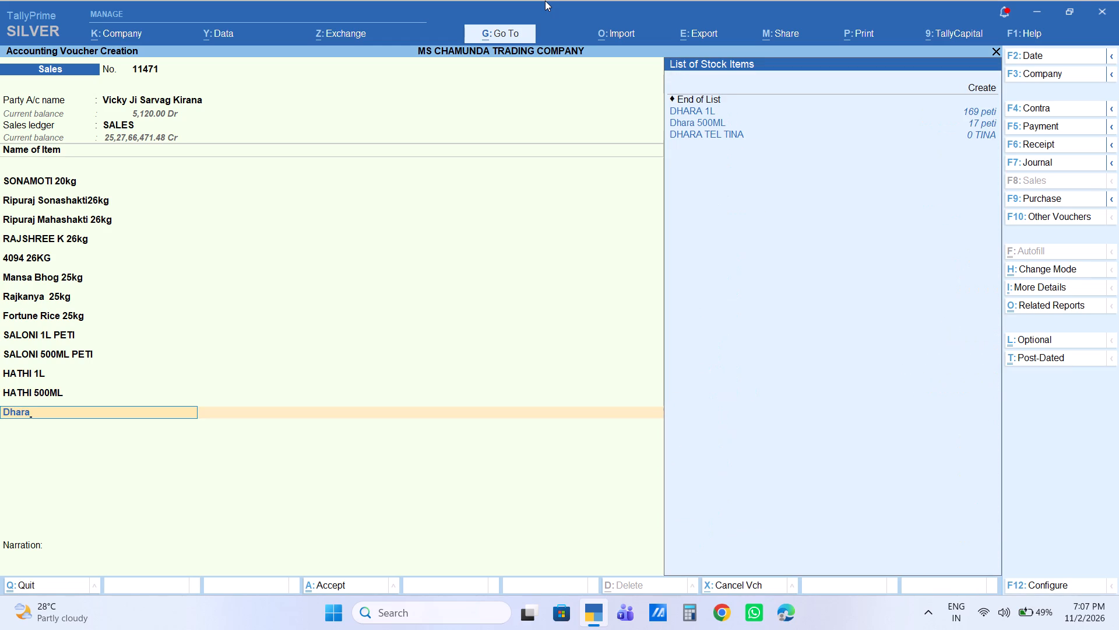
key("1")
key("Return")
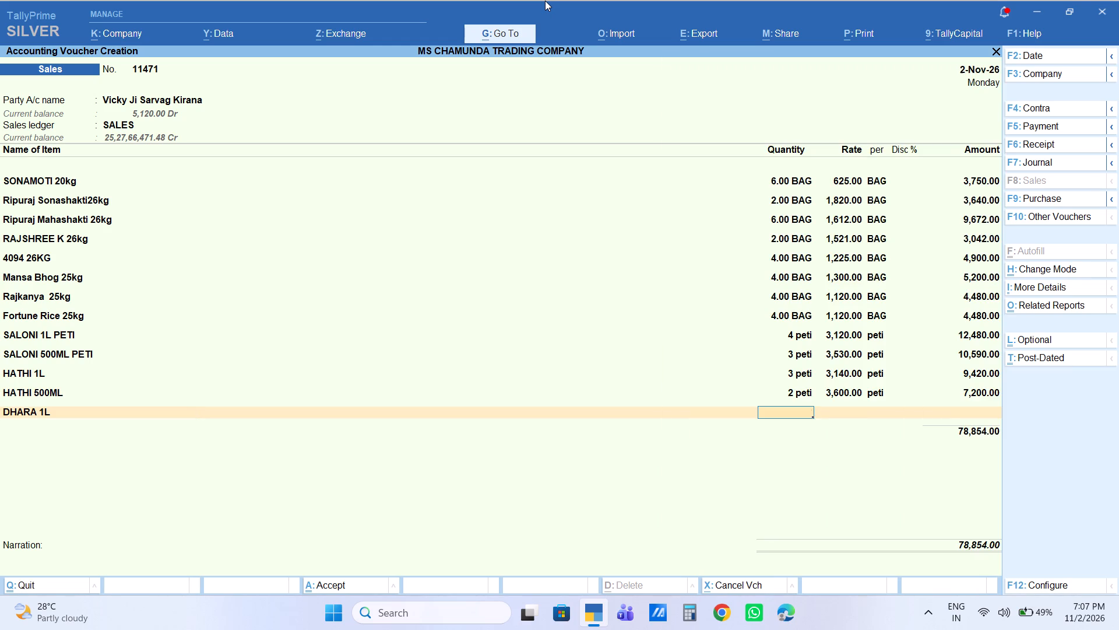
key("2")
key("Return")
key("Return")
key("Return")
key("Return")
key("Return")
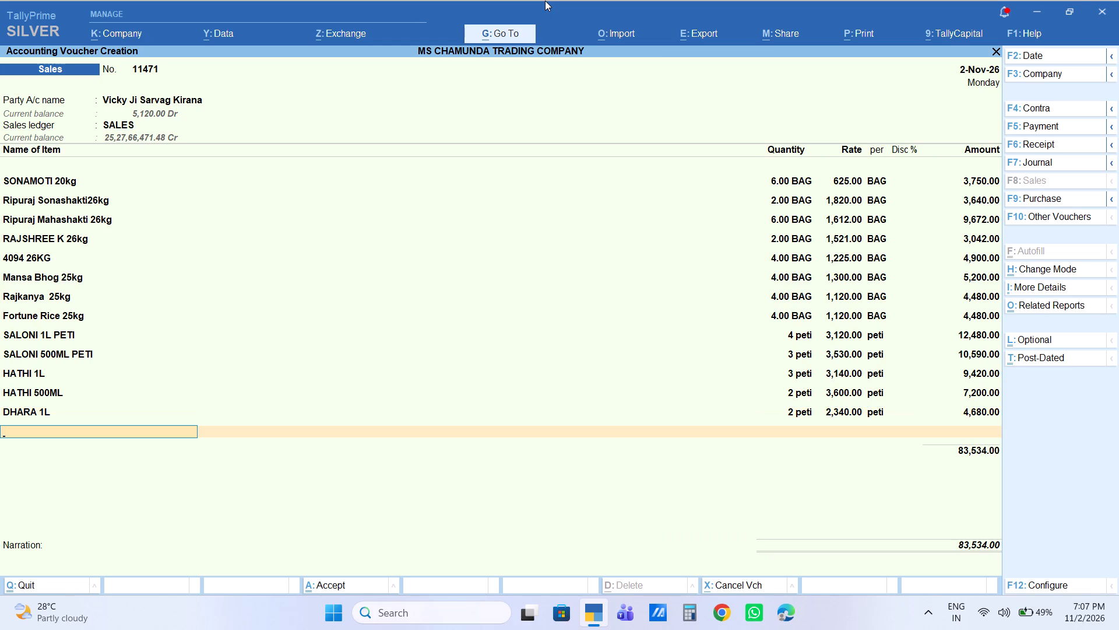
Add 4 peti of Hathi R 1L at the default rate of 1,550 per peti, without discount.
type("hathi re")
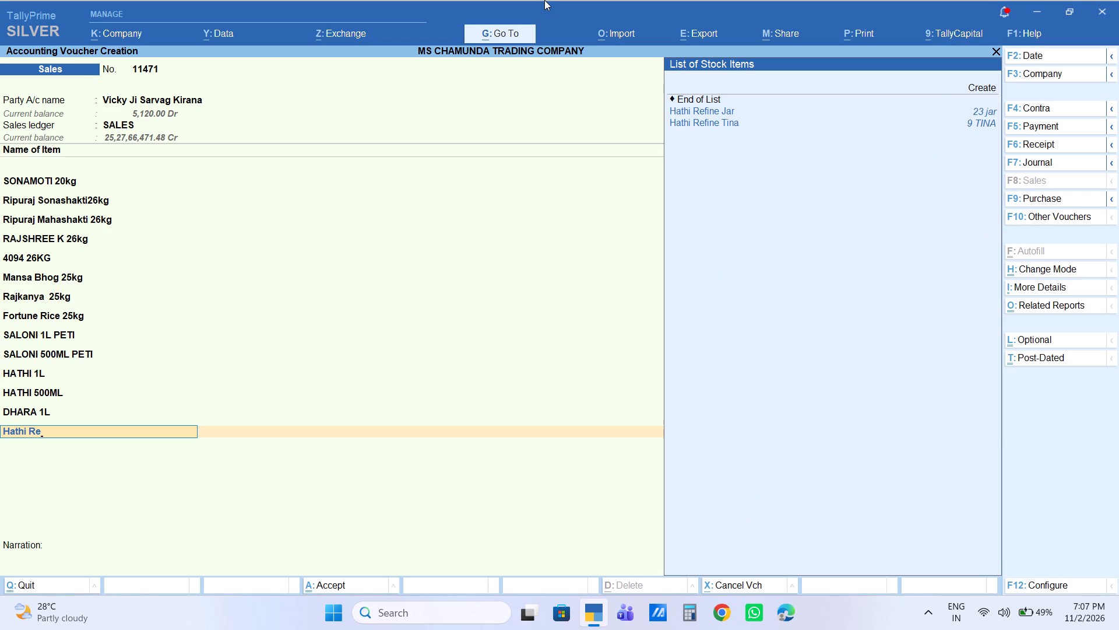
key("BackSpace")
key("BackSpace")
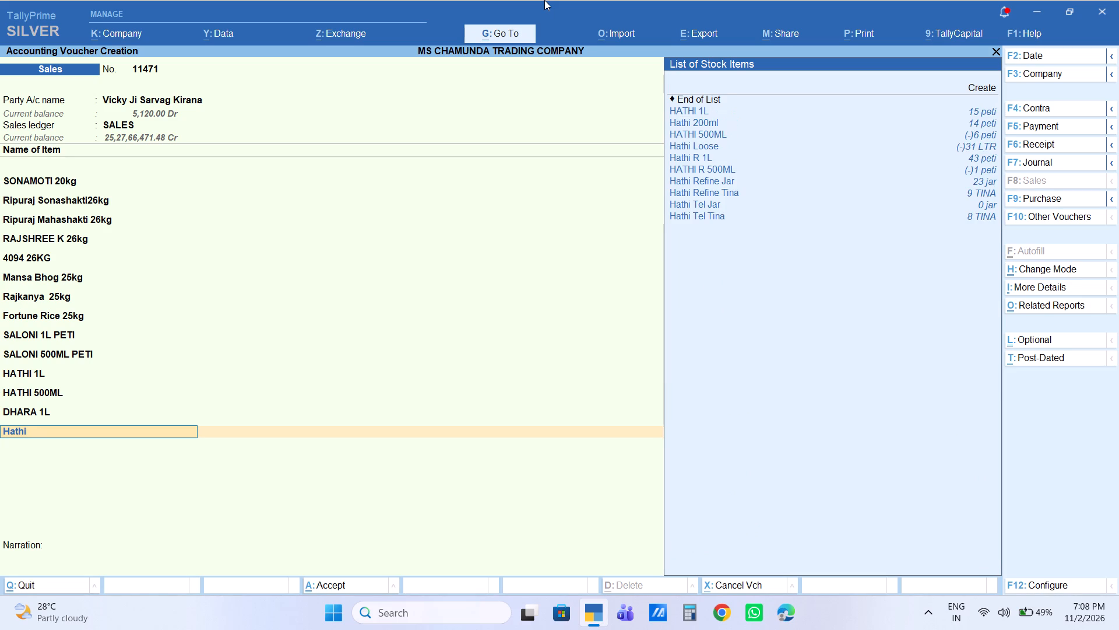
key("Down")
key("Down")
key("Down")
key("Down")
key("Down")
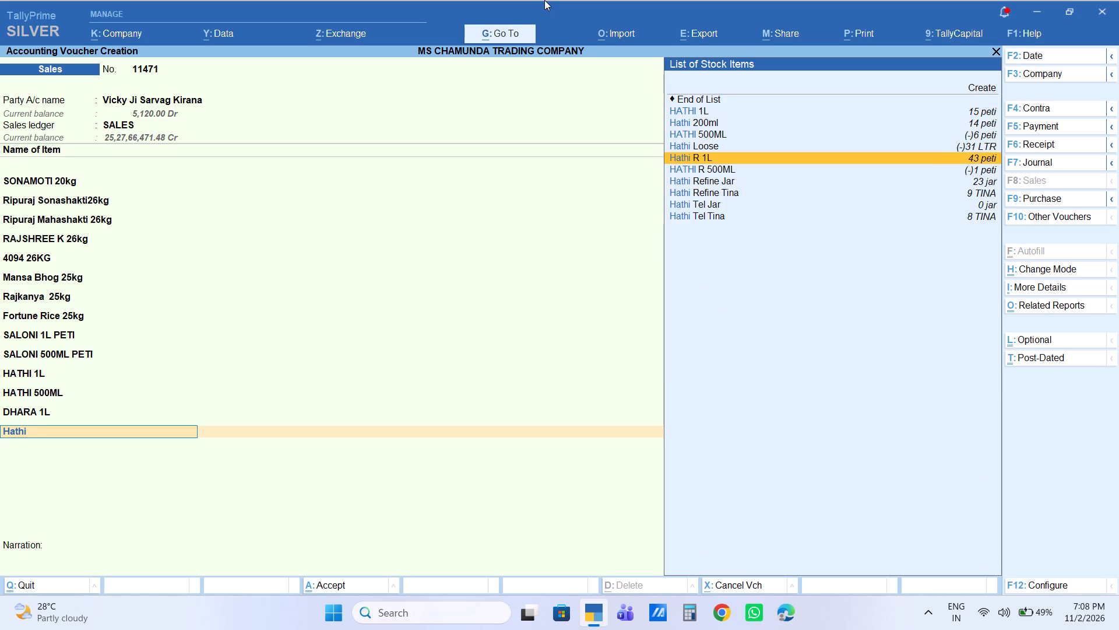
key("Return")
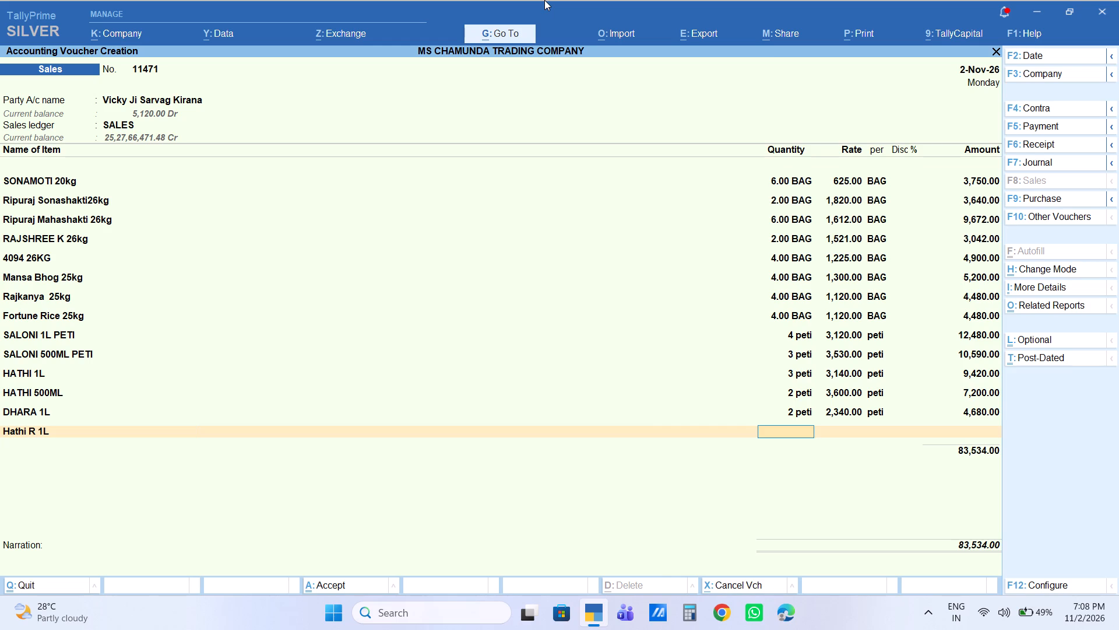
key("4")
key("Return")
key("Return")
key("Return")
key("Return")
key("Return")
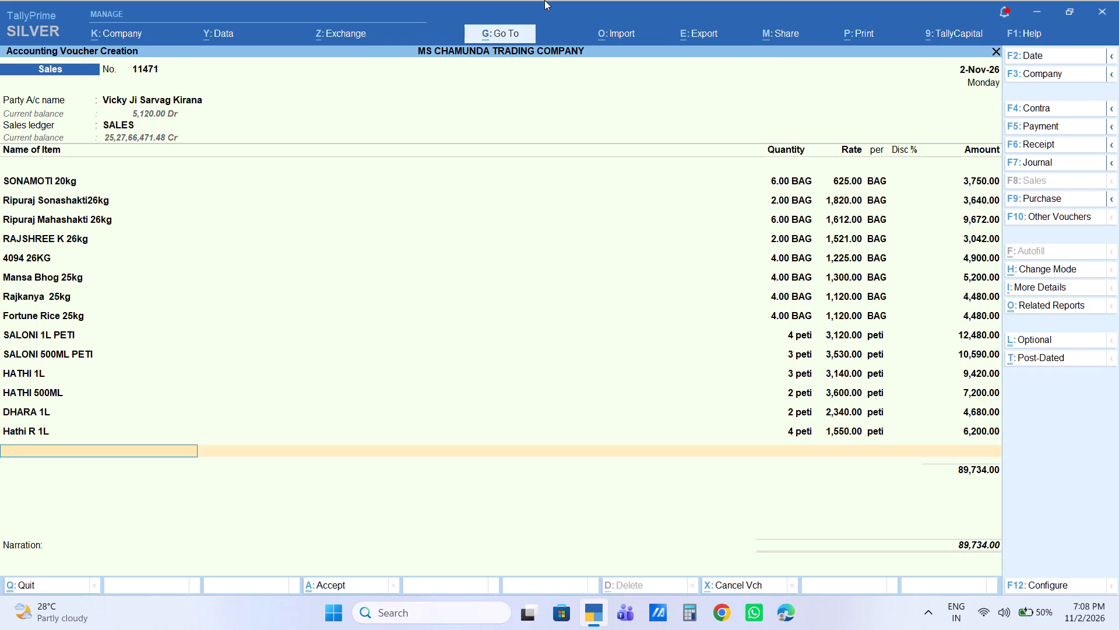
Add 3 peti of FORTUNE 1L PETI at the default rate of 2,620 per peti, without discount.
type("fort")
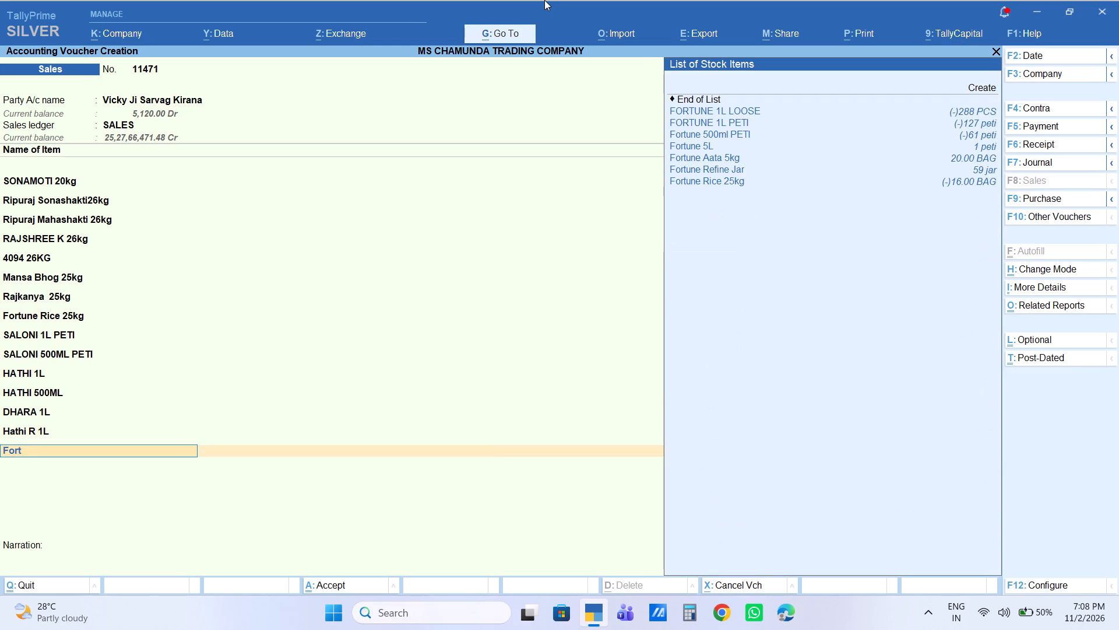
key("Down")
key("Down")
key("Return")
key("3")
key("Return")
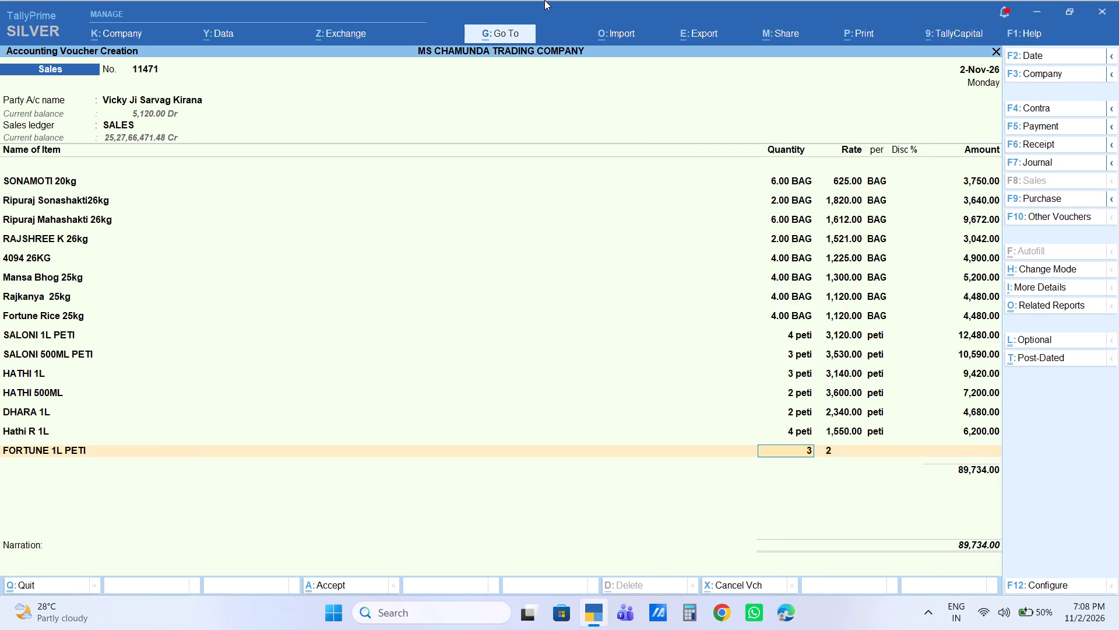
key("Return")
key("Return")
key("Return")
key("Return")
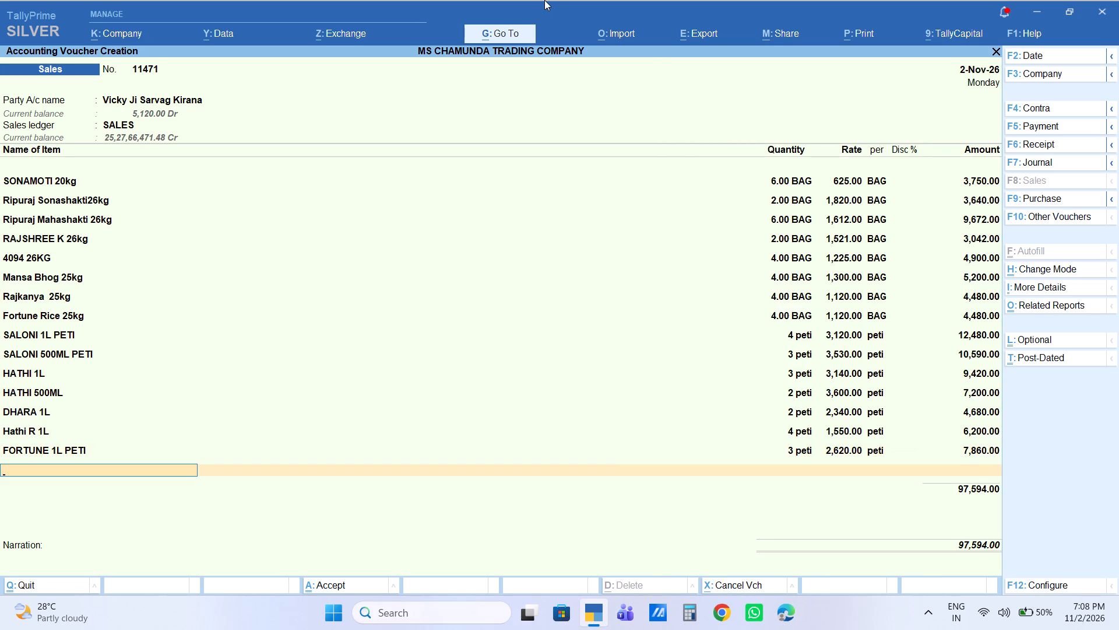
Add 4 peti of Fortune 500ml PETI at the default rate of 2,020 per peti, without discount.
type("fort")
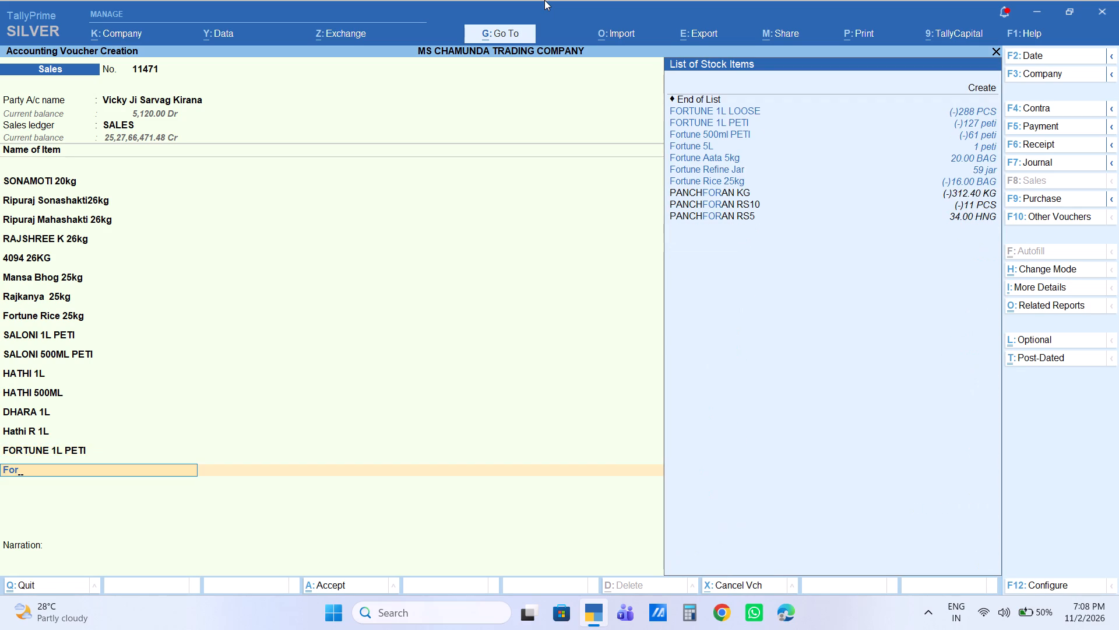
key("Down")
key("Down")
key("Down")
key("Return")
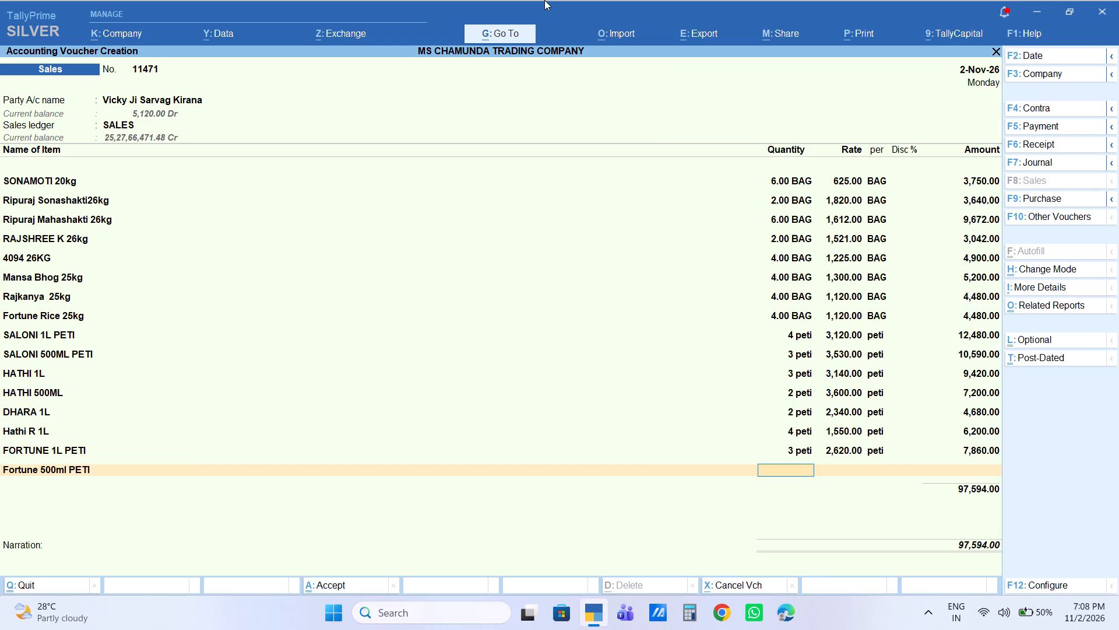
key("4")
key("Return")
key("Return")
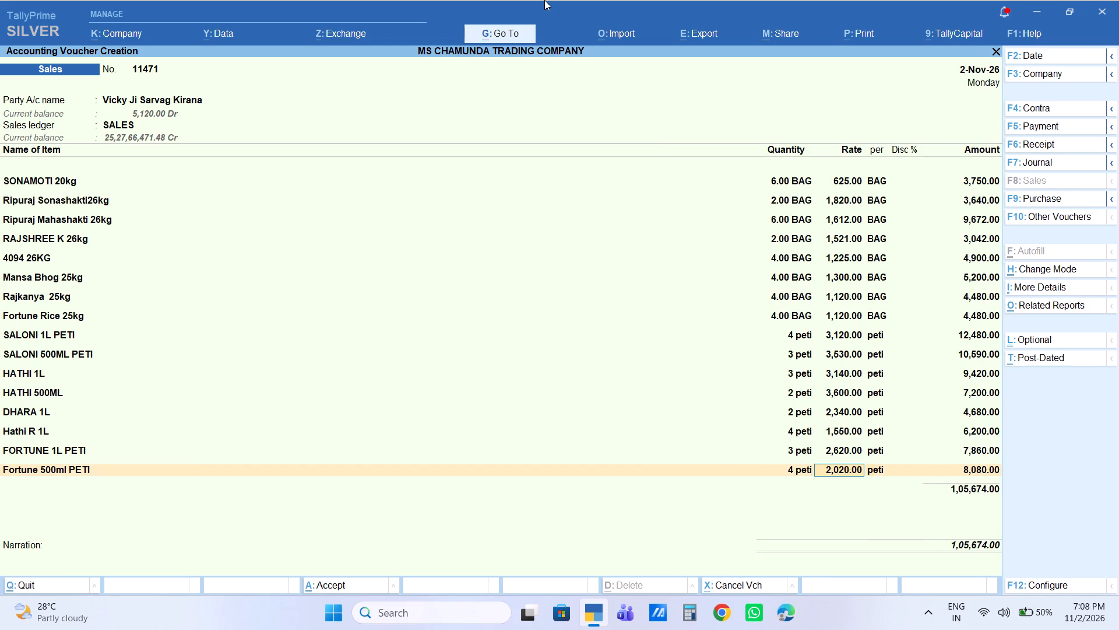
key("Return")
key("Return")
key("Return")
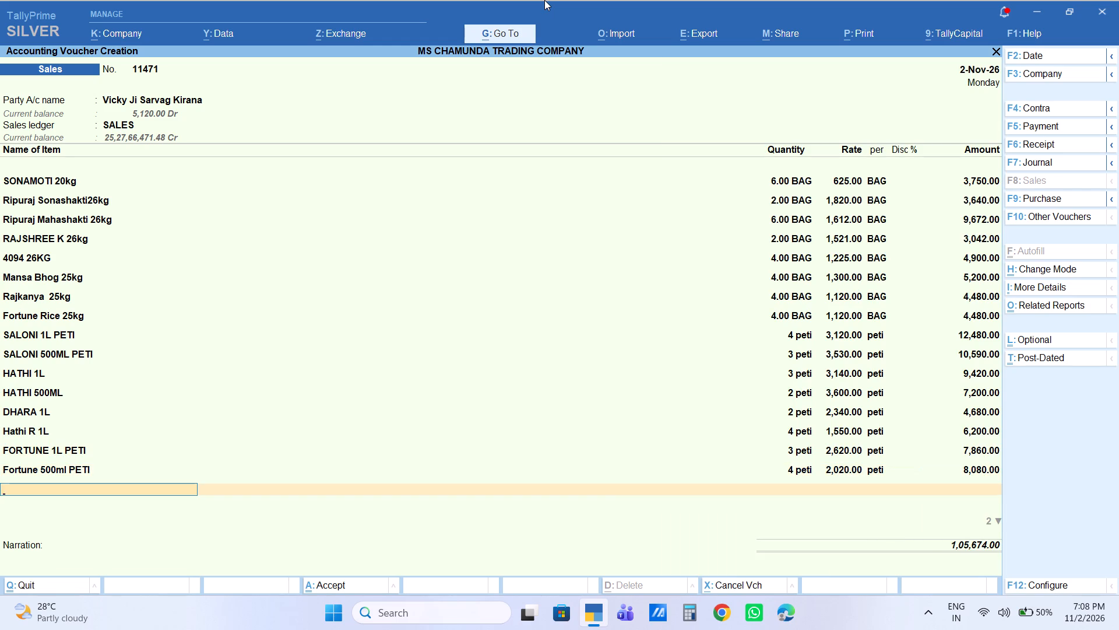
Add 4 bags of Kasturi Rahar30kg at the default rate of 4,050 per bag, without discount.
type("kast")
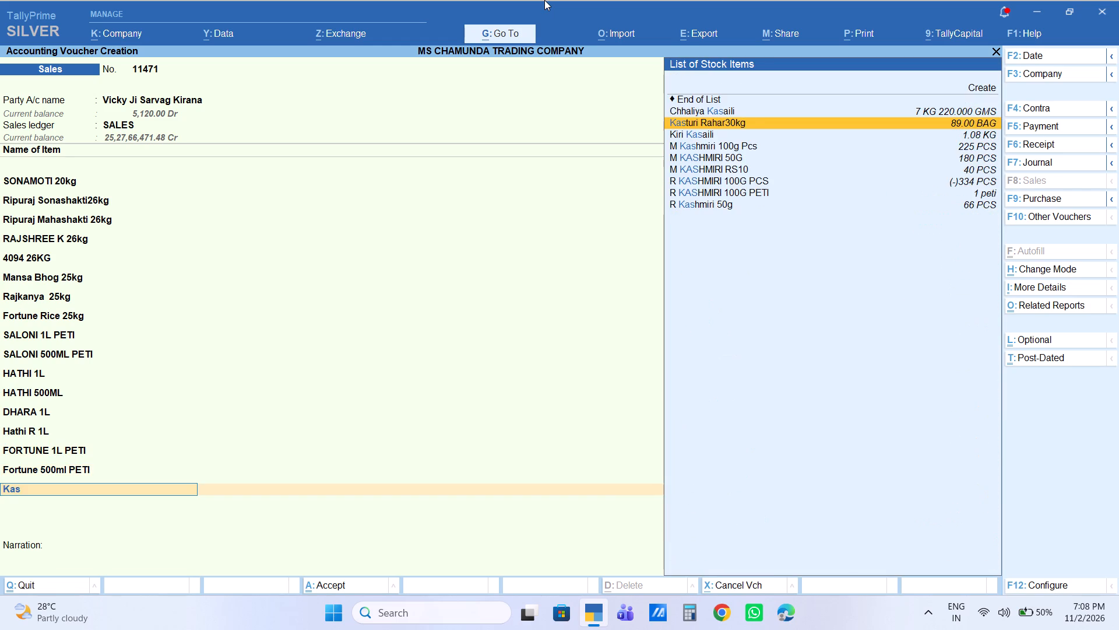
key("Return")
key("4")
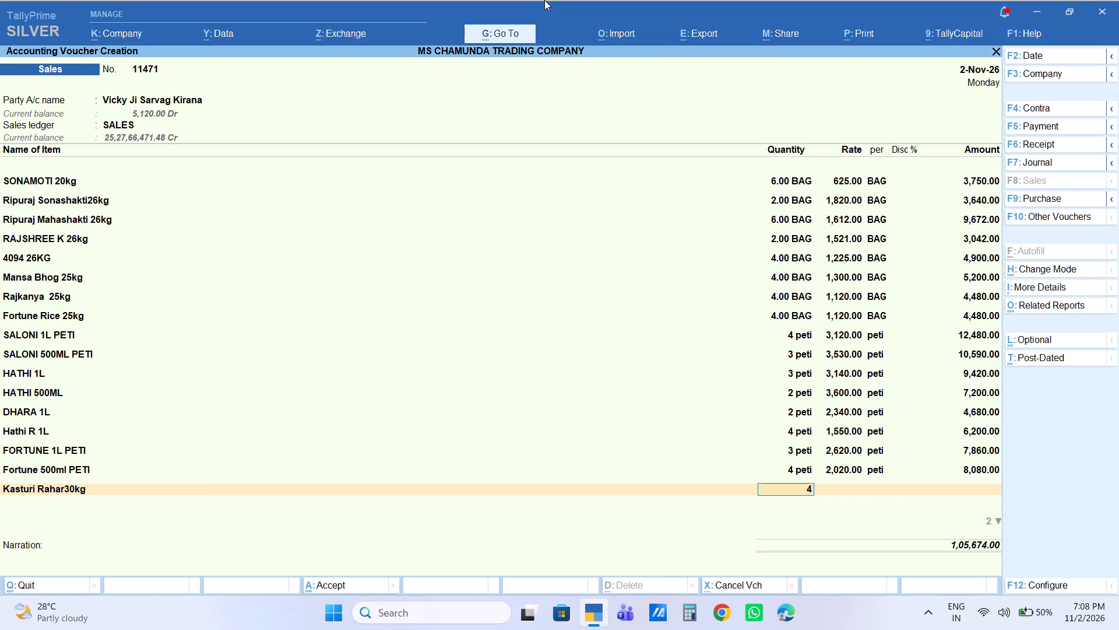
key("Return")
key("Return")
key("Return")
key("Return")
key("Return")
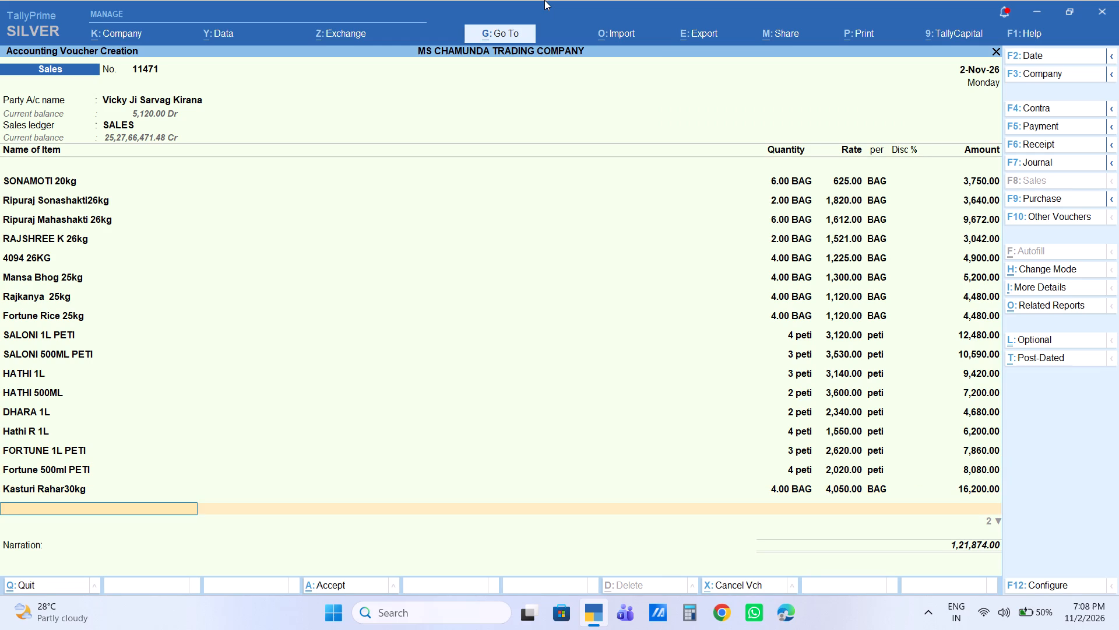
Add 4 bags of MASOOR DAL 30kg at the default rate of 2,100 per bag, without discount.
type("masoo")
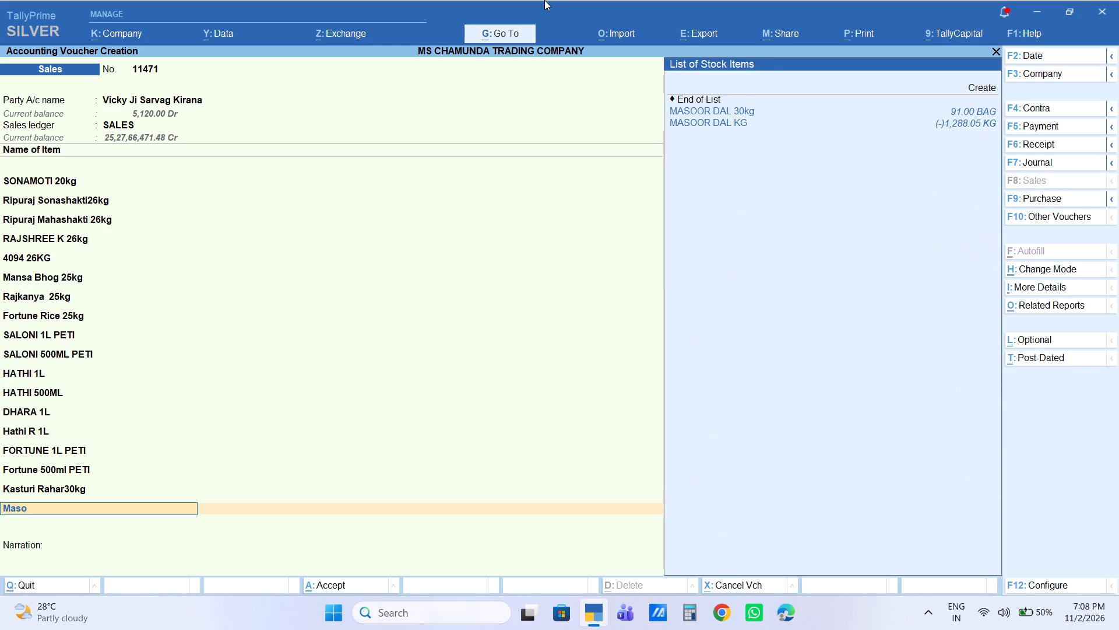
key("Down")
key("Return")
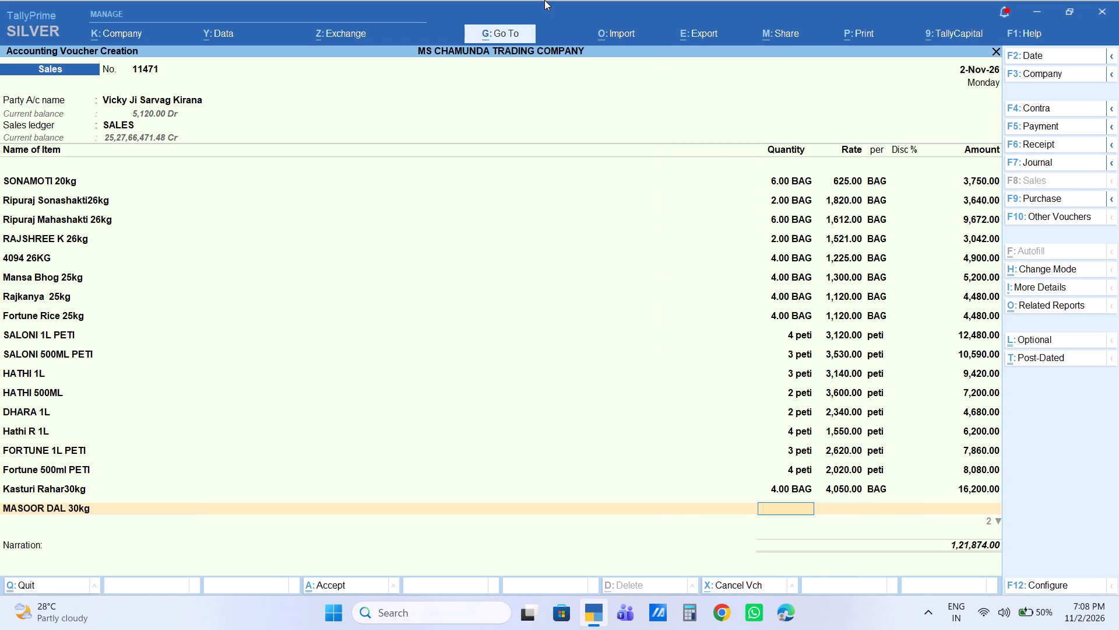
key("4")
key("Return")
key("Return")
key("Return")
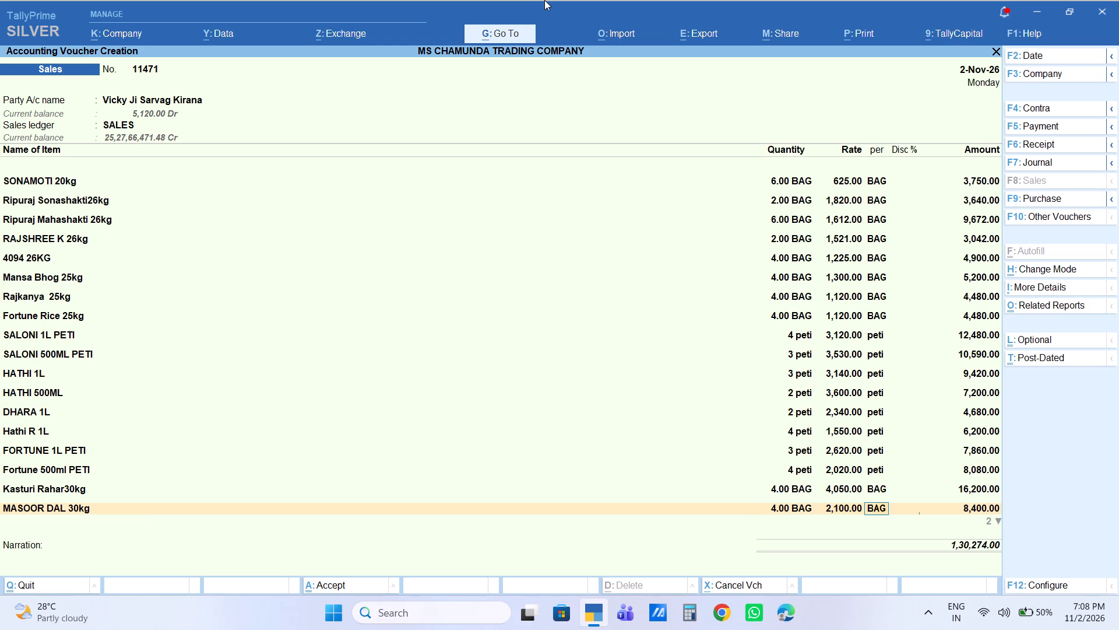
key("Return")
key("Return")
Add 1 bag of CHANA DAL30KG at the default rate of 2,700 per bag, without discount.
type("ch")
type("ana da")
key("Down")
key("Return")
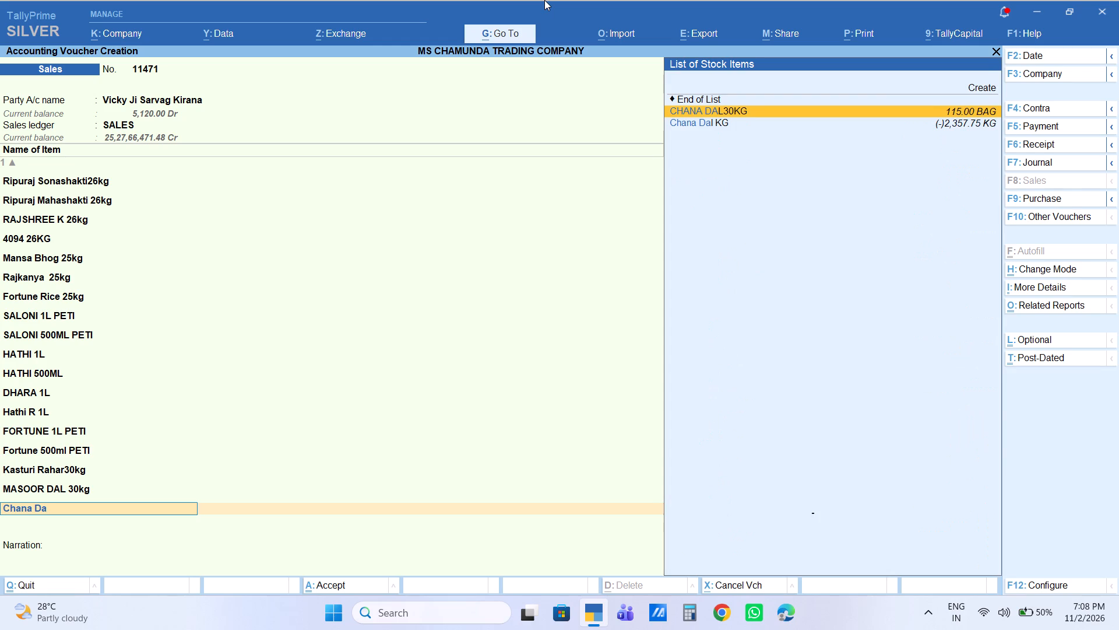
key("1")
key("Return")
key("Return")
key("Return")
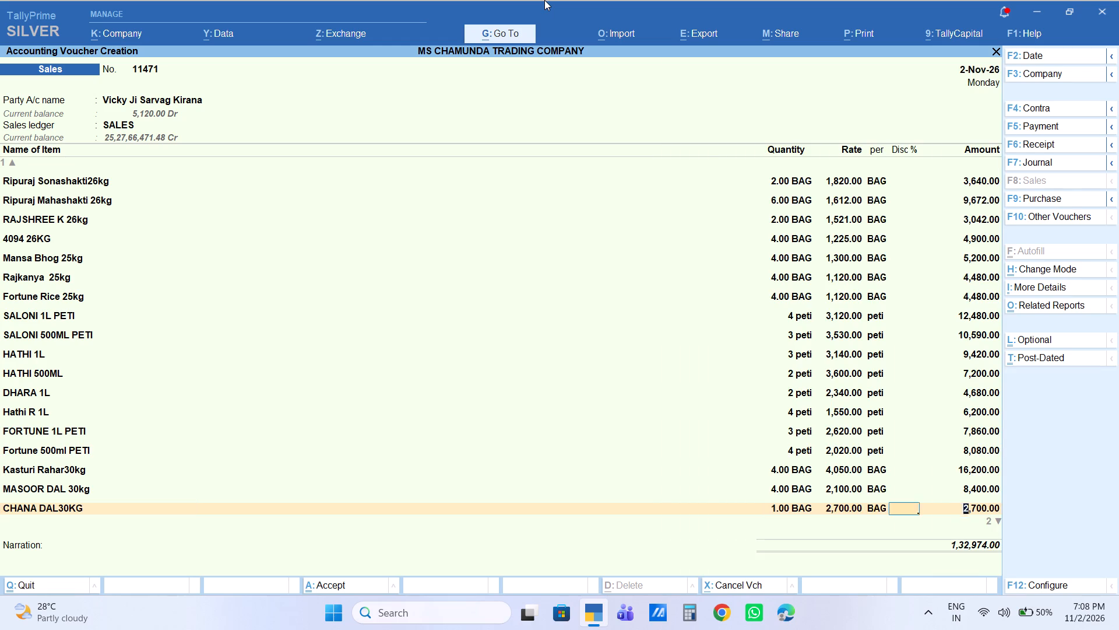
key("Return")
key("Return")
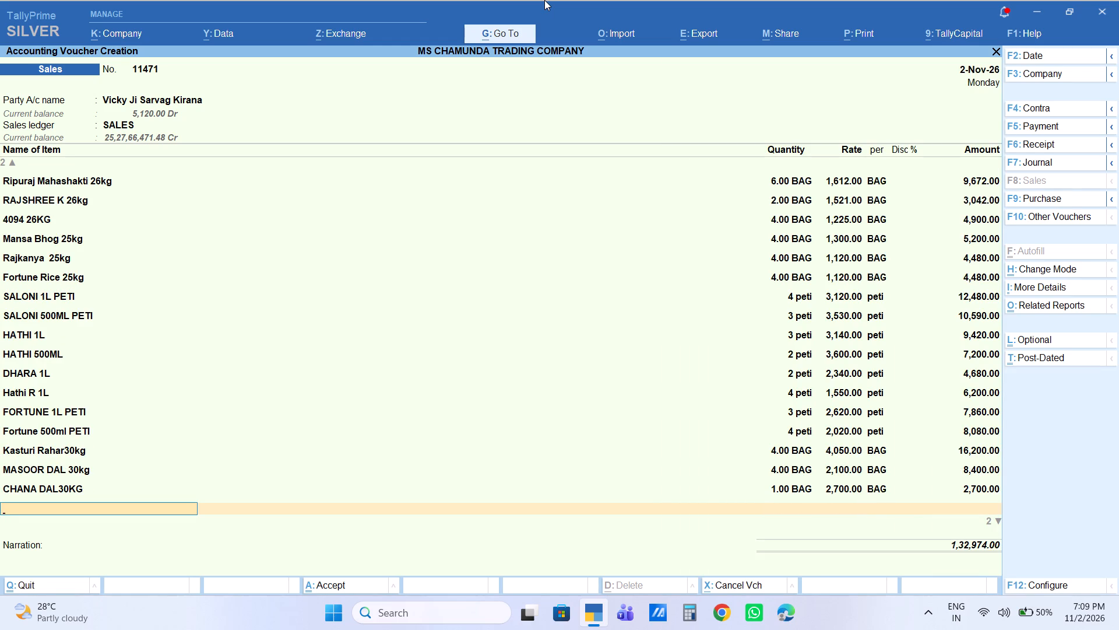
Add a second line of 1 bag of CHANA DAL30KG at the default rate of 2,700 per bag, without discount.
type("chjana da")
key("Down")
key("Return")
key("1")
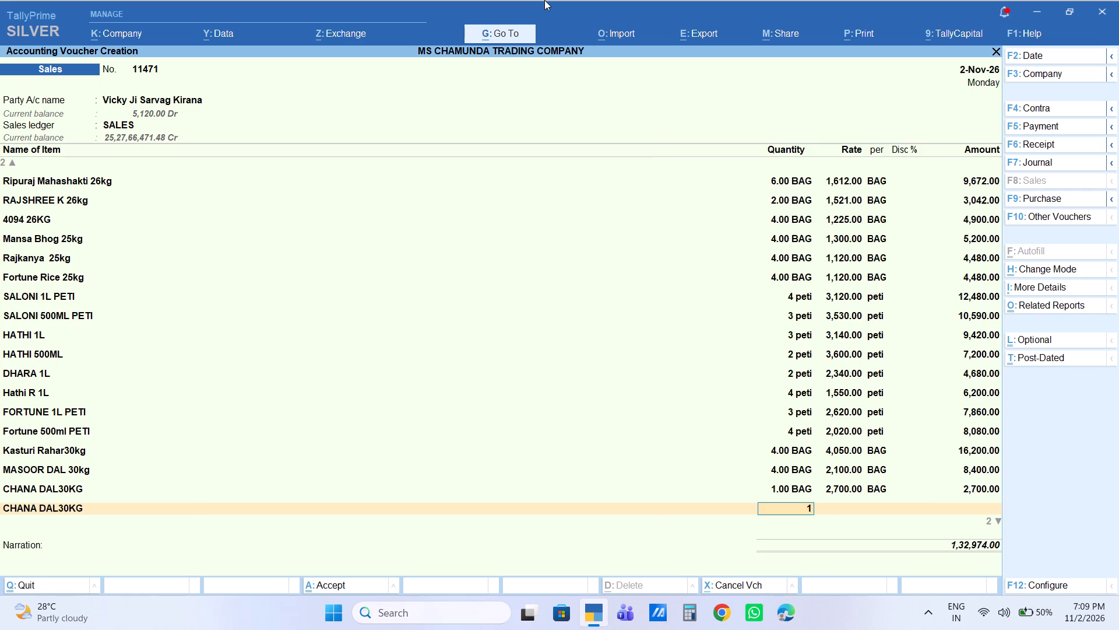
key("Return")
key("Return")
key("Return")
key("Return")
key("Return")
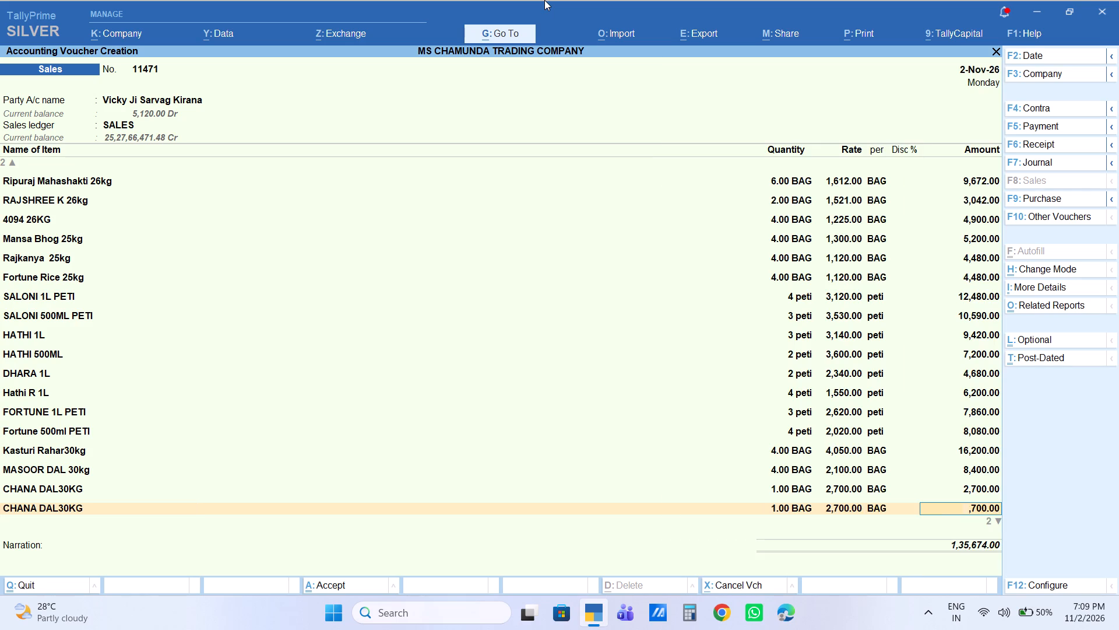
Add 2 kg of TEJPATTA KG at the default rate of 70 per kg, without discount.
type("tejp")
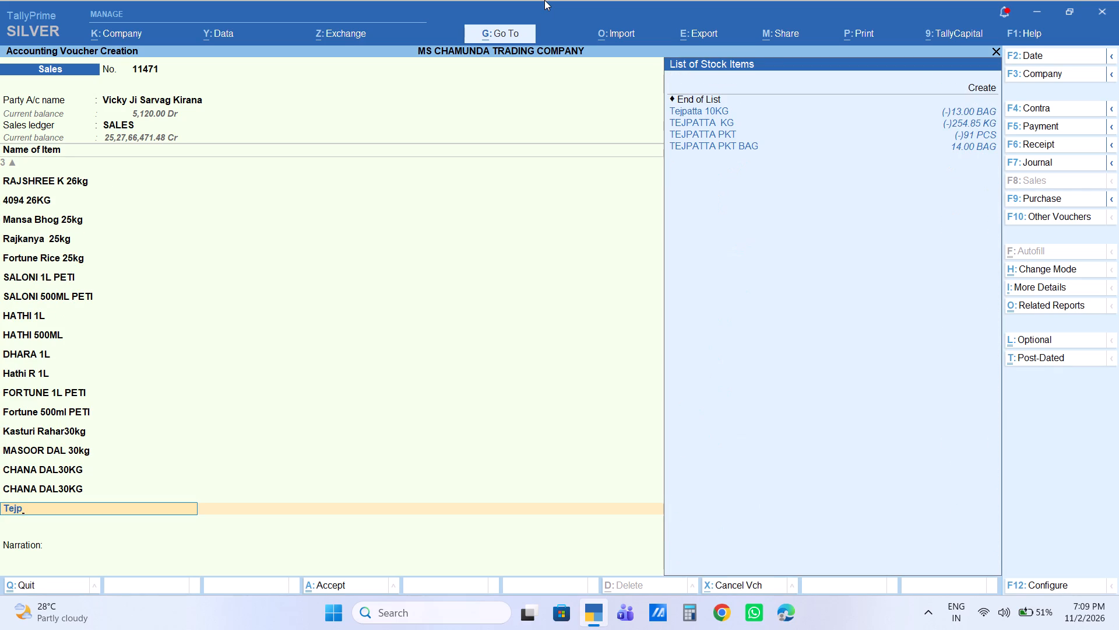
key("Down")
key("Down")
key("Return")
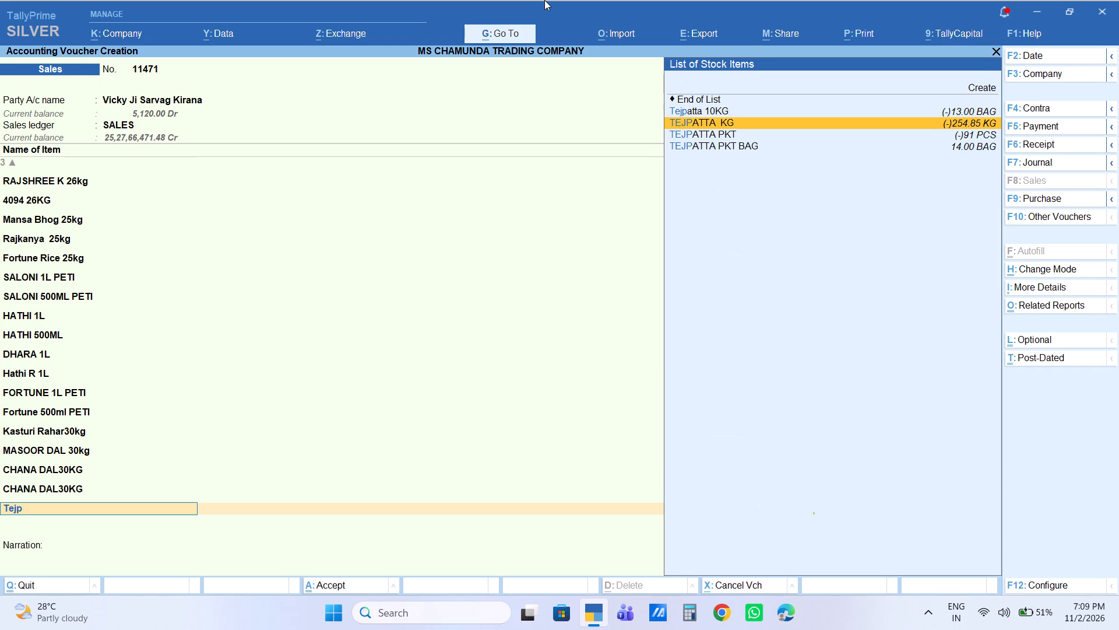
key("2")
key("Return")
key("Return")
key("Return")
key("Return")
key("Return")
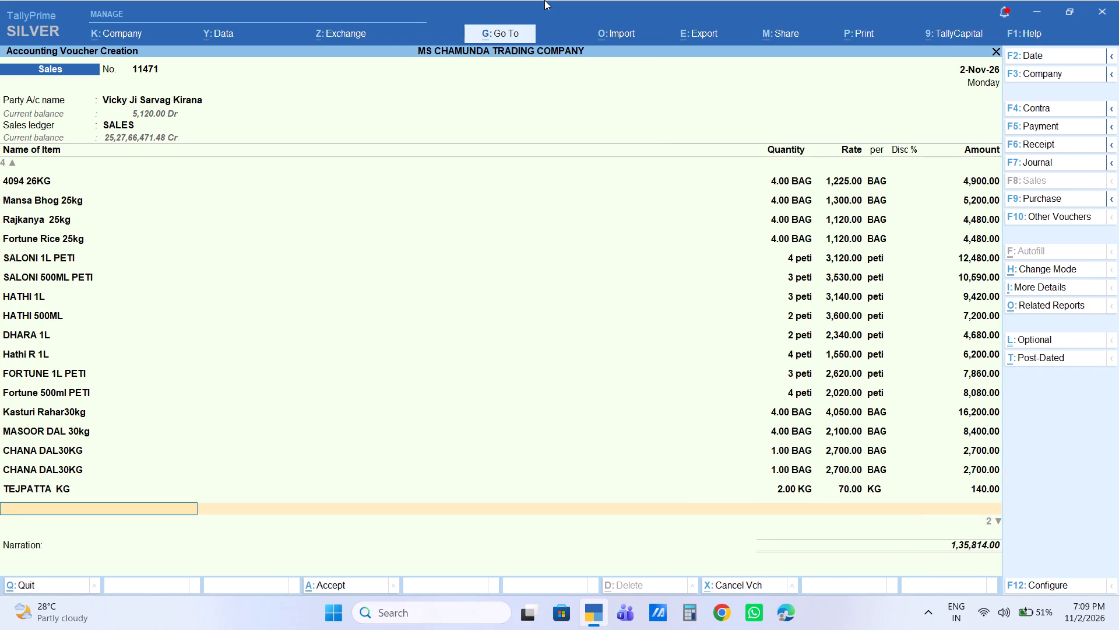
Add 2 bags of Mircha 10kg at the default rate of 2,200 per bag, without discount.
type("mircha")
key("Down")
key("Return")
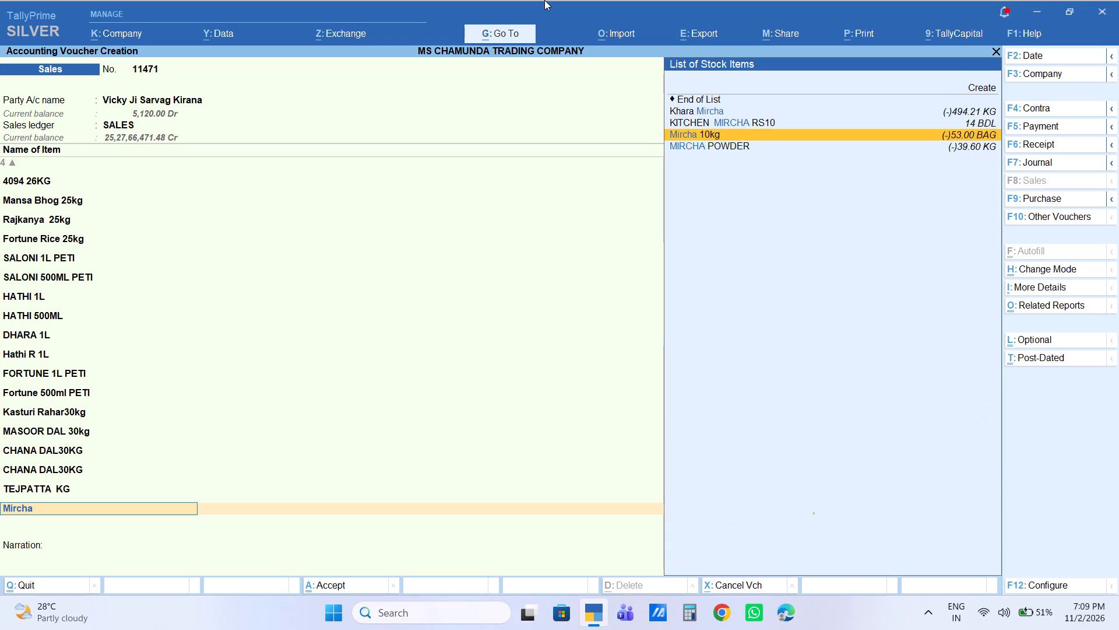
key("2")
key("Return")
key("Return")
key("Return")
key("Return")
key("Return")
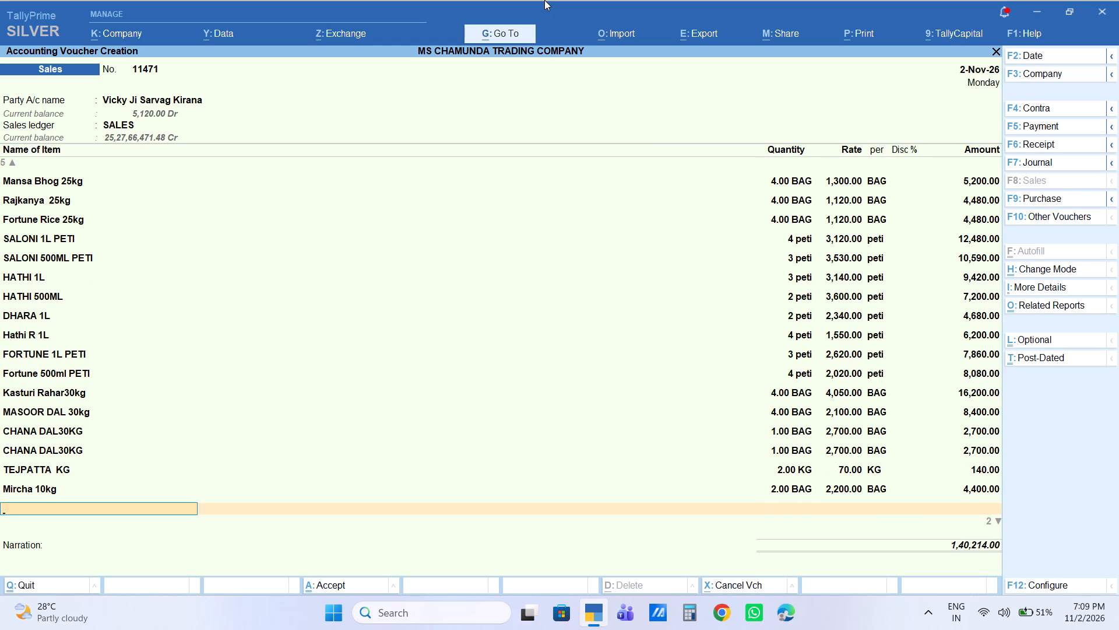
Add 1 bag of Wheel 1Kg at the default rate of 1,920 per bag, without discount.
type("whee")
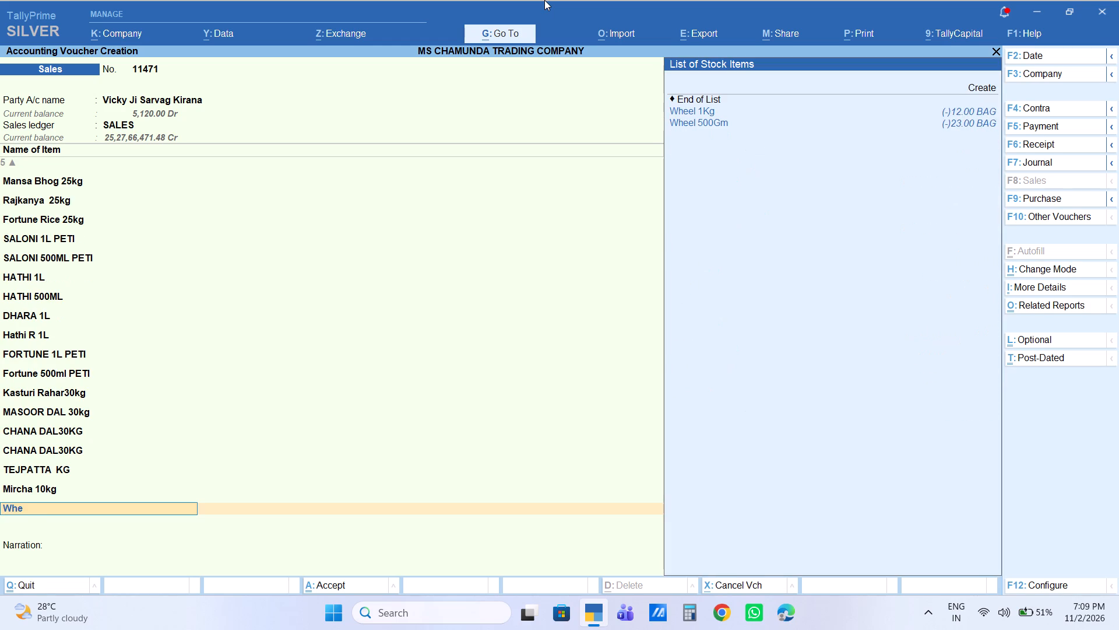
key("Down")
key("Return")
key("1")
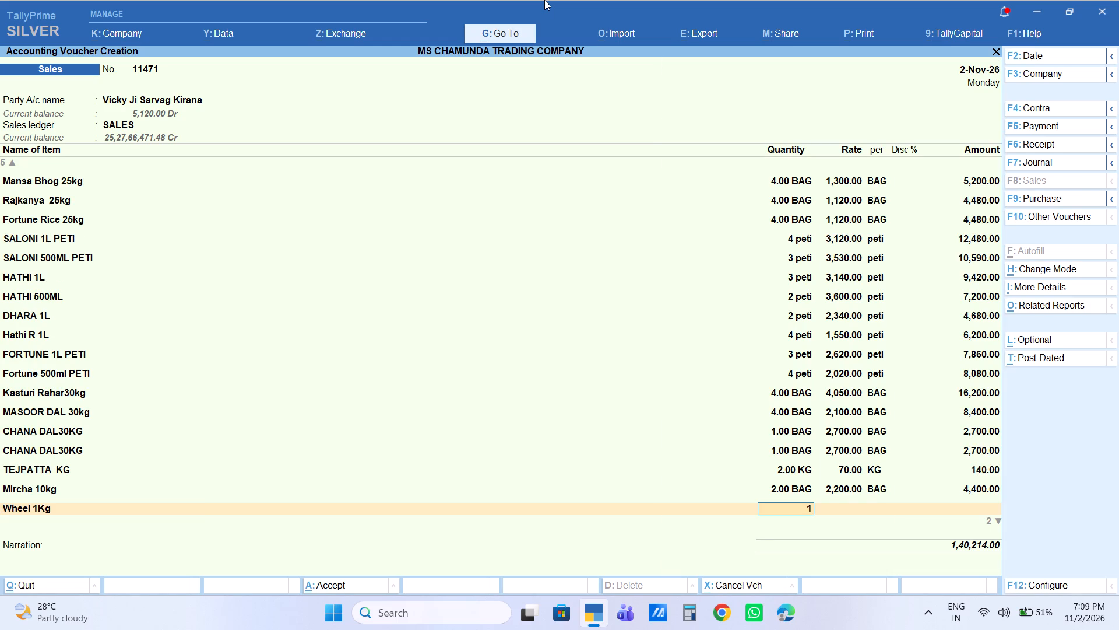
key("Return")
key("Return")
key("Return")
key("Return")
key("Return")
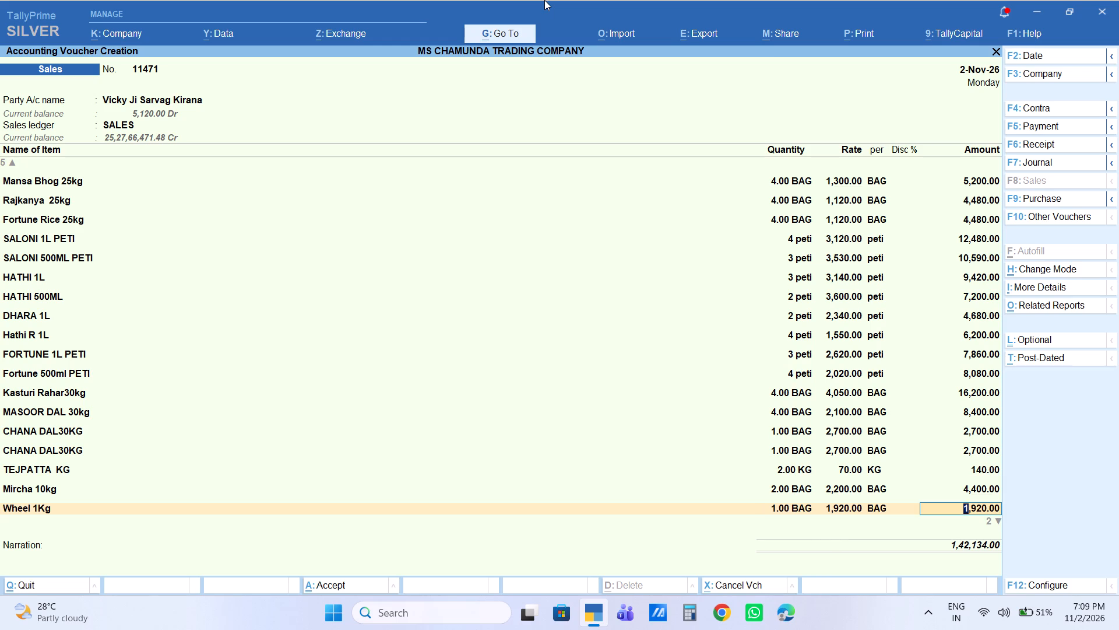
Add 1 bag of Wheel 500Gm at the default rate of 1,620 per bag, without discount.
type("whee")
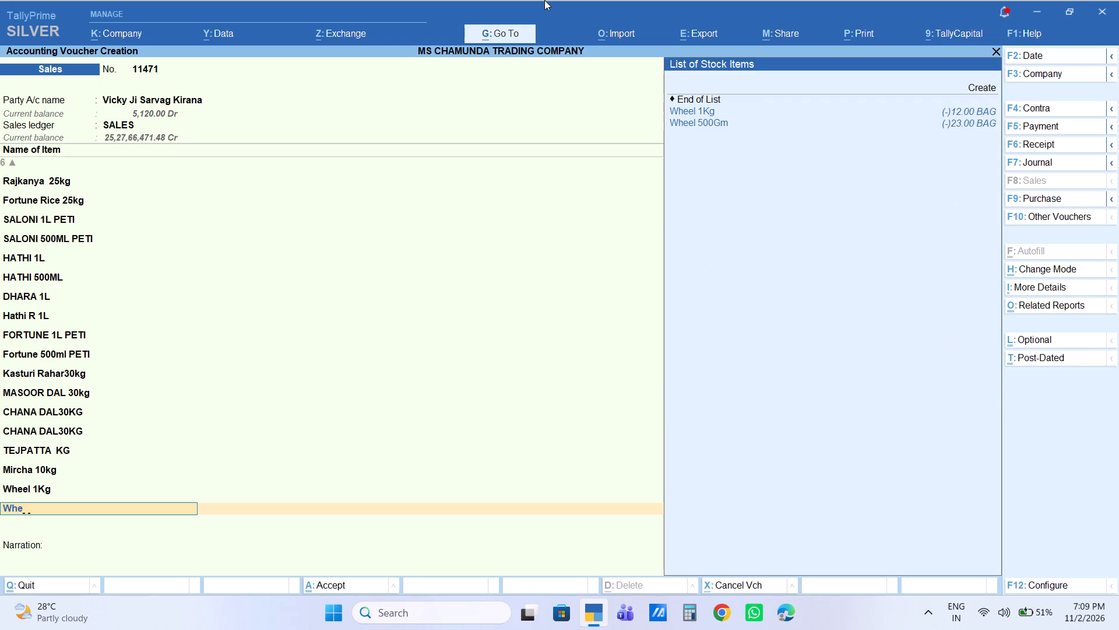
key("Down")
key("Down")
key("Return")
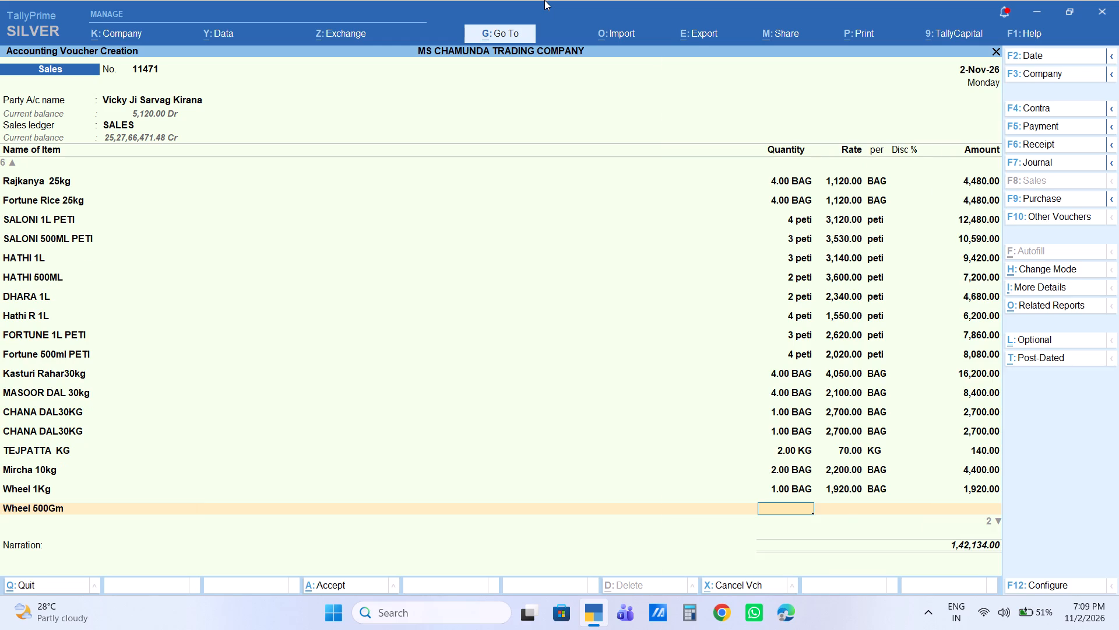
key("1")
key("Return")
key("Return")
key("Return")
key("Return")
key("Return")
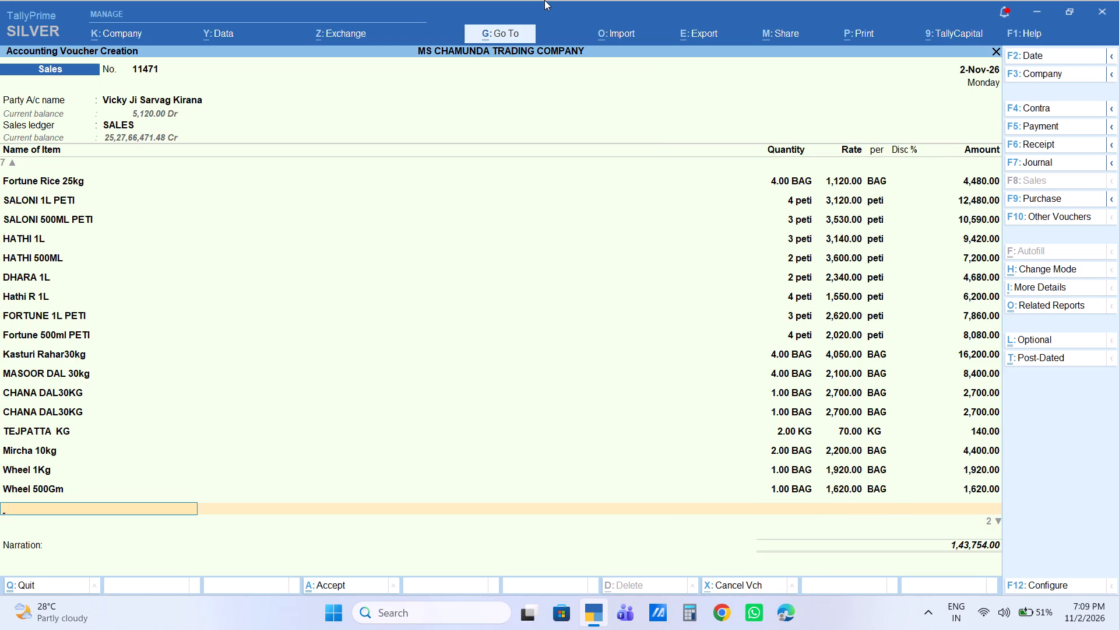
Add 4 peti of Machis Rs 2 at the default rate of 420 per peti, without discount.
type(",machis")
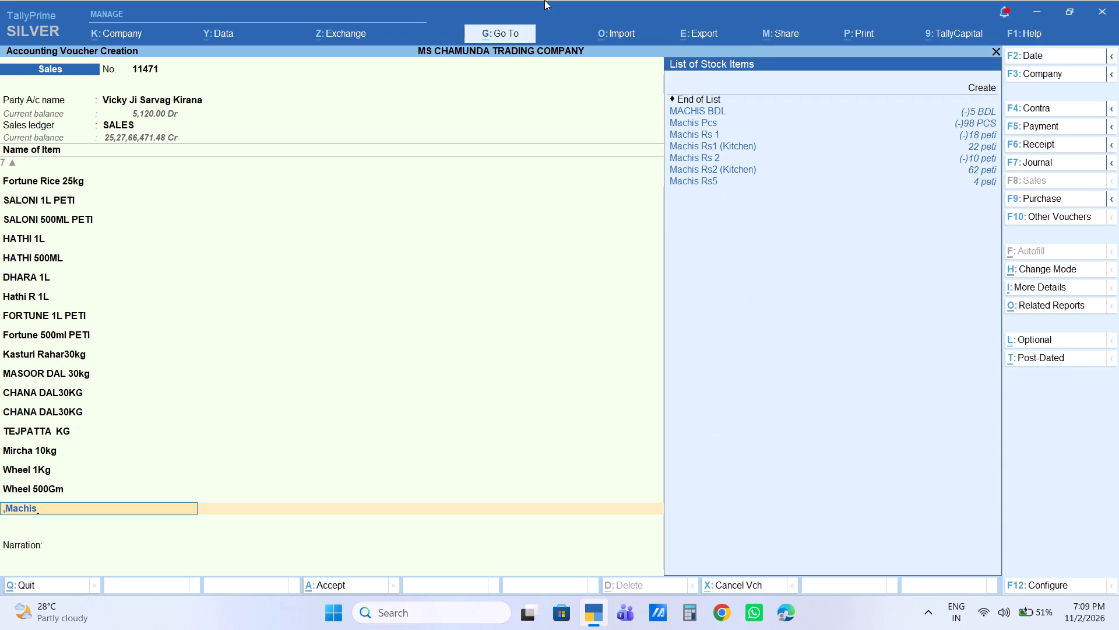
key("Down")
key("Down")
key("Down")
key("Down")
key("Down")
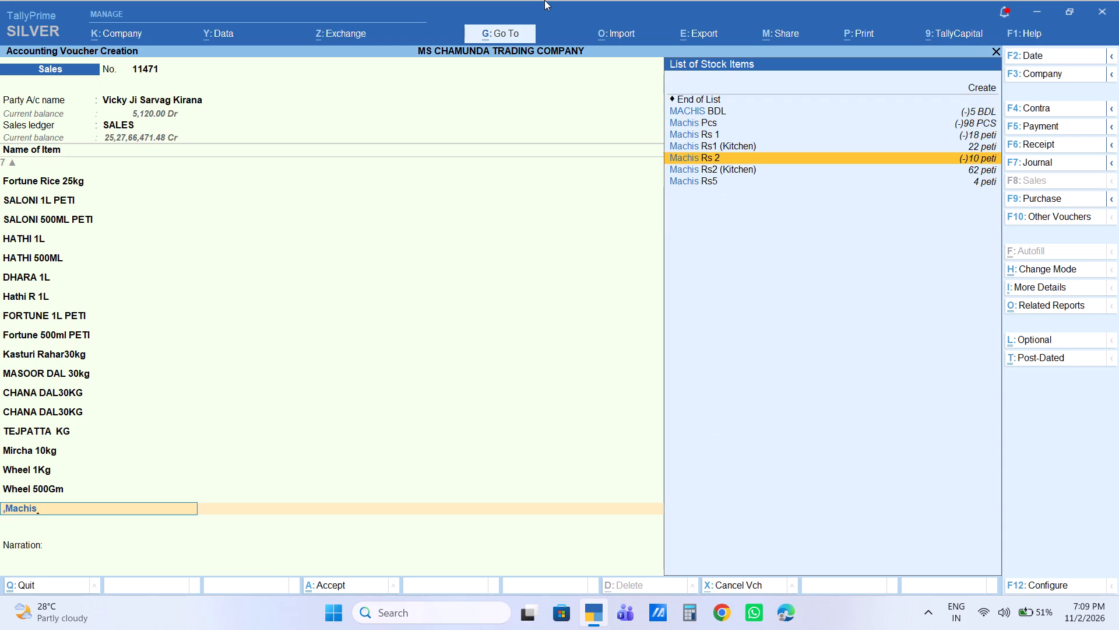
key("Return")
key("4")
key("Return")
key("Return")
key("Return")
key("Return")
key("Return")
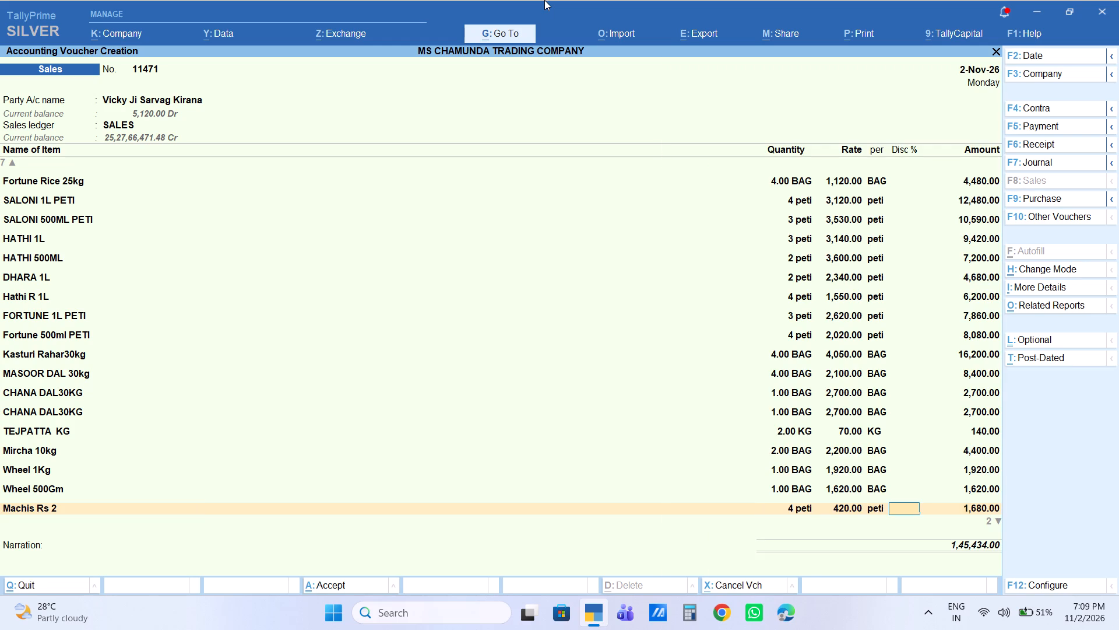
Add 2 bags of Surf Excel Rs10 Bag at the default rate of 1,030 per bag, without discount.
type("surf")
key("Down")
key("Down")
key("Down")
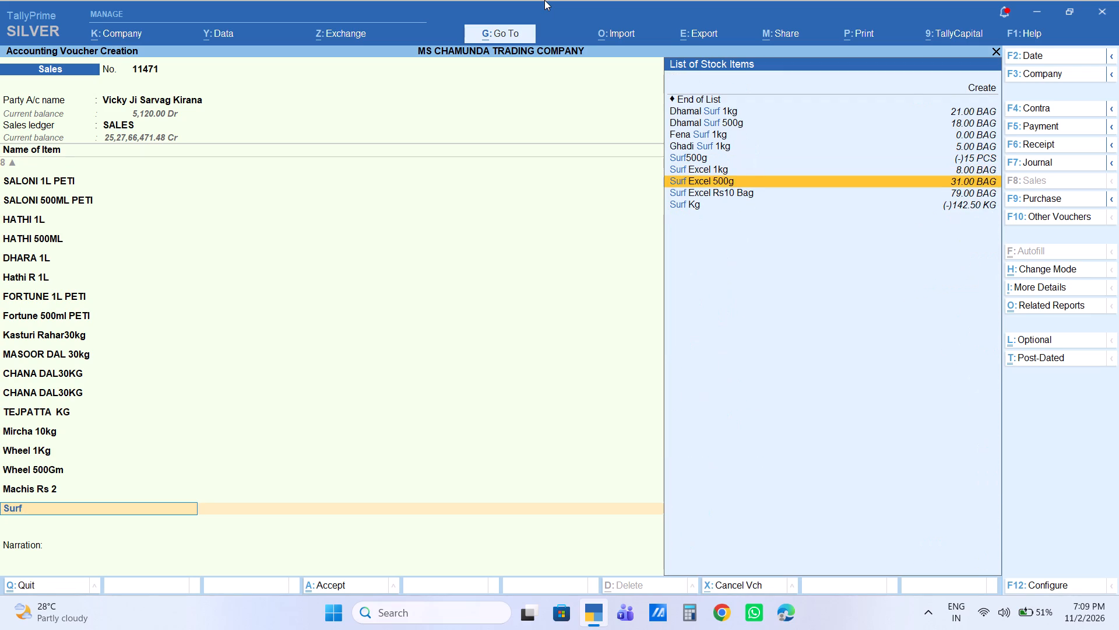
key("Down")
key("Down")
key("Up")
key("Return")
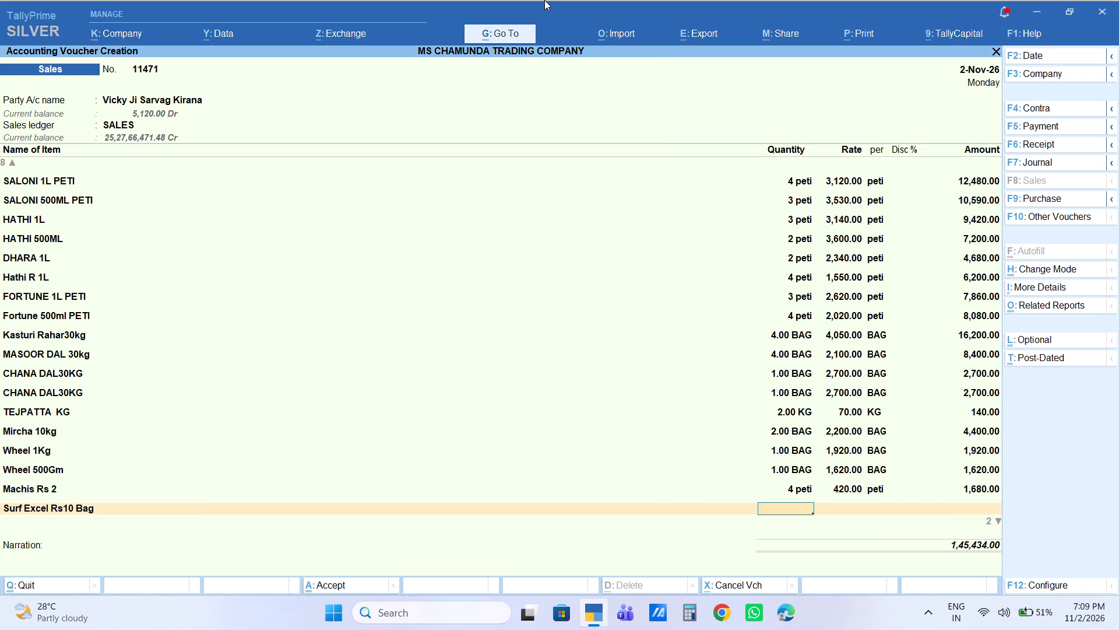
key("2")
key("Return")
key("Return")
key("Return")
key("Return")
key("Return")
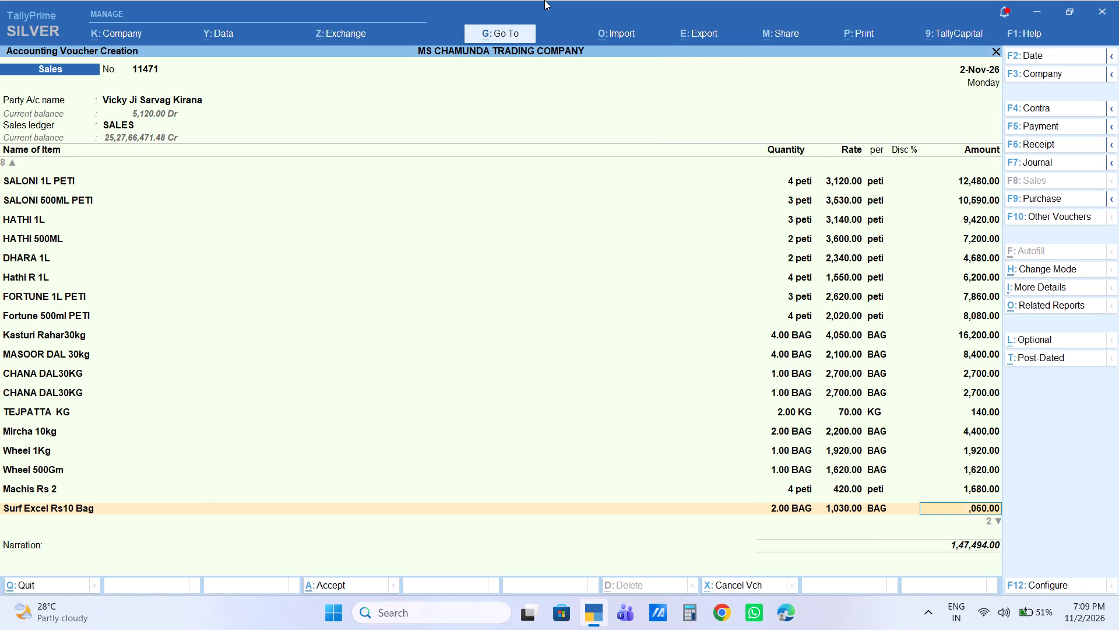
Add 4 BDL of Mewa Rs10 at the default rate of 160 per BDL, without discount.
type("mewa")
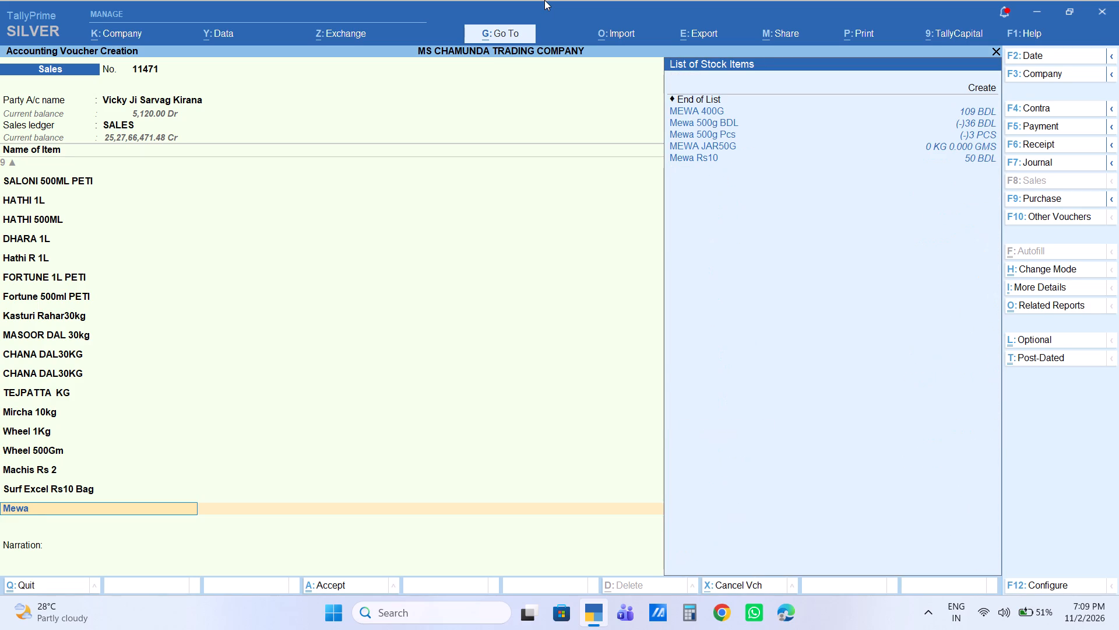
key("Down")
key("Down")
key("Down")
key("Down")
key("Down")
key("Return")
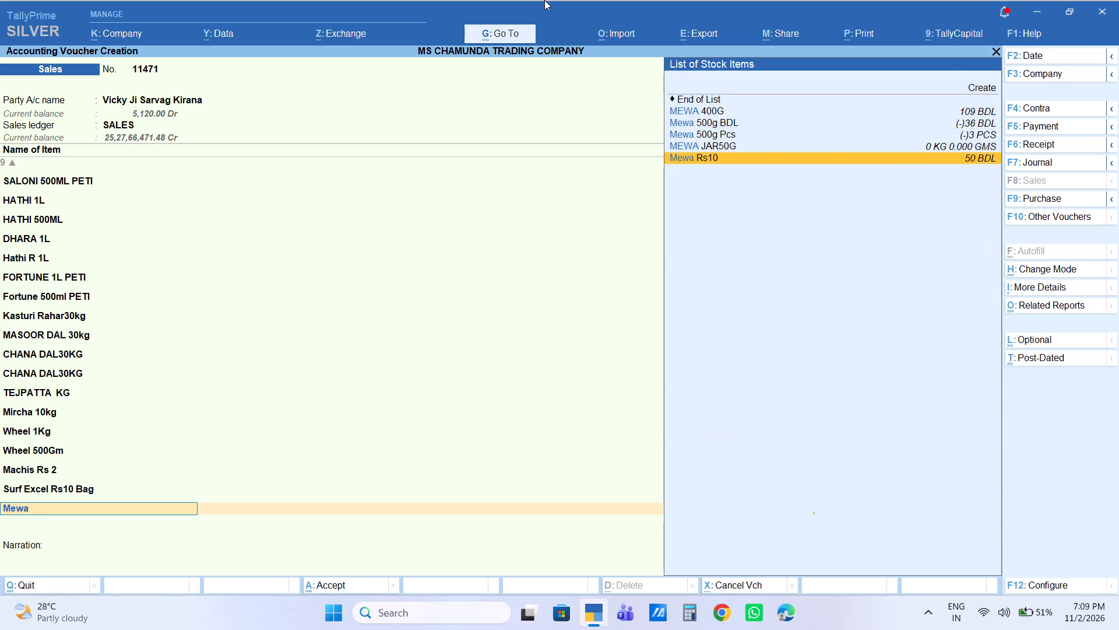
key("4")
key("Return")
key("Return")
key("Return")
key("Return")
key("Return")
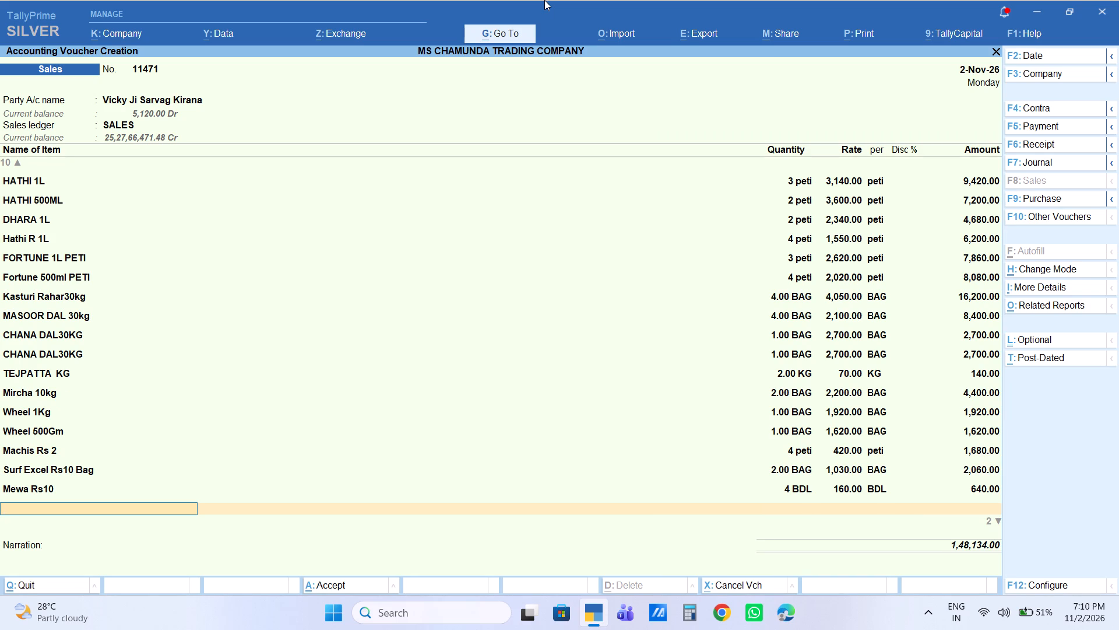
Add 4 bags of CHINI DF 50KG at the default rate of 3,350 per bag, without discount.
type("df")
key("Return")
key("4")
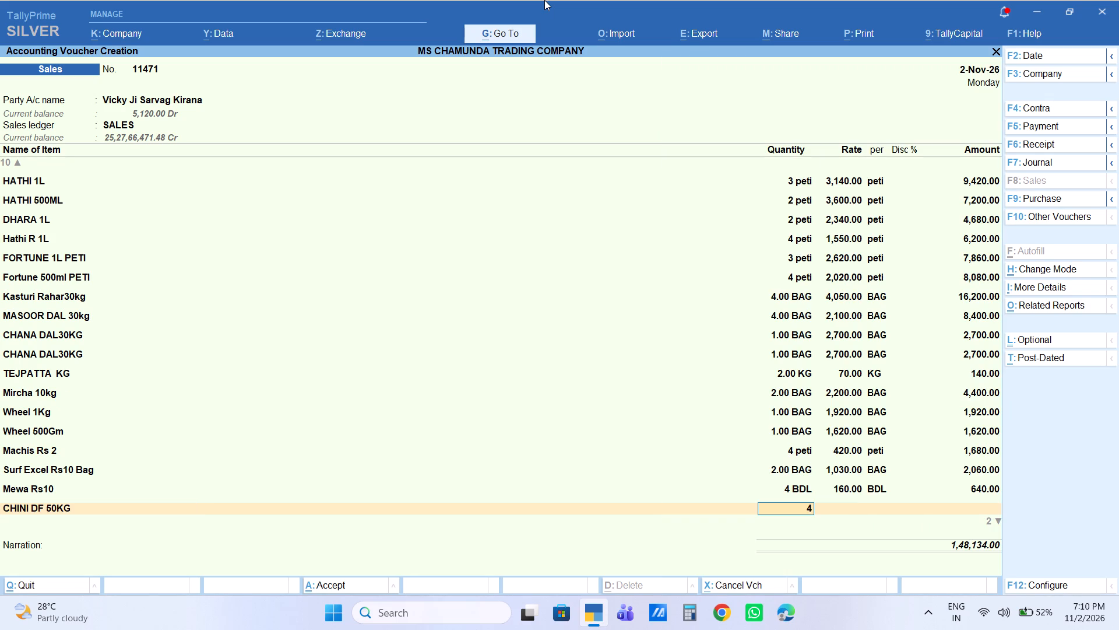
key("Return")
key("Return")
key("Return")
key("Return")
key("Return")
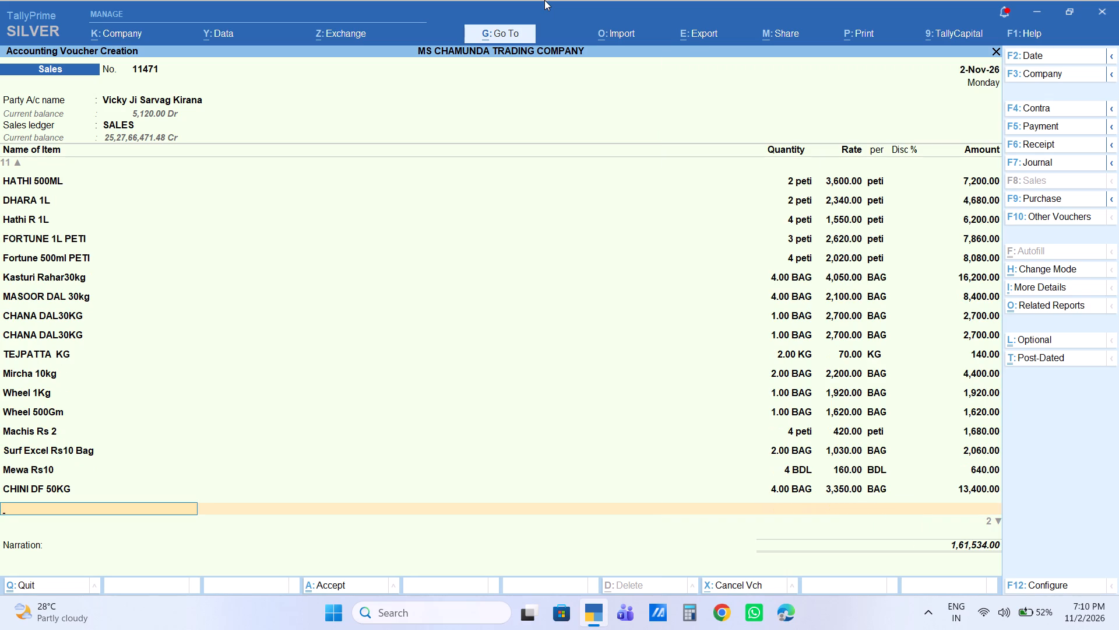
Add 4 bags of MAIDA LV at the default rate of 1,600 per bag, without discount.
type("maida")
key("Down")
key("Down")
key("Down")
key("Down")
key("Return")
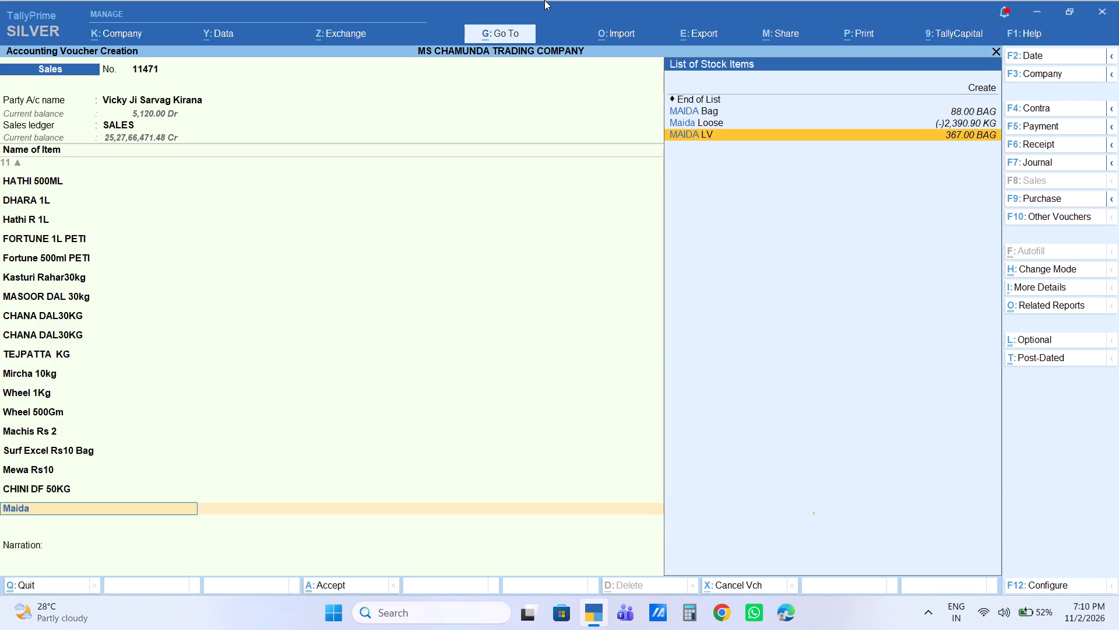
key("4")
key("Return")
key("Return")
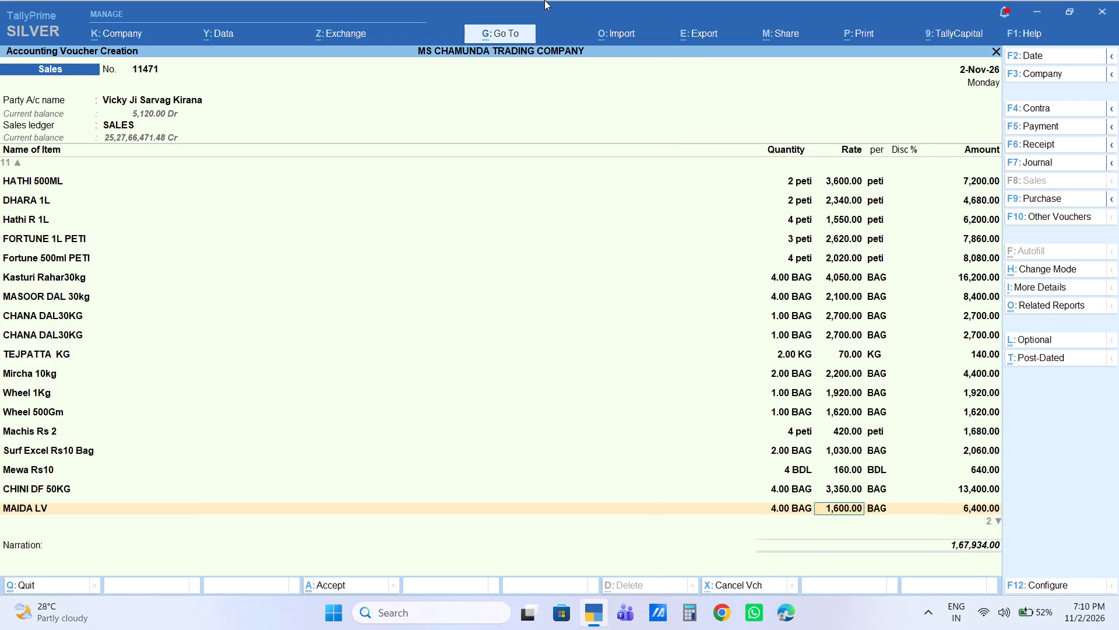
key("Return")
key("Return")
key("Return")
Add 2 bags of MAHARAJA 26kg at the default rate of 1,430 per bag, without discount.
type("mahara")
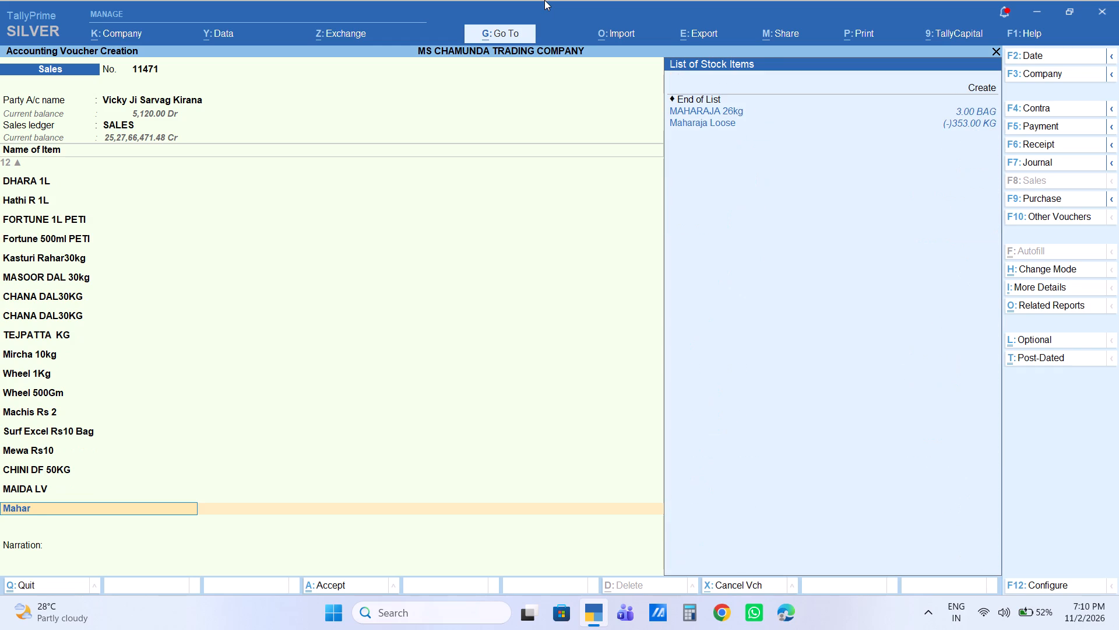
key("Down")
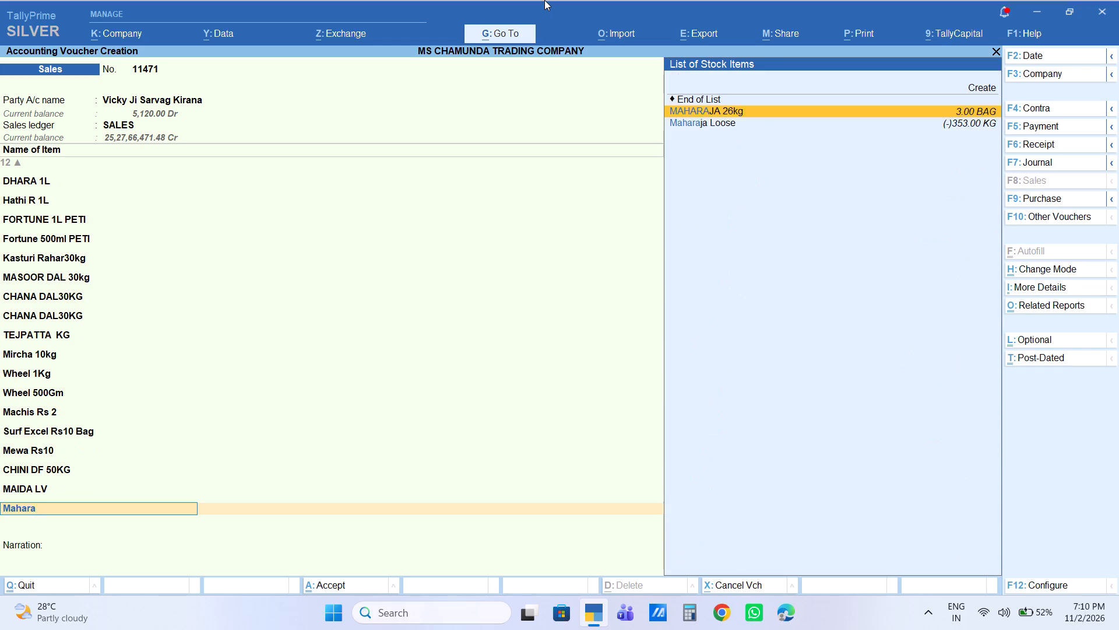
key("Return")
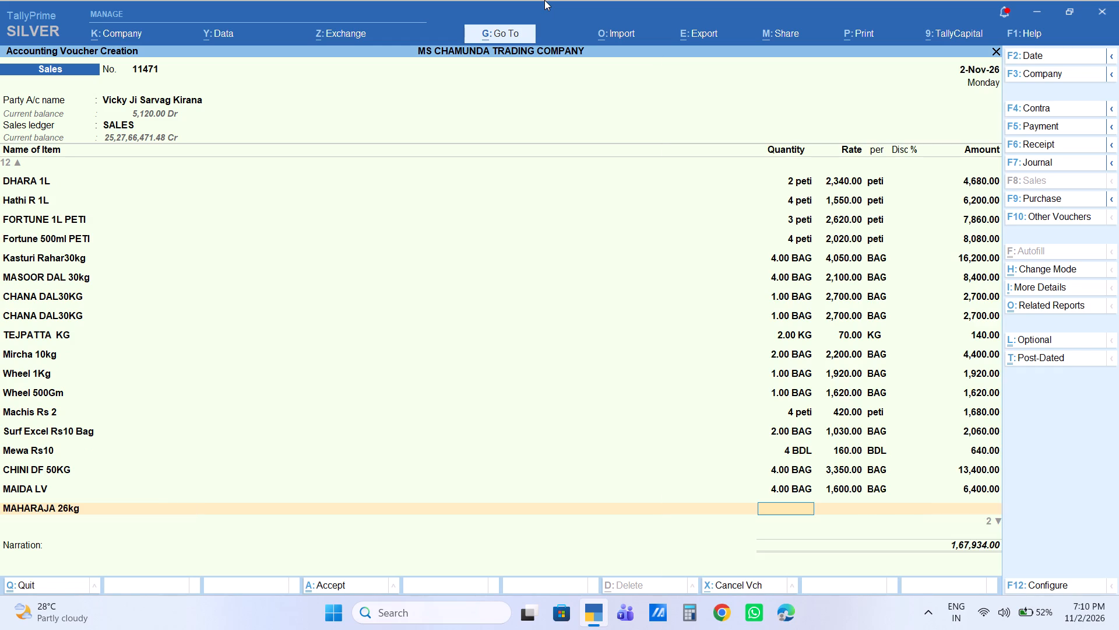
key("2")
key("Return")
key("Return")
key("Return")
key("Return")
key("Return")
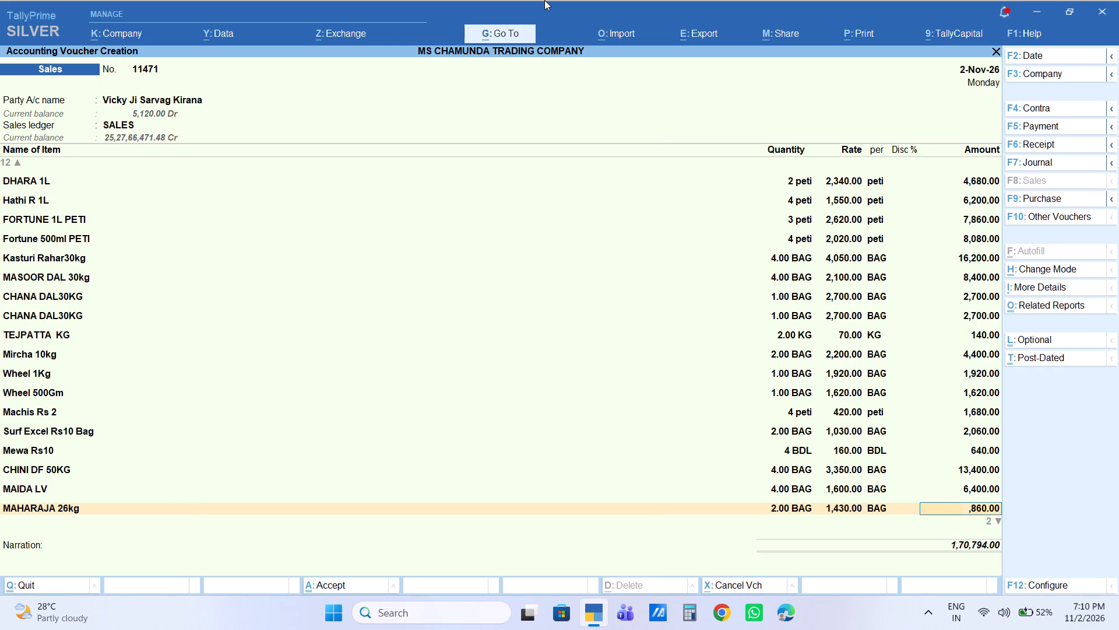
Add 1 bag of Ripuraj Arwa 26kg at the default rate of 1,872 per bag, without discount.
type("ripu")
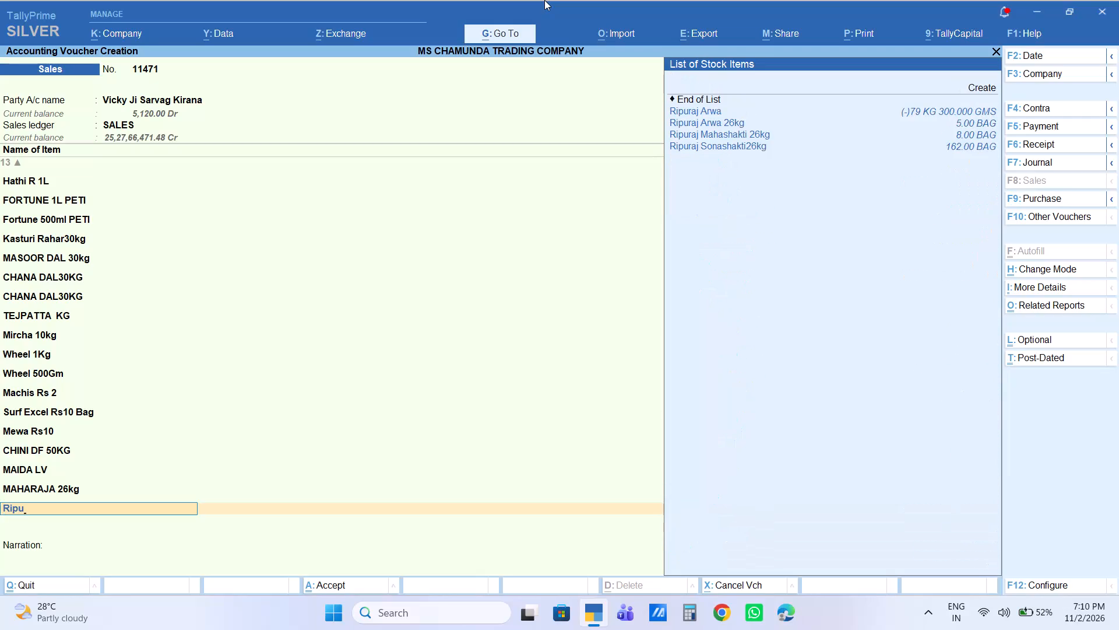
key("Down")
key("Down")
key("Return")
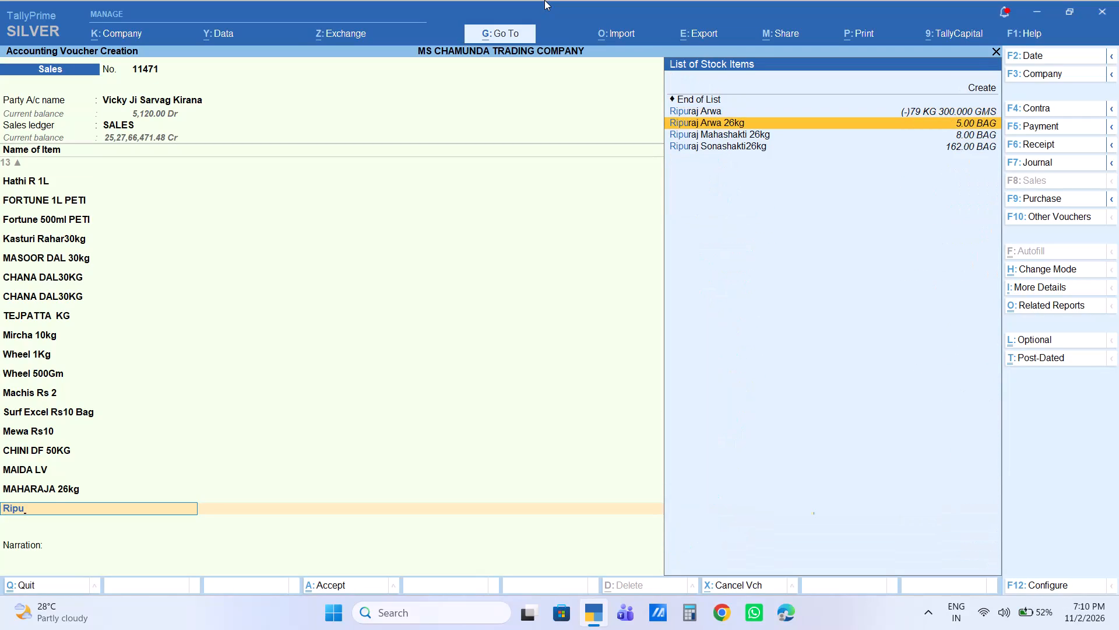
key("1")
key("Return")
key("Return")
key("Return")
key("Return")
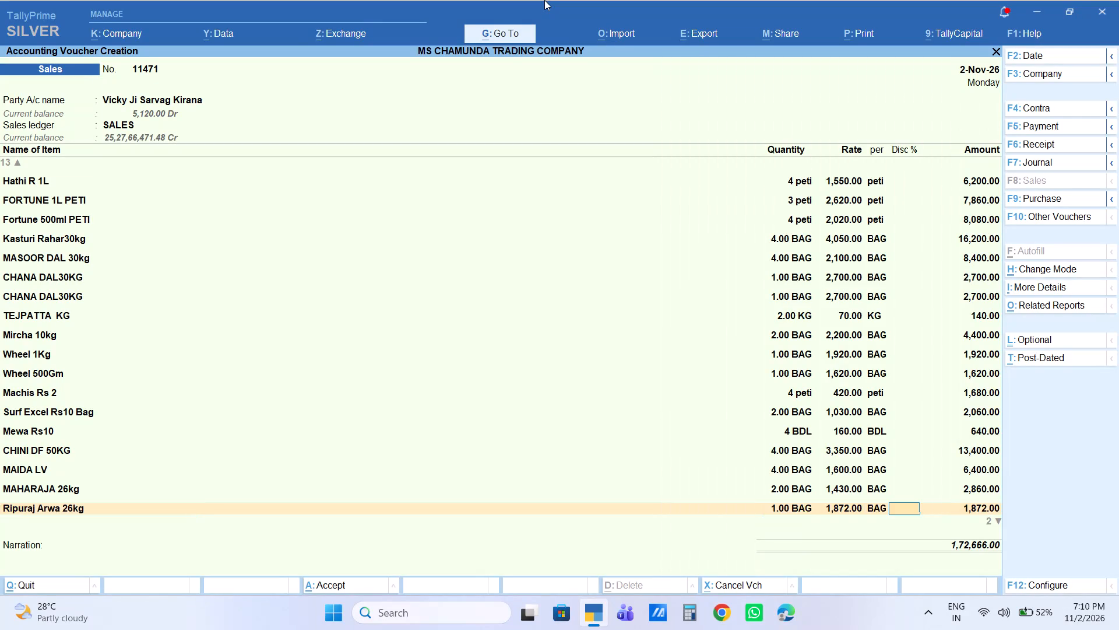
key("Return")
Add 2 bags of DANDIYA 24ct 26kg at the default rate of 1,521 per bag, without discount.
type("dandiya")
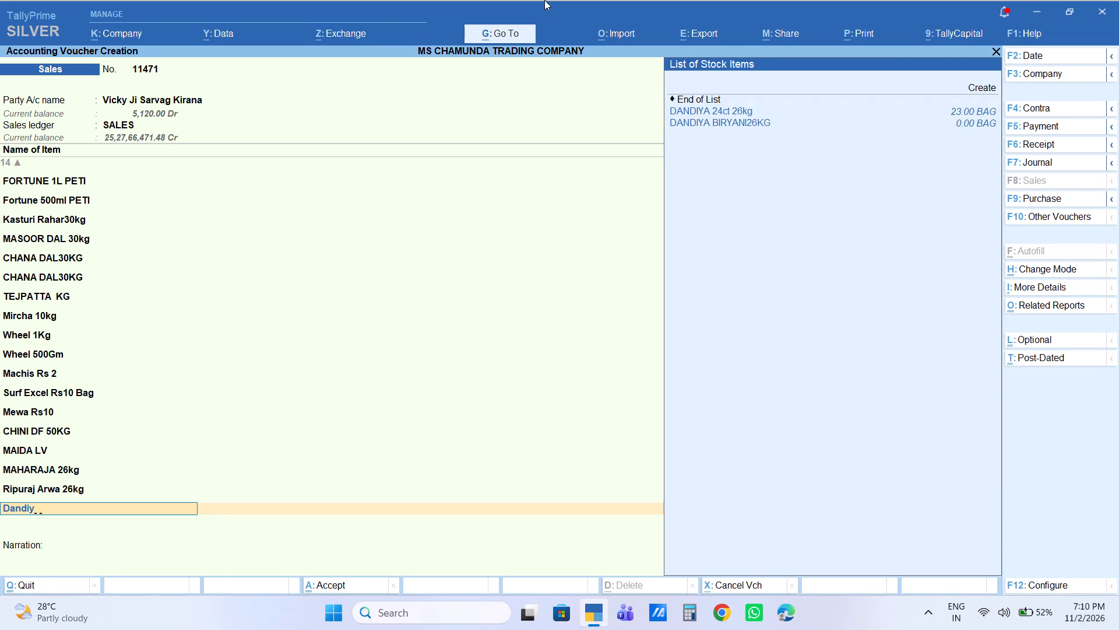
key("Down")
key("Return")
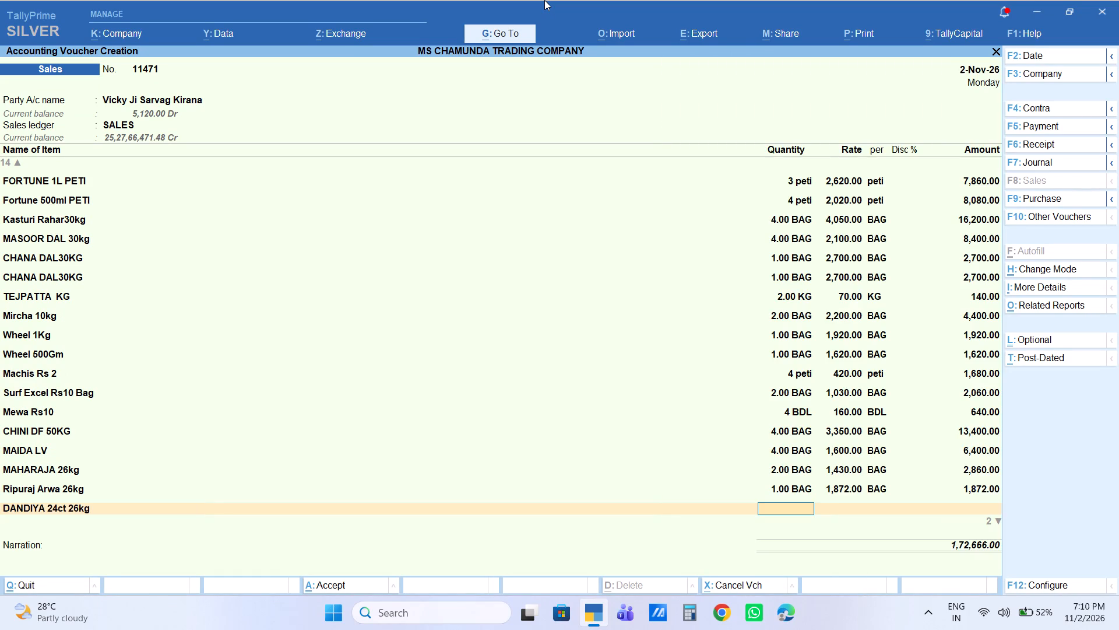
key("2")
key("Return")
key("Return")
key("Return")
key("Return")
key("Return")
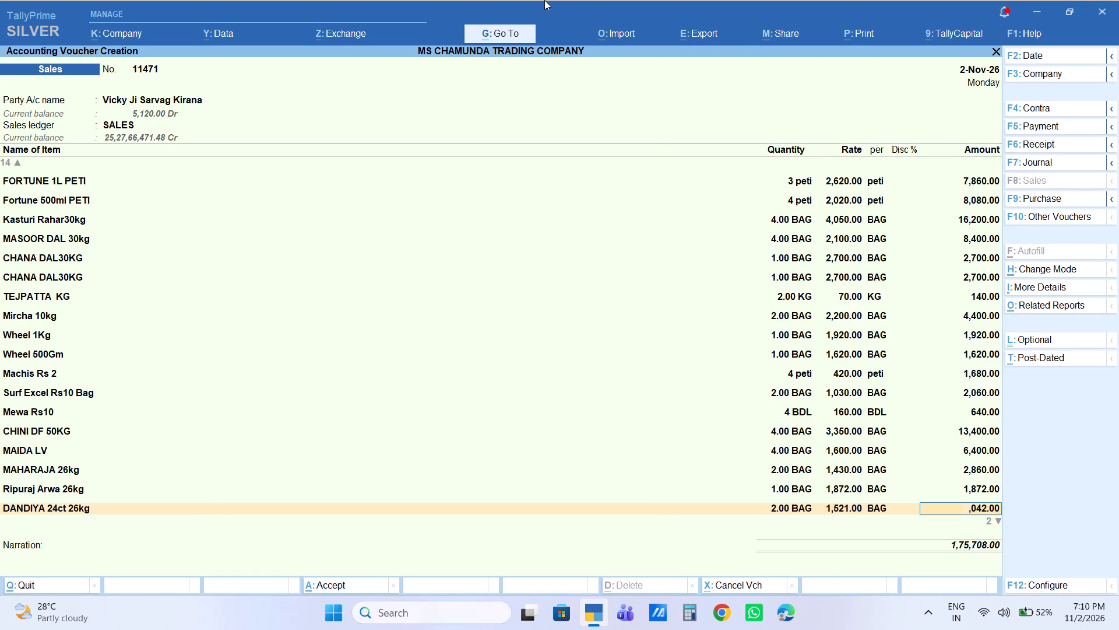
Add 2 bags of SIXER 26kg at the default rate of 1,586 per bag, without discount.
type("sixeer")
key("Return")
key("Return")
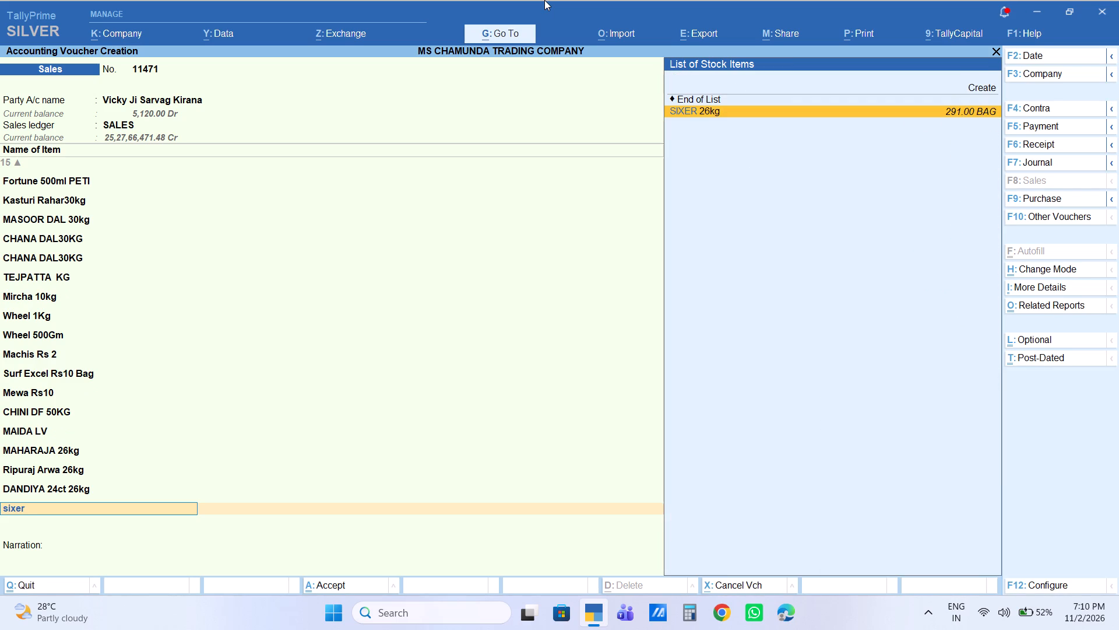
key("2")
key("Return")
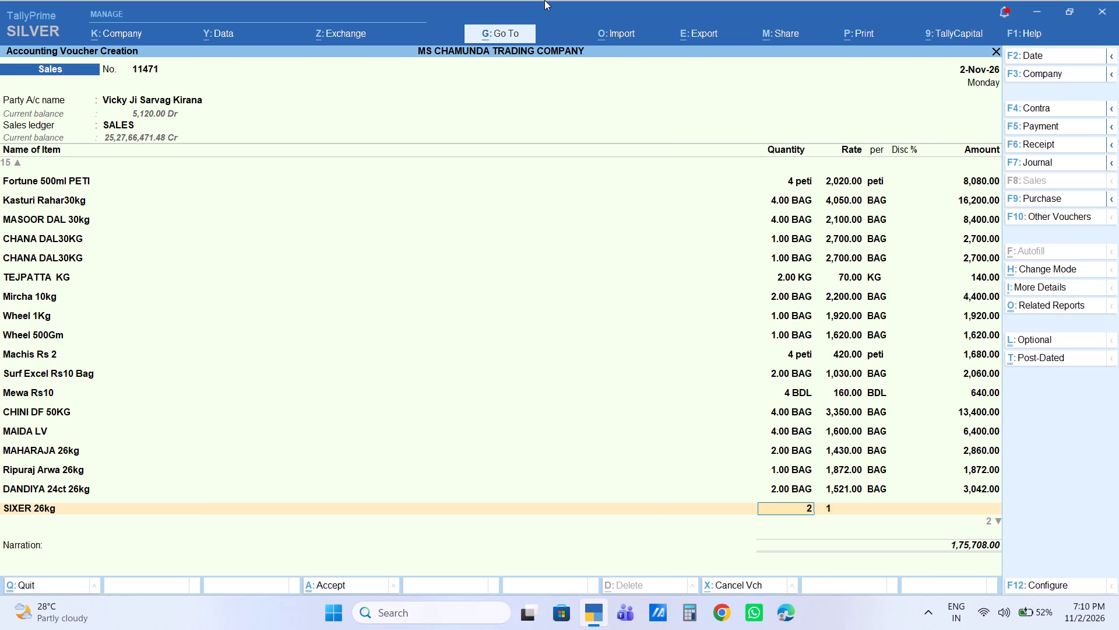
key("Return")
key("Return")
key("Return")
key("Return")
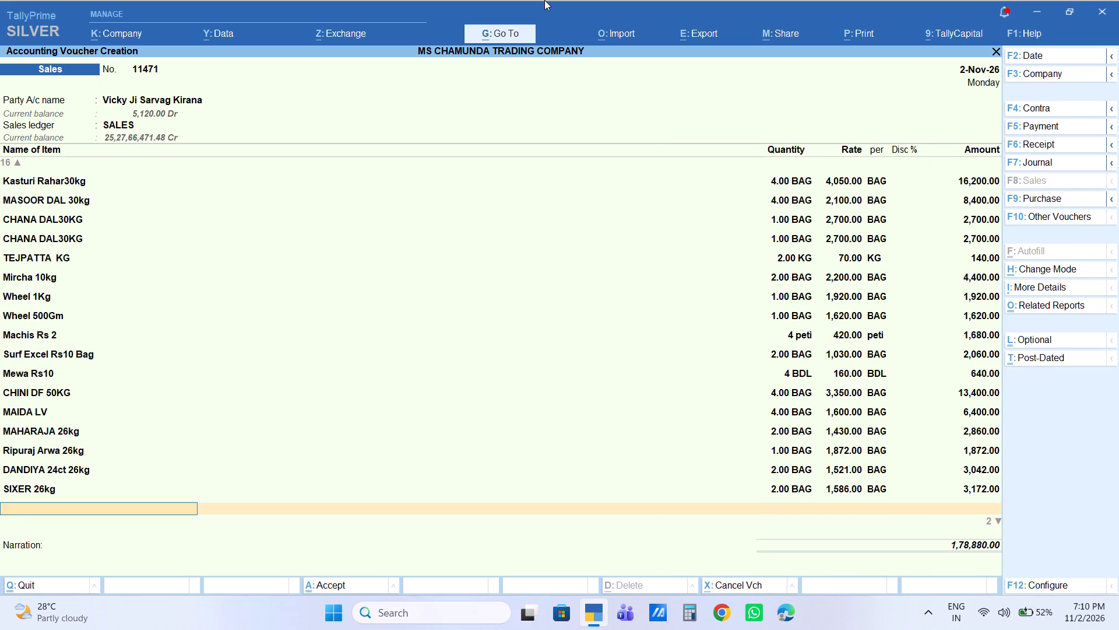
Add 4 bags of Aata 50kg at the default rate of 1,600 per bag, without discount.
type("aata")
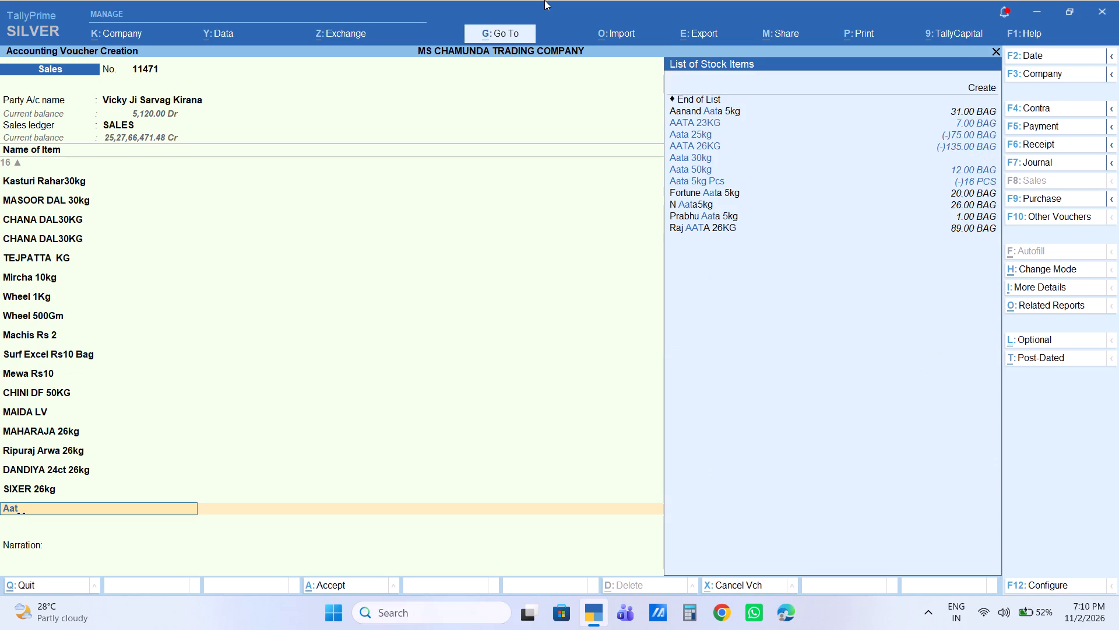
type("50")
key("Return")
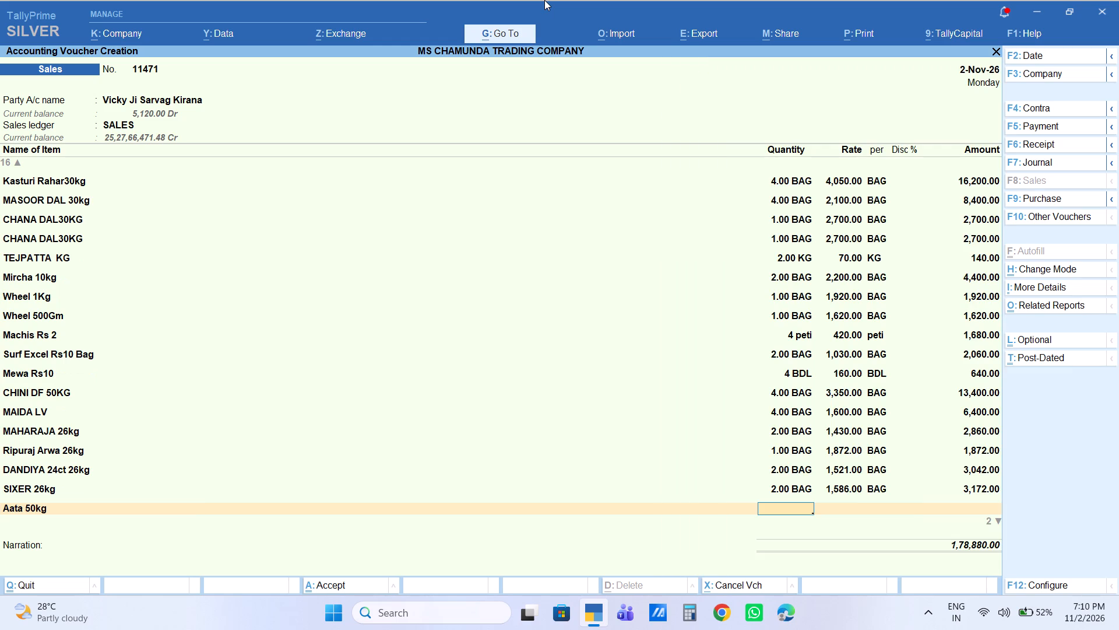
key("4")
key("Return")
key("Return")
key("Return")
key("Return")
key("Return")
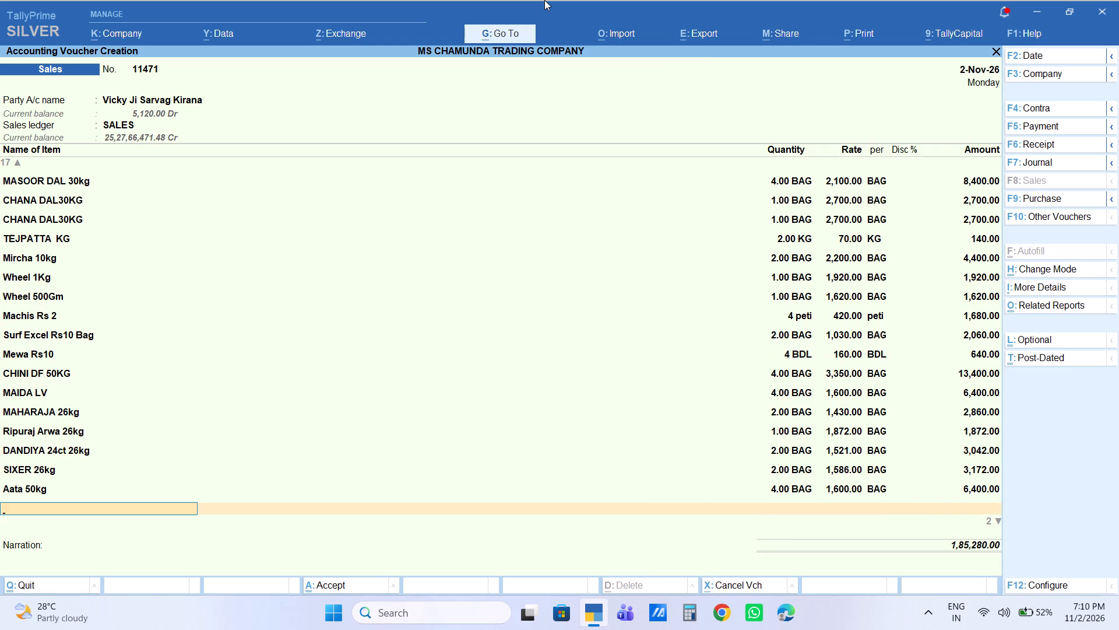
Add 6 bags of Raj AATA 26KG at the default rate of 875 per bag, without discount.
type("rajaa")
key("Return")
key("4")
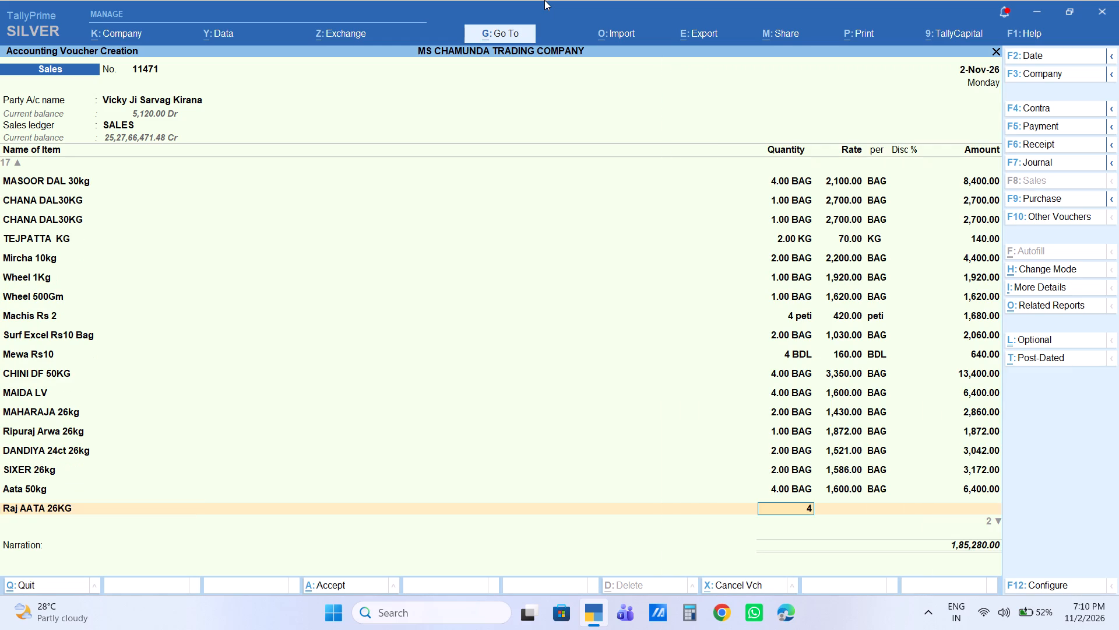
key("BackSpace")
key("6")
key("Return")
key("Return")
key("Return")
key("Return")
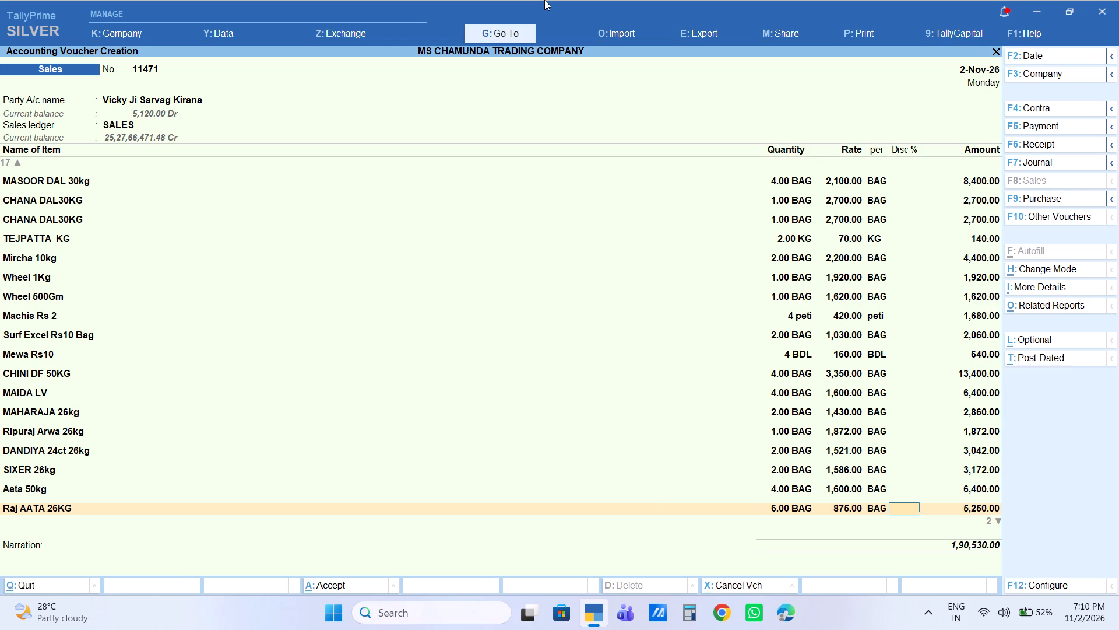
key("Return")
Add 1 bag of Aanand Aata 5kg at the default rate of 1,050 per bag, without discount.
type("aata")
key("5")
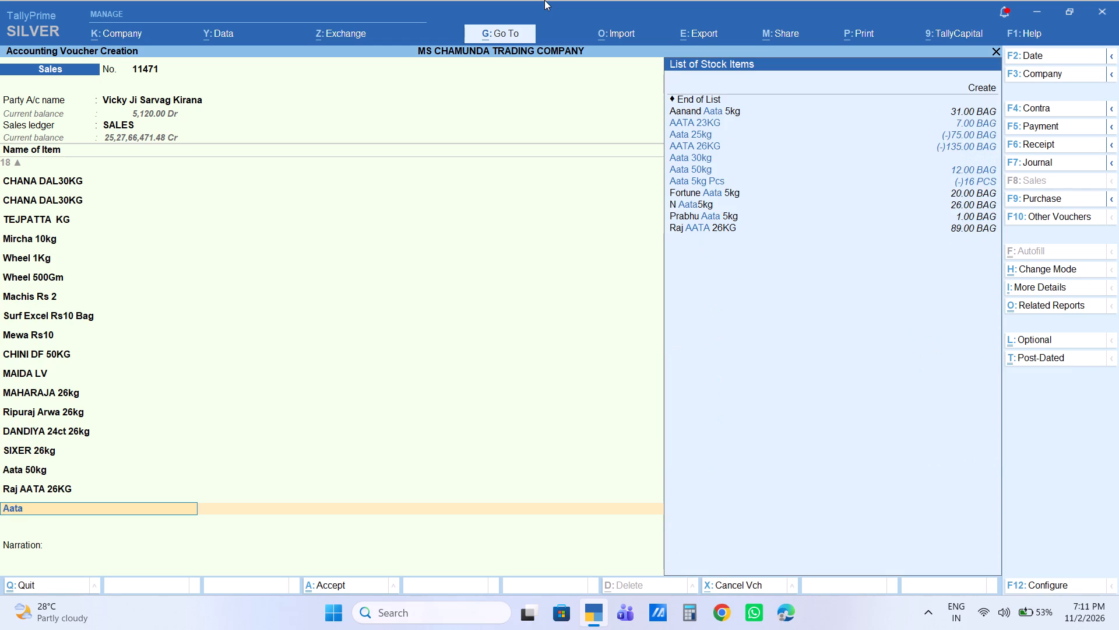
key("Down")
key("Up")
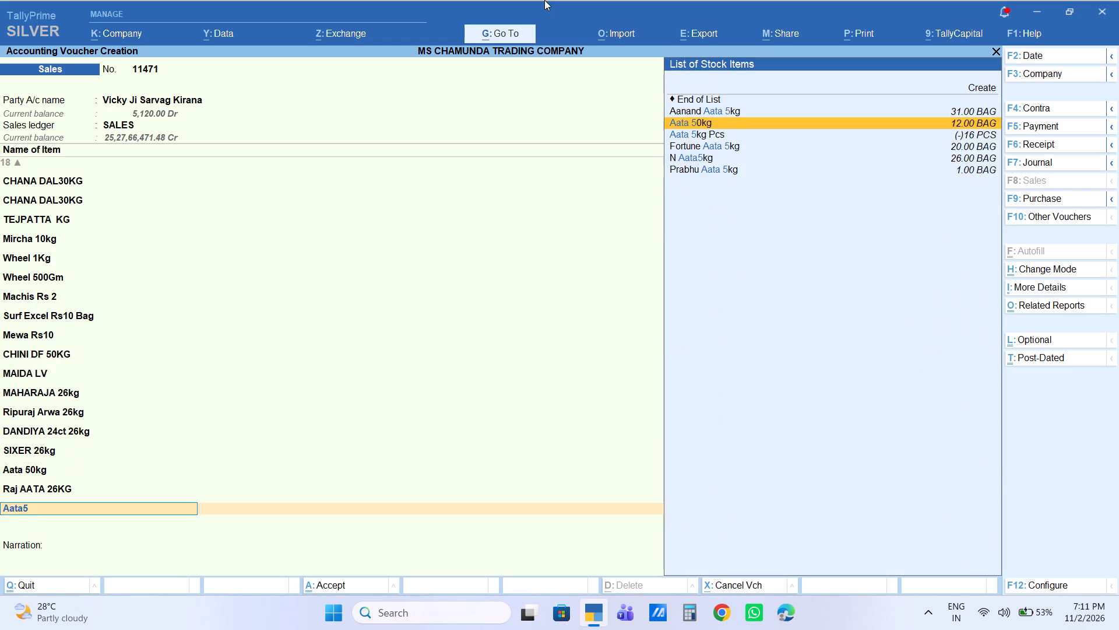
key("Return")
key("1")
key("Return")
key("Return")
key("Return")
key("Return")
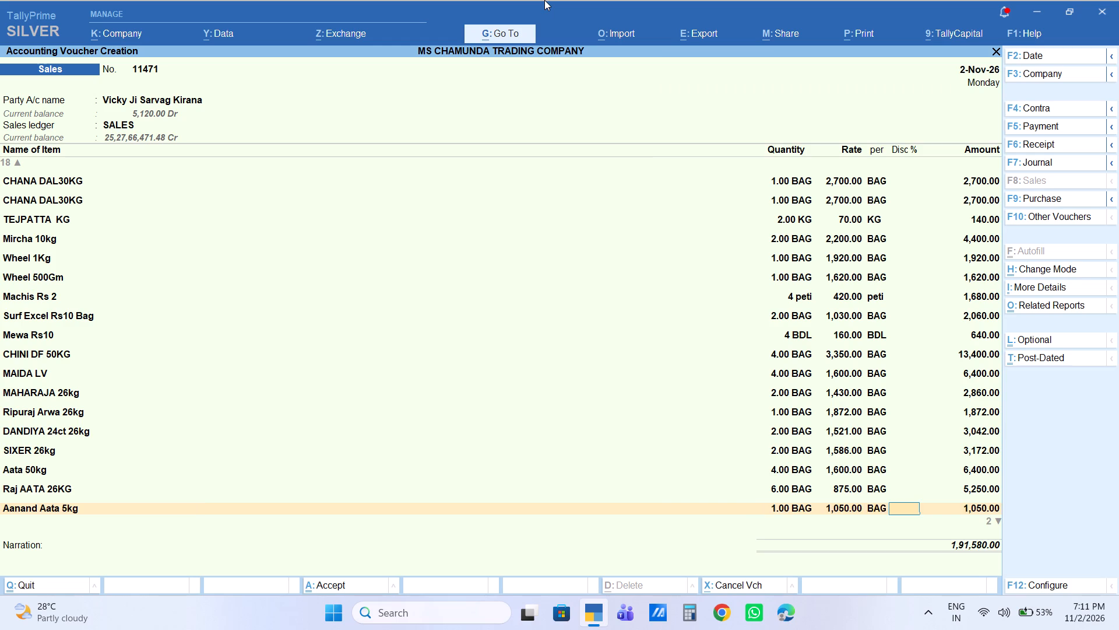
key("Return")
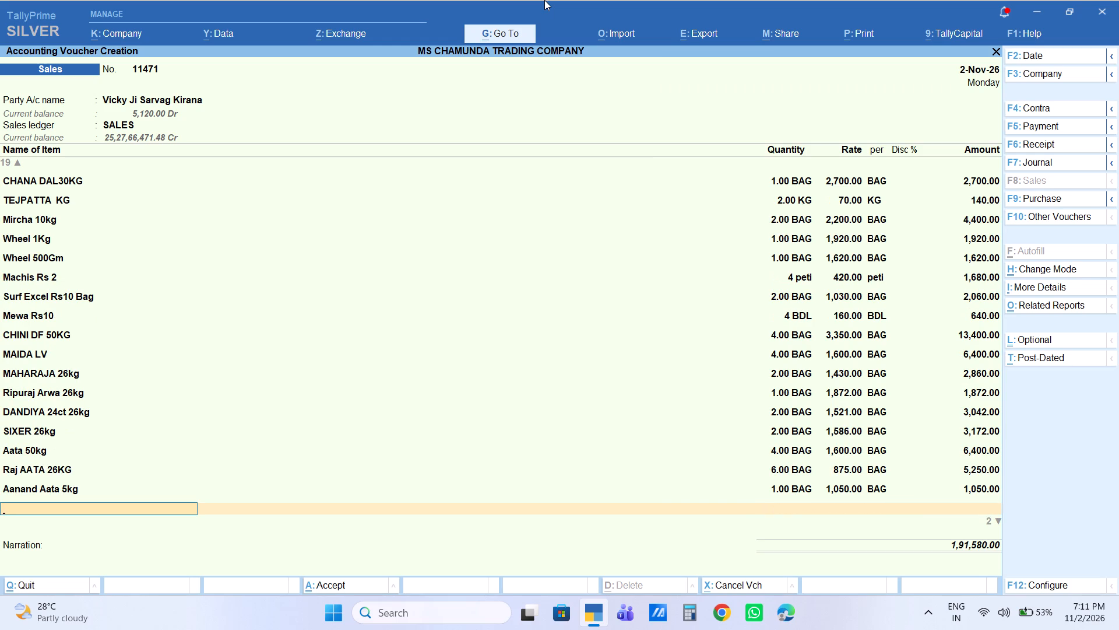
Add 15 pieces of PARIVAR PAPAD PCS at the default rate of 23 per piece, without discount.
type("parivare")
key("Down")
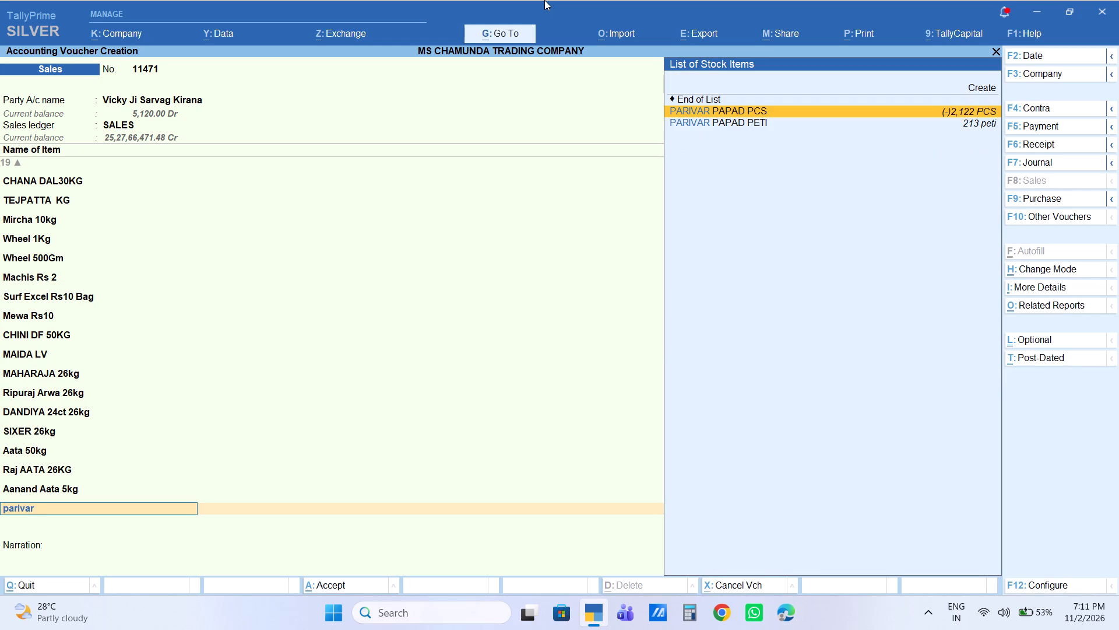
key("Return")
type("15")
key("Return")
key("Return")
key("Return")
key("Return")
key("Return")
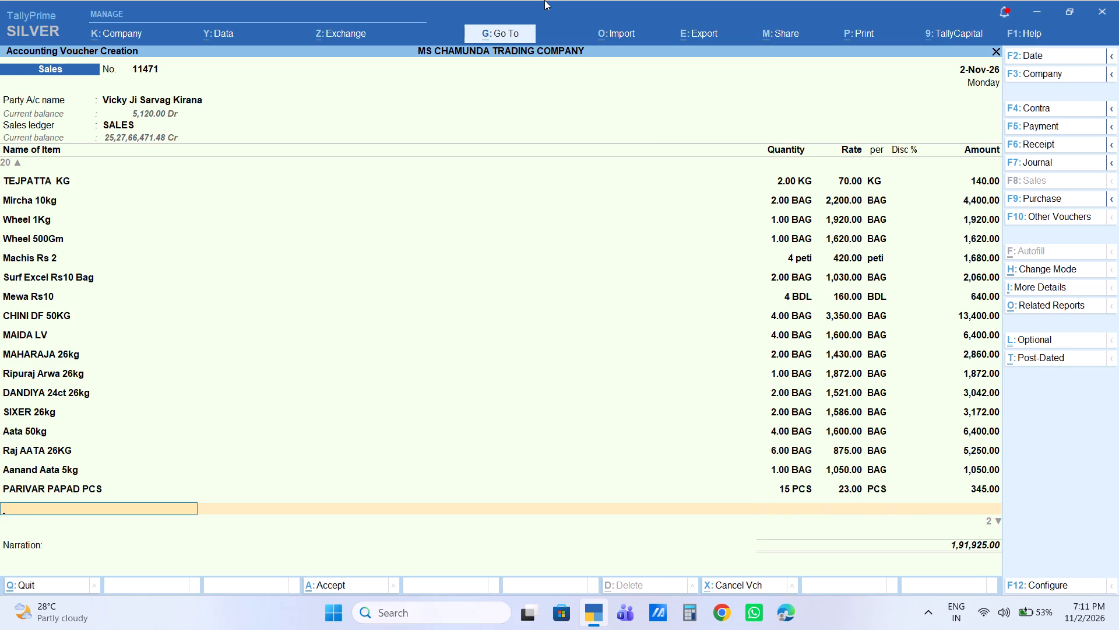
Add 5 kg of Bikaji Papad Kg at the default rate of 260 per kg, without discount.
type("bika")
type("ji")
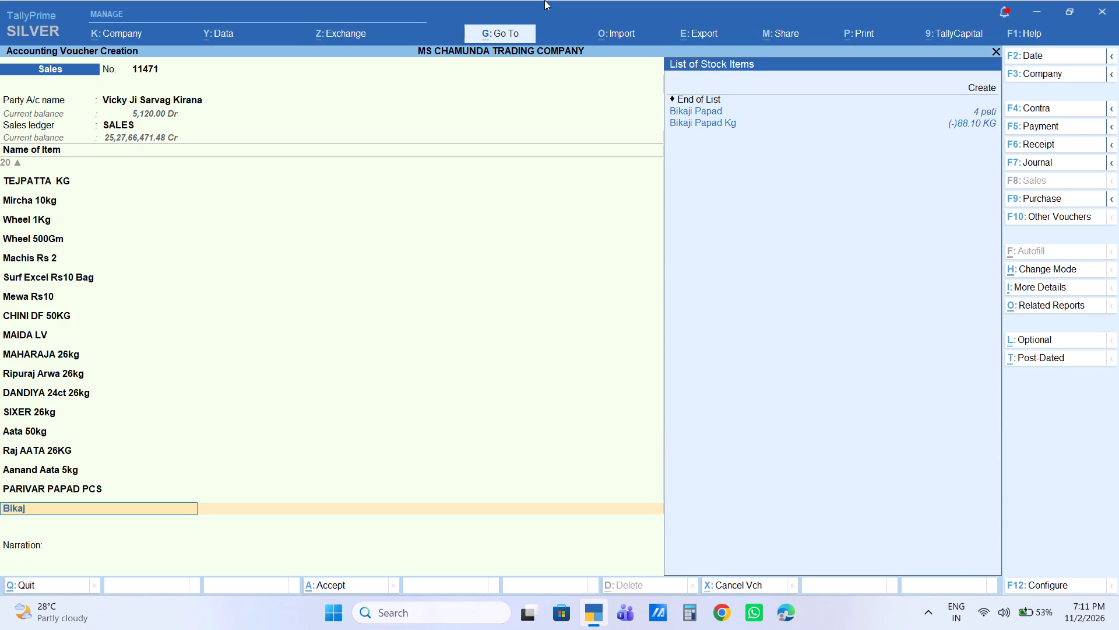
key("Down")
key("Left")
key("Down")
key("Down")
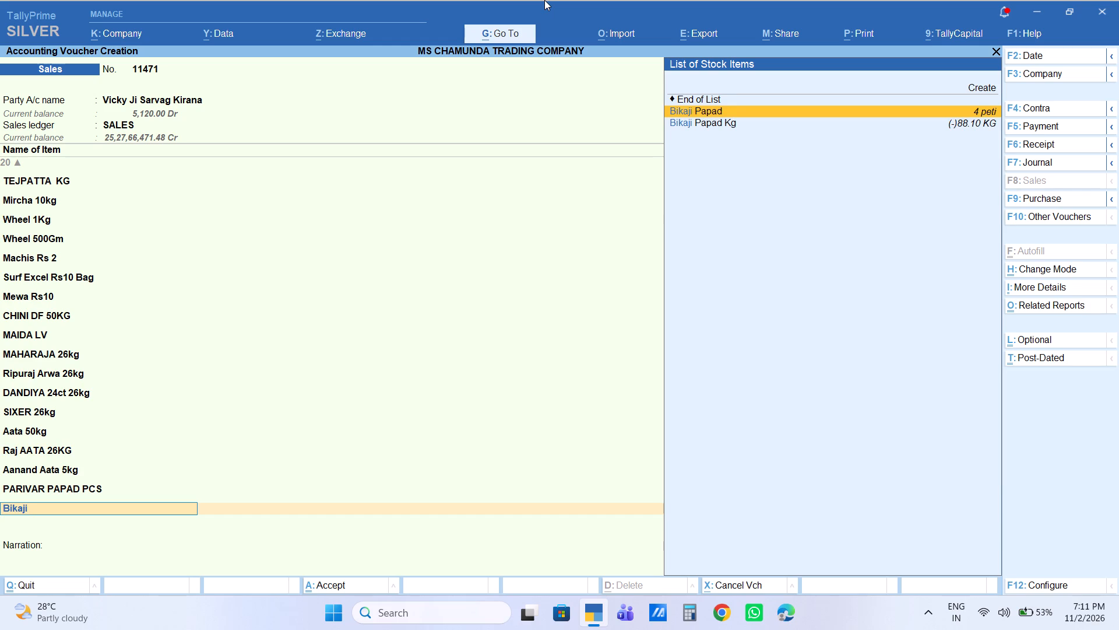
key("Return")
key("5")
key("Return")
key("Return")
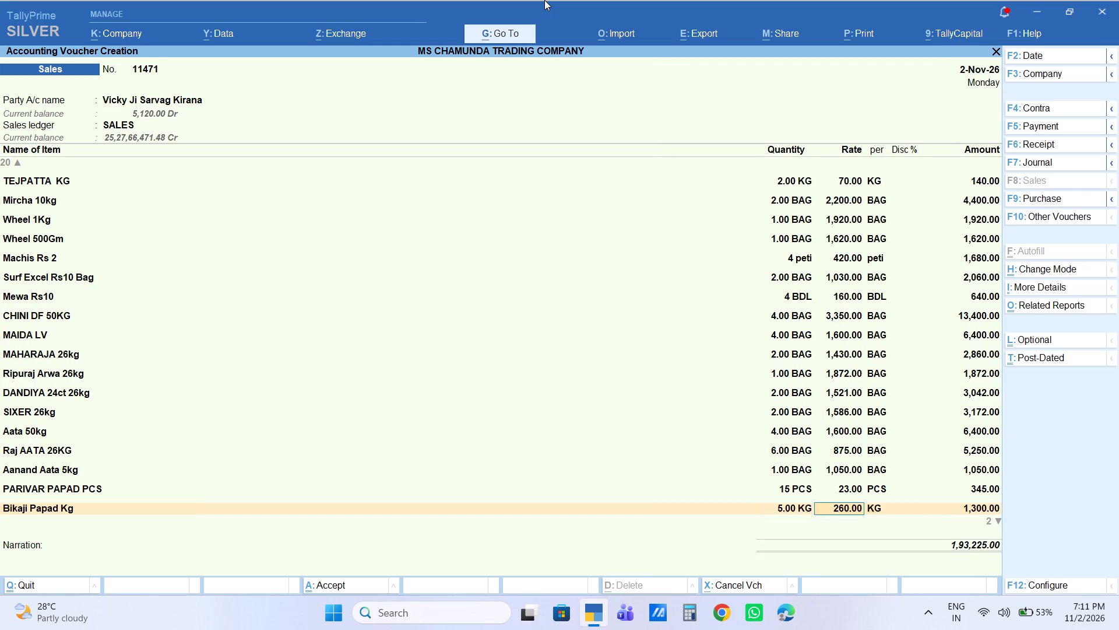
key("Return")
key("Return")
key("Return")
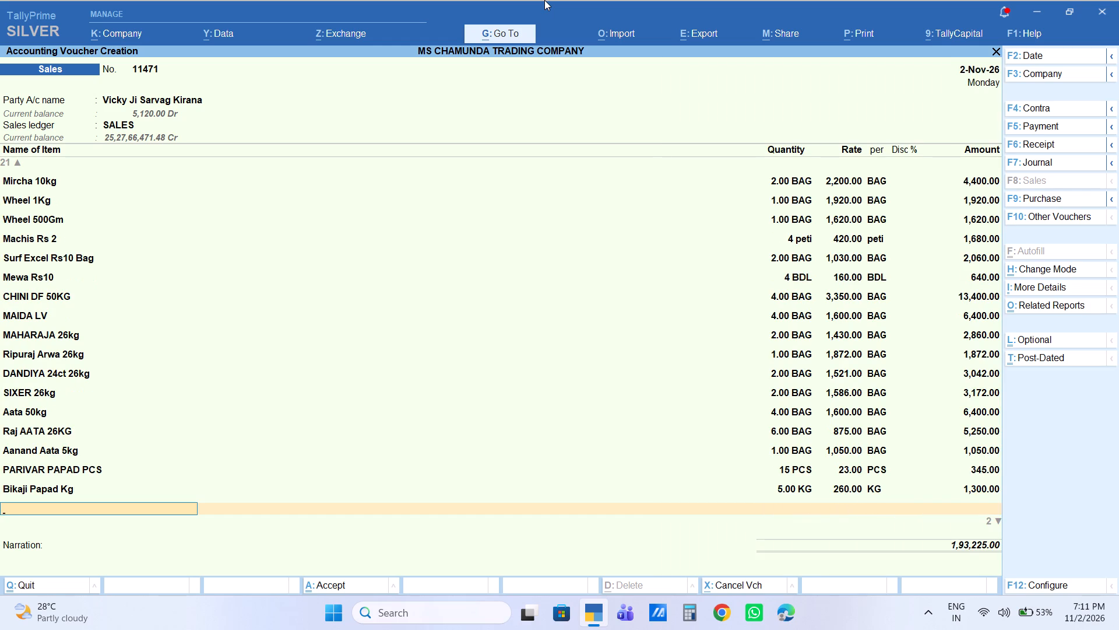
Add 2 peti of A Dreamlite Rs5 at the default rate of 520 per peti, without discount.
type("dre")
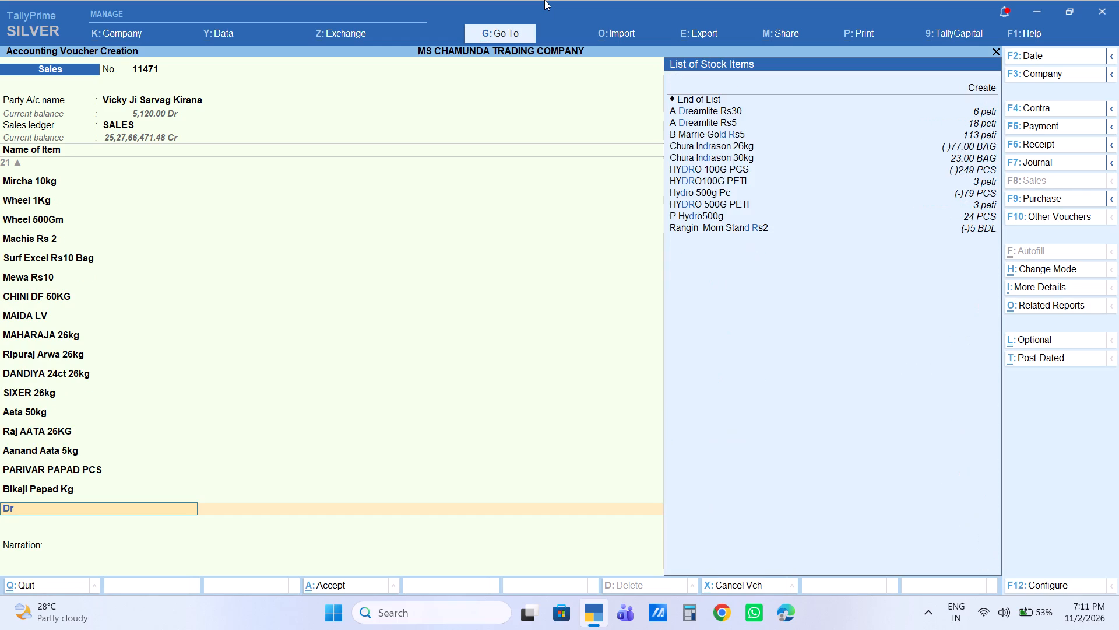
key("Down")
key("Down")
key("Down")
key("Return")
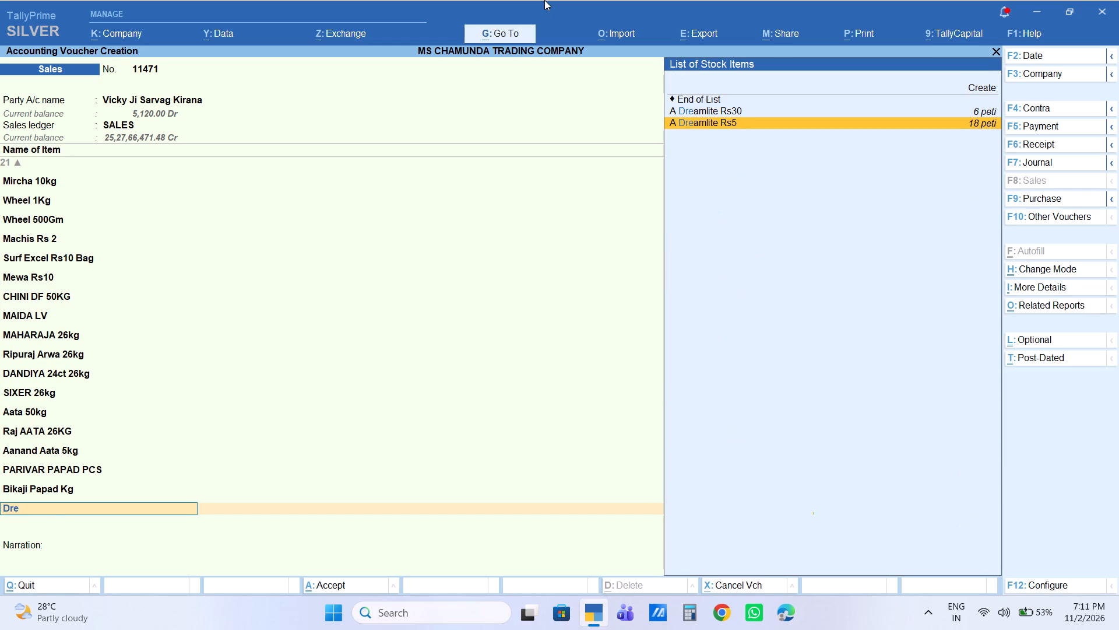
key("2")
key("Return")
key("Return")
key("Return")
key("Return")
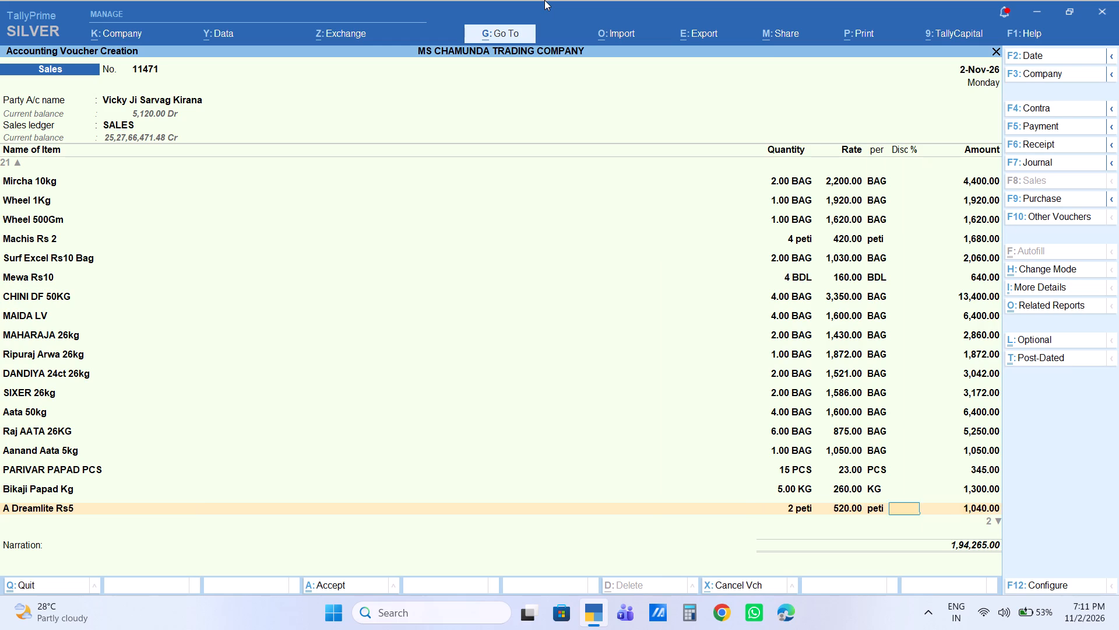
key("Return")
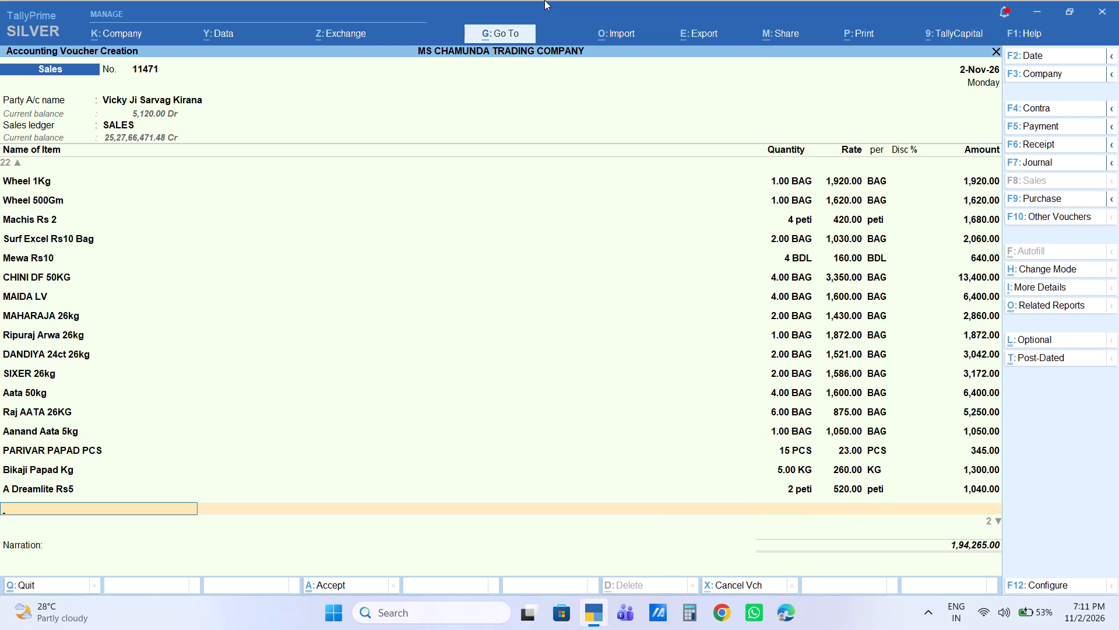
Add 2 HNG of M MEAT RS5 at the default rate of 235 per HNG, without discount.
type("m mea")
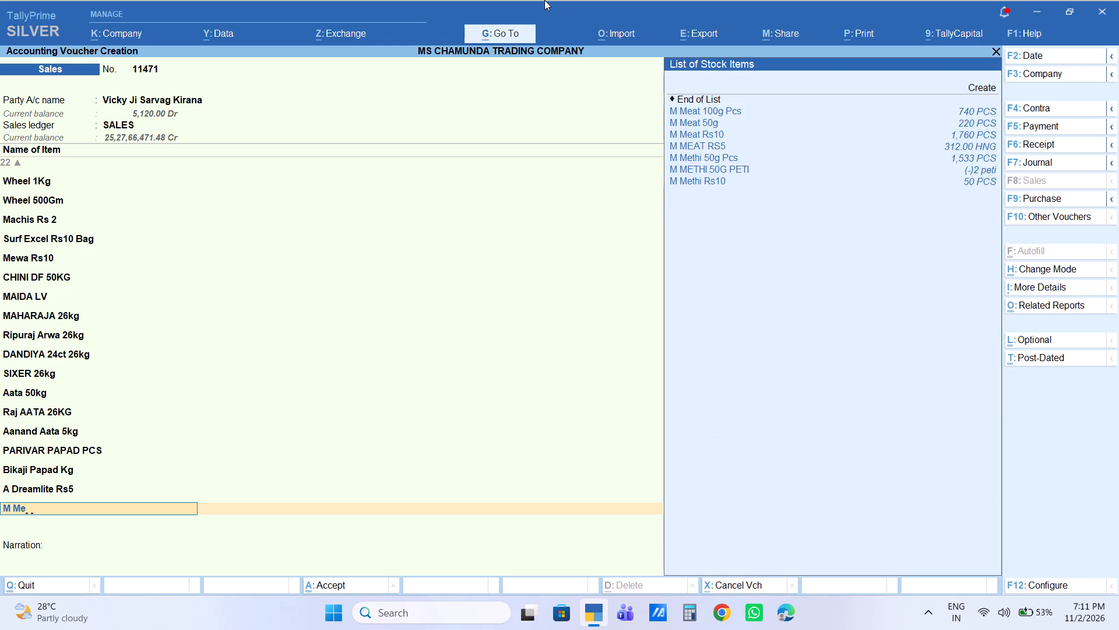
key("Down")
key("Down")
key("Down")
key("Down")
key("Down")
key("Return")
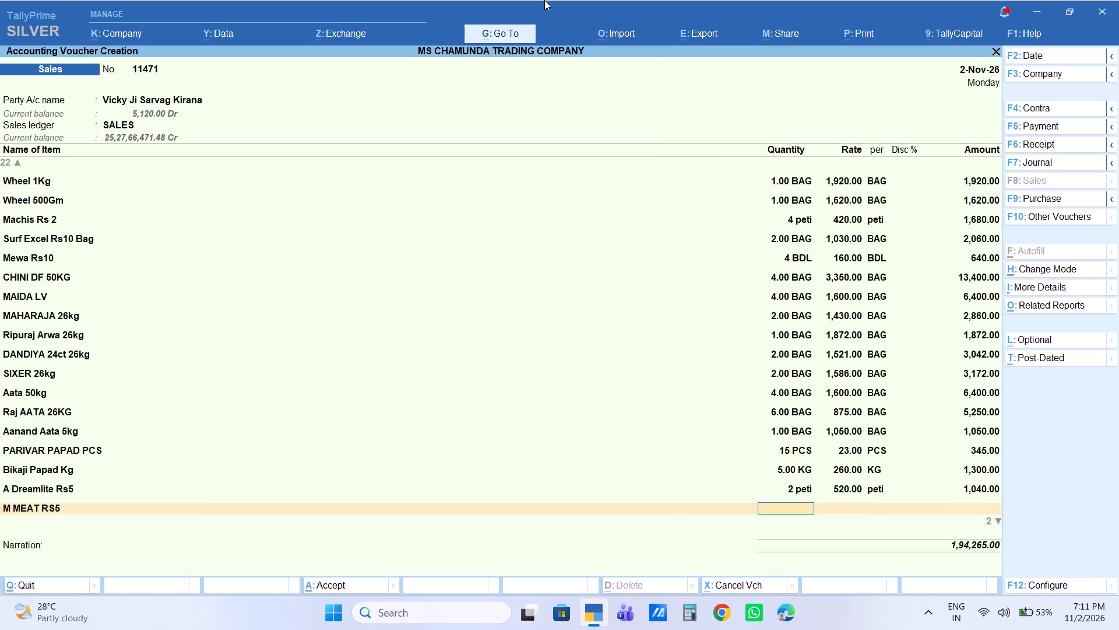
key("2")
key("Return")
key("Return")
key("Return")
key("Return")
key("Return")
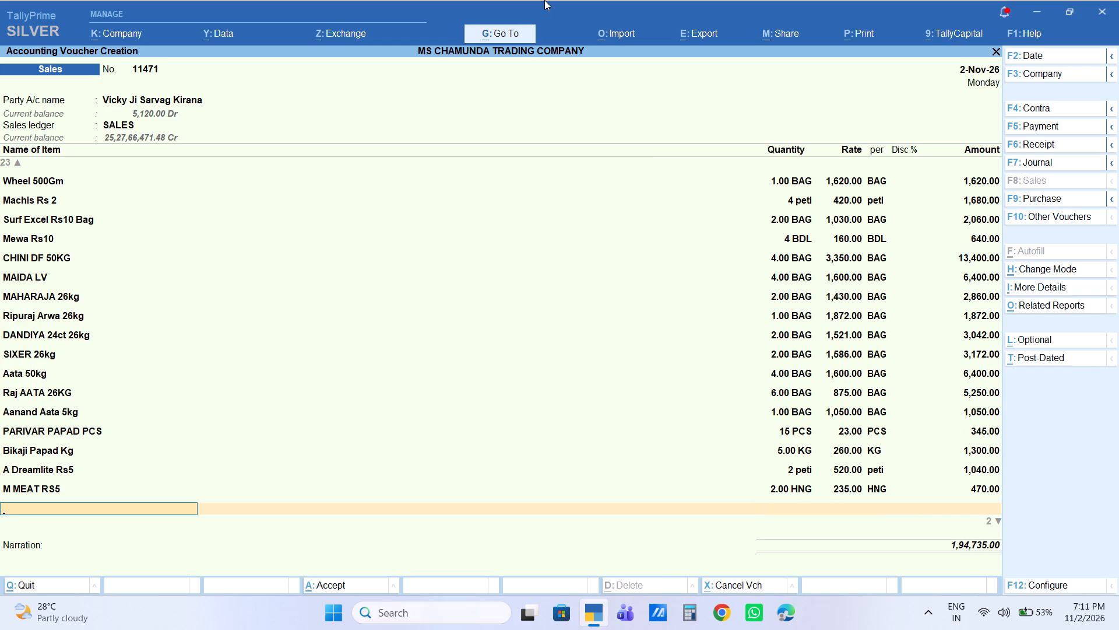
Add 2 pieces of P JEERA P500G at a rate of 300 per piece, without discount.
type("p je")
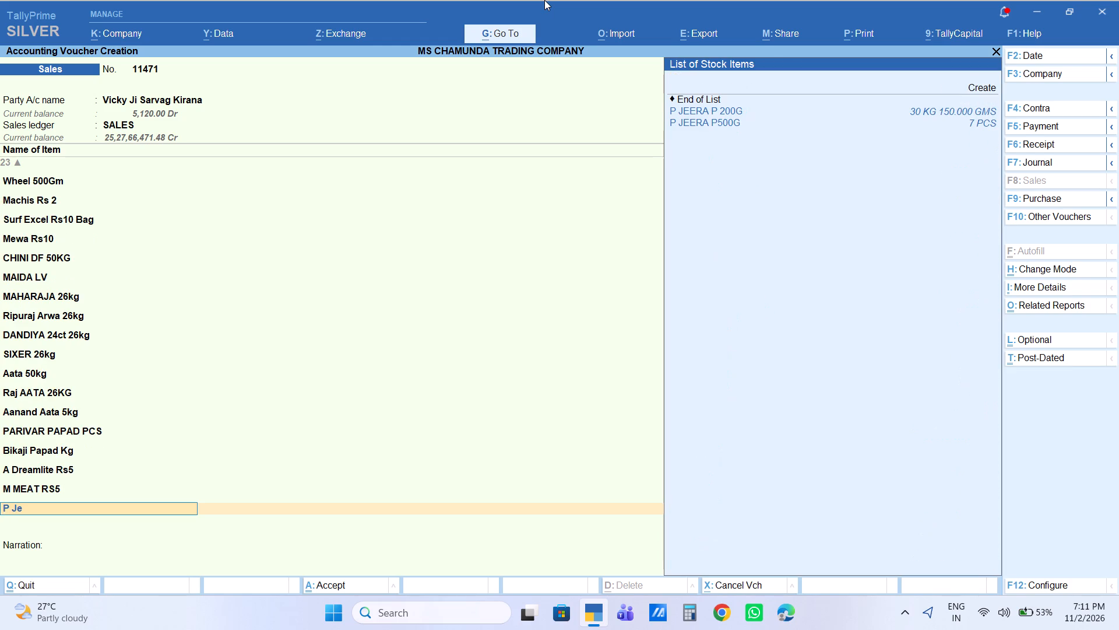
key("Down")
key("Down")
key("Return")
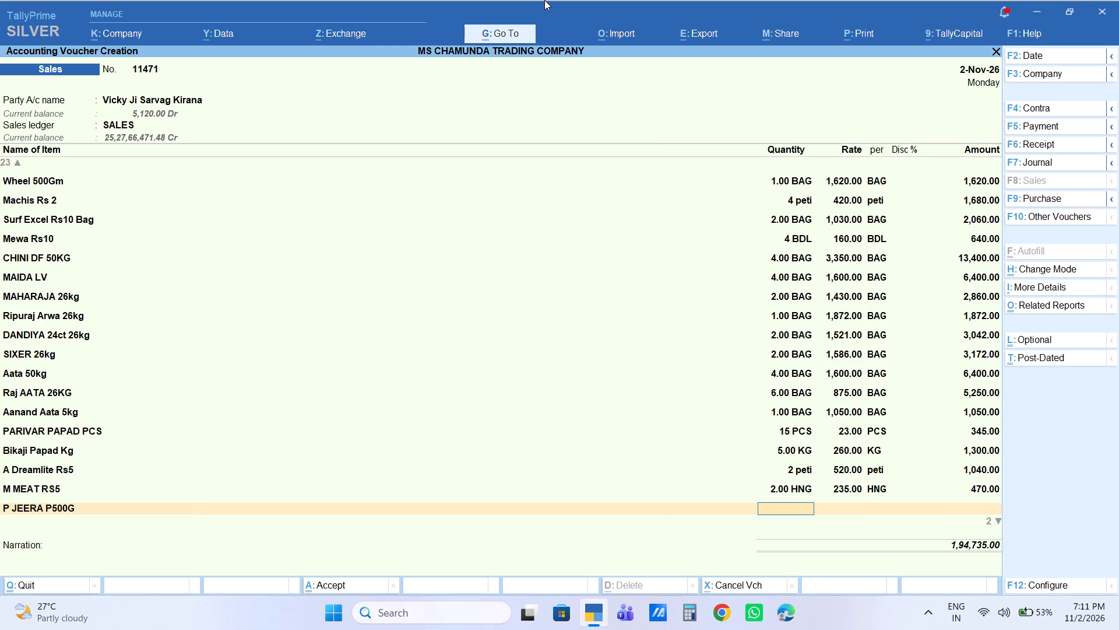
key("2")
key("Return")
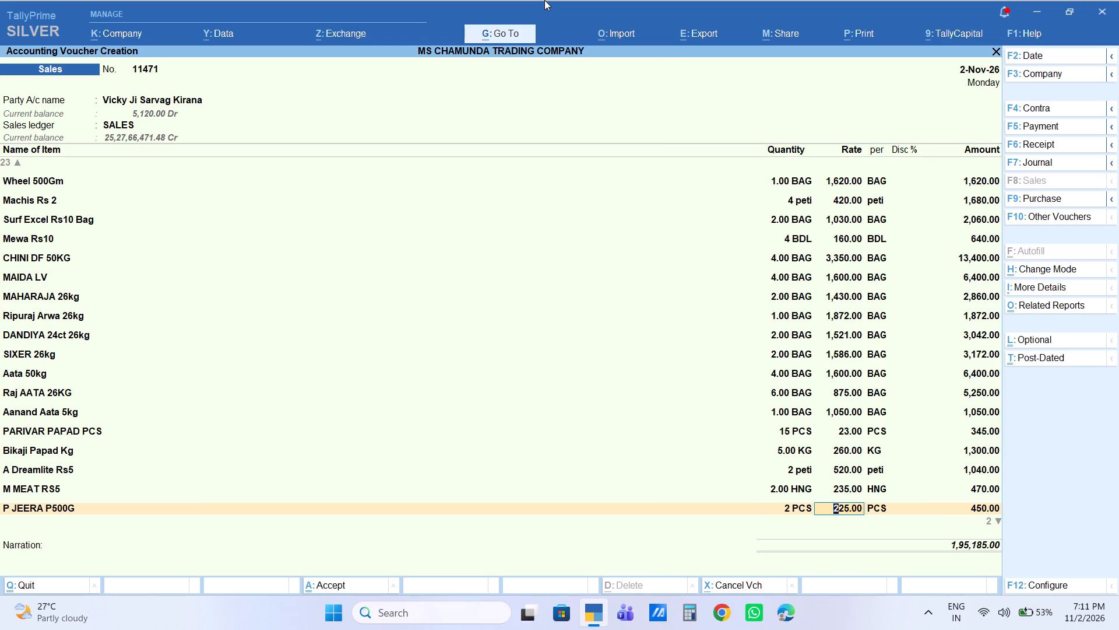
type("33")
key("BackSpace")
type("00")
key("Return")
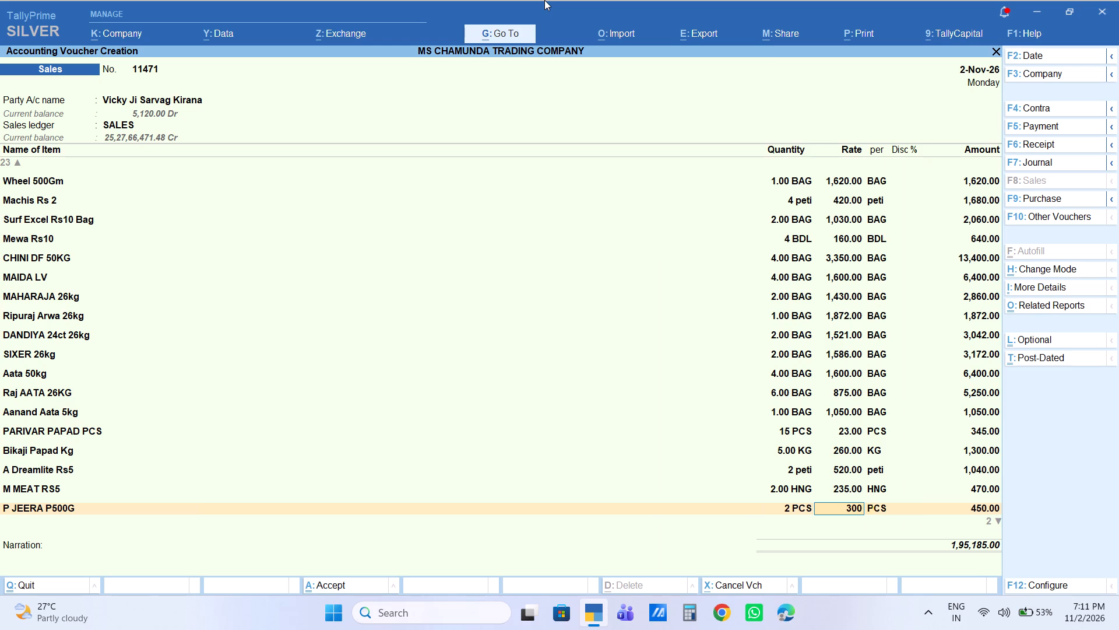
key("Return")
key("Return")
key("Return")
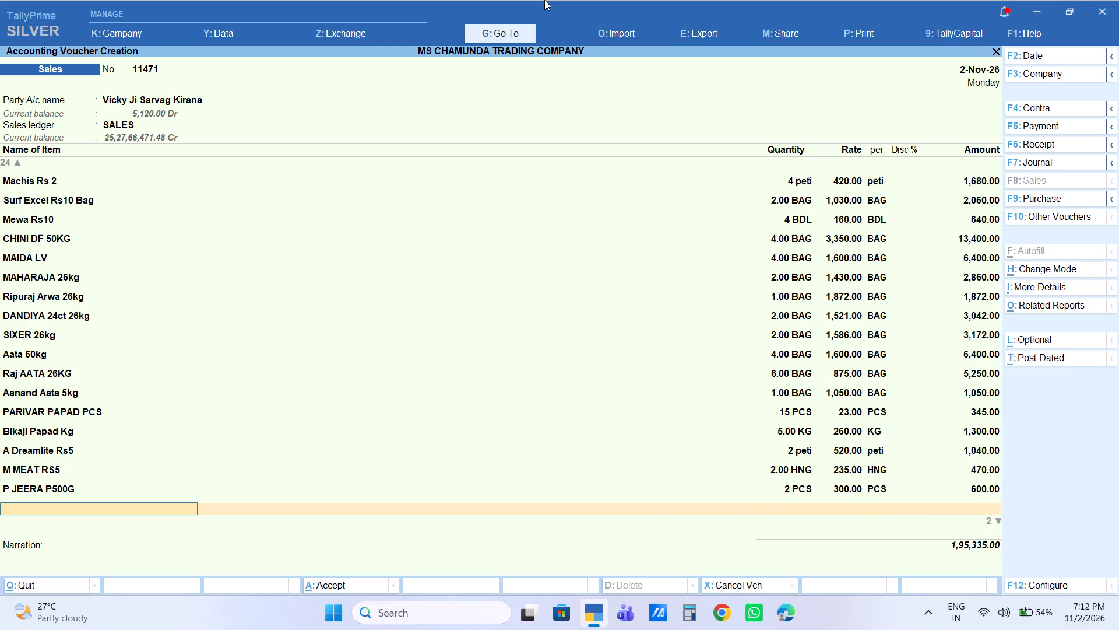
Look up R Chai in the stock items for the next voucher line.
type("r chai")
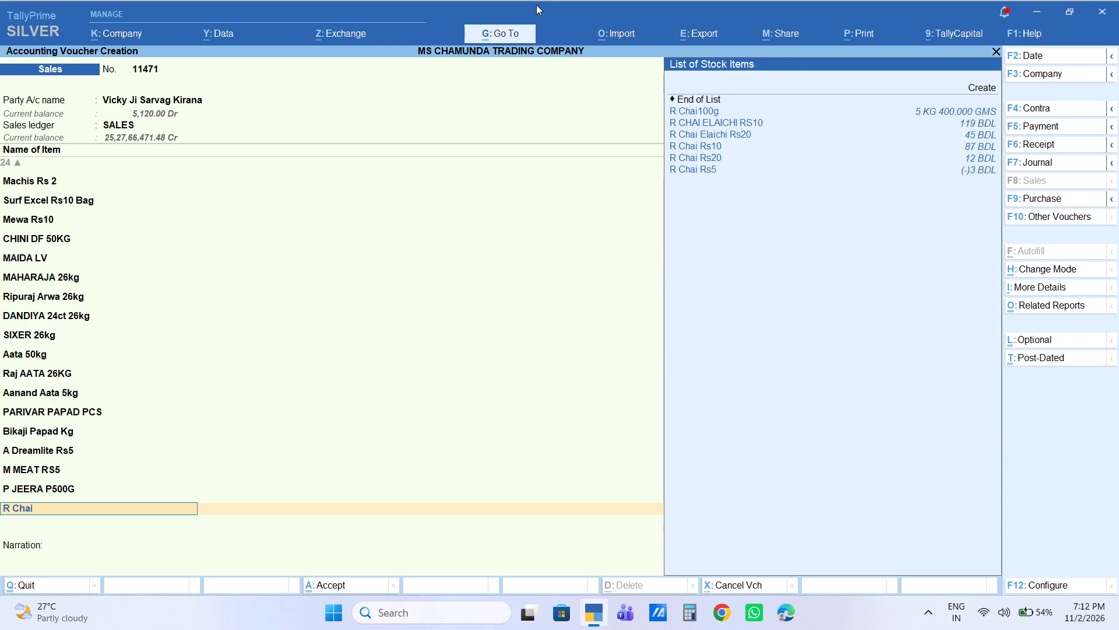